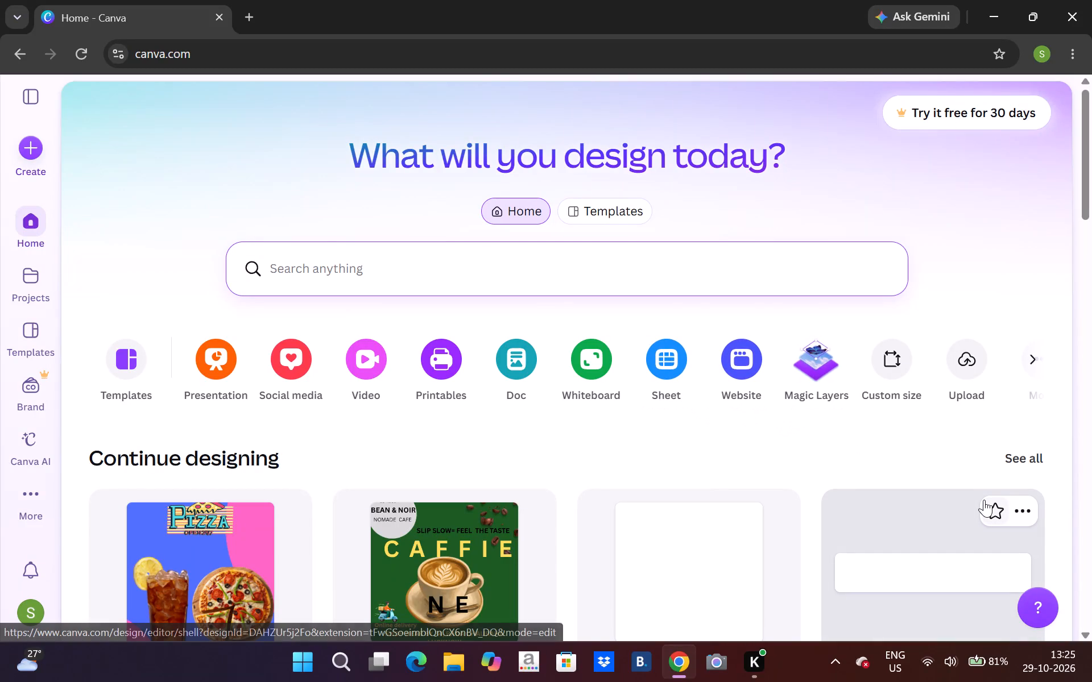
Open the blank untitled 40 × 40 px square design from the recent designs.
key(Up)
key(Up)
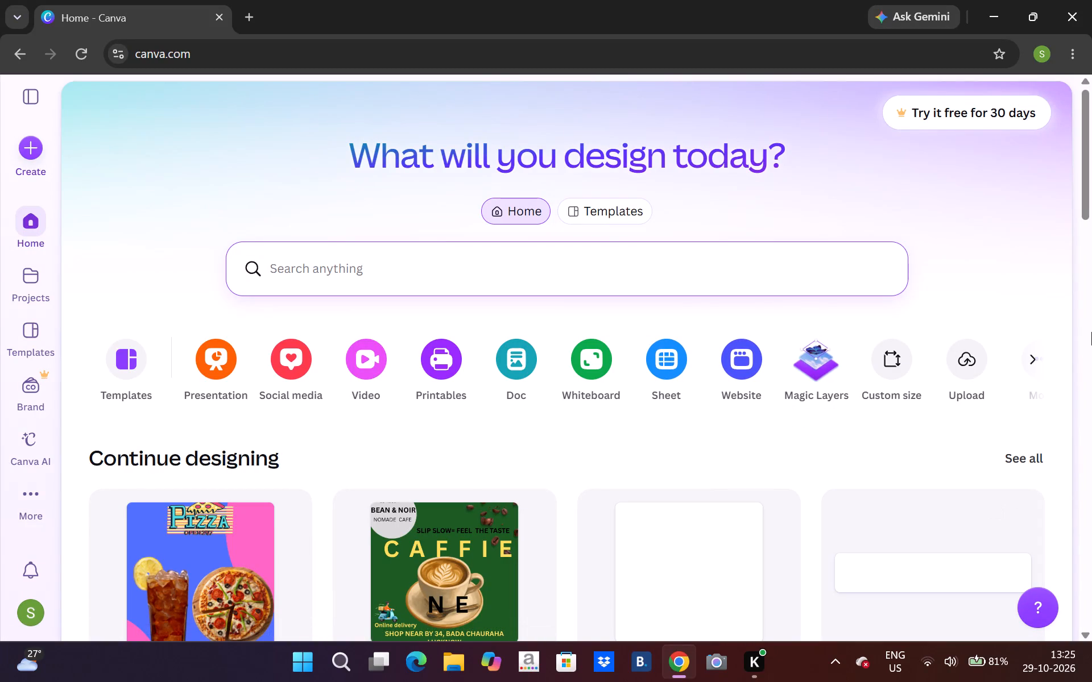
click(1090, 631)
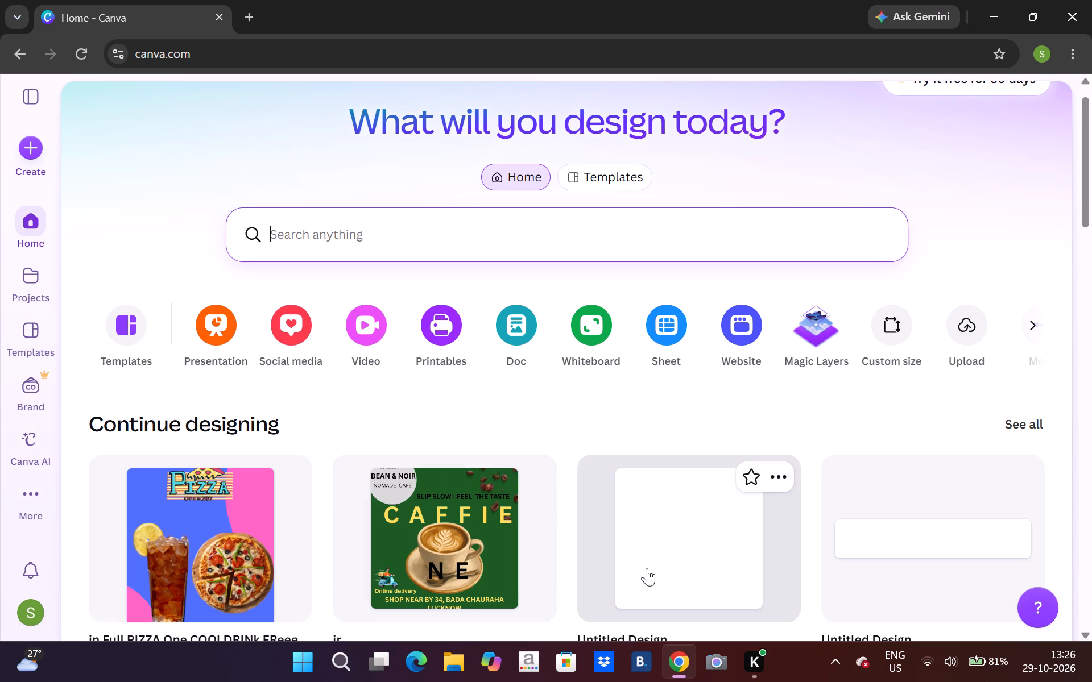
click(649, 553)
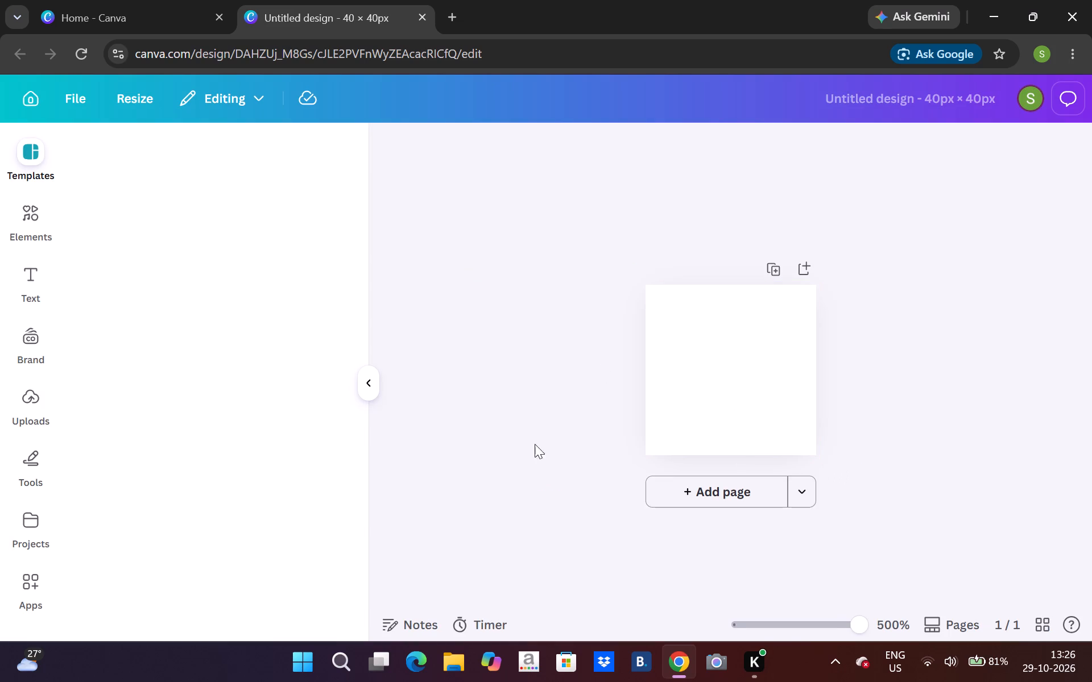
Browse the suggested design templates for a suitable layout.
click(35, 159)
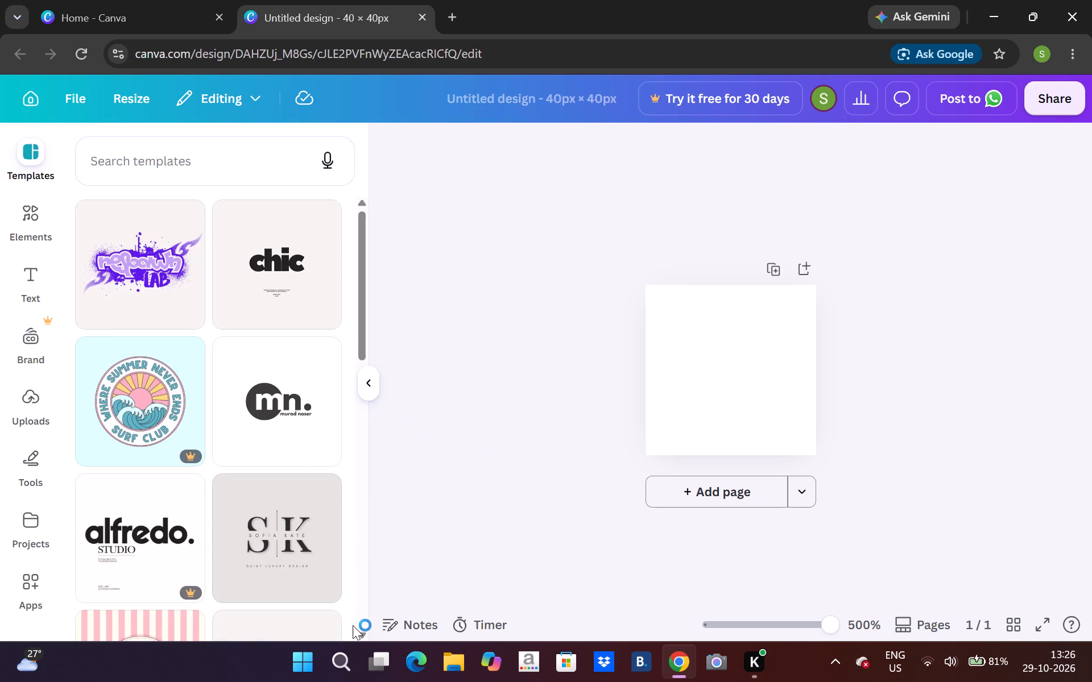
click(353, 625)
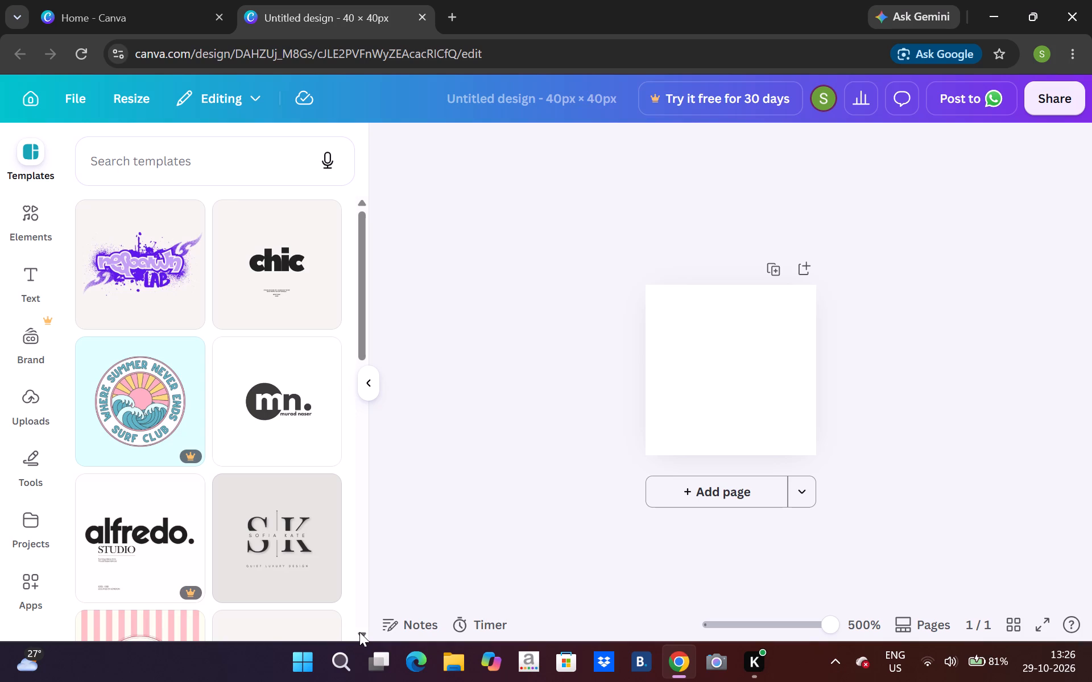
triple_click(359, 632)
triple_click(359, 632)
double_click(359, 632)
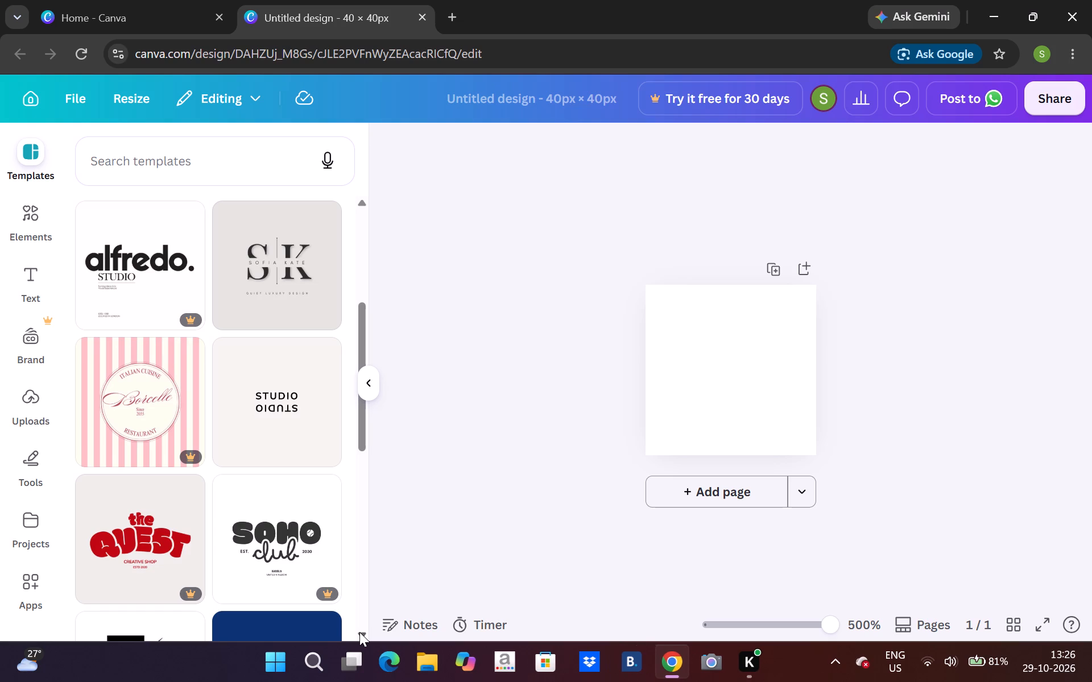
triple_click(359, 632)
click(359, 632)
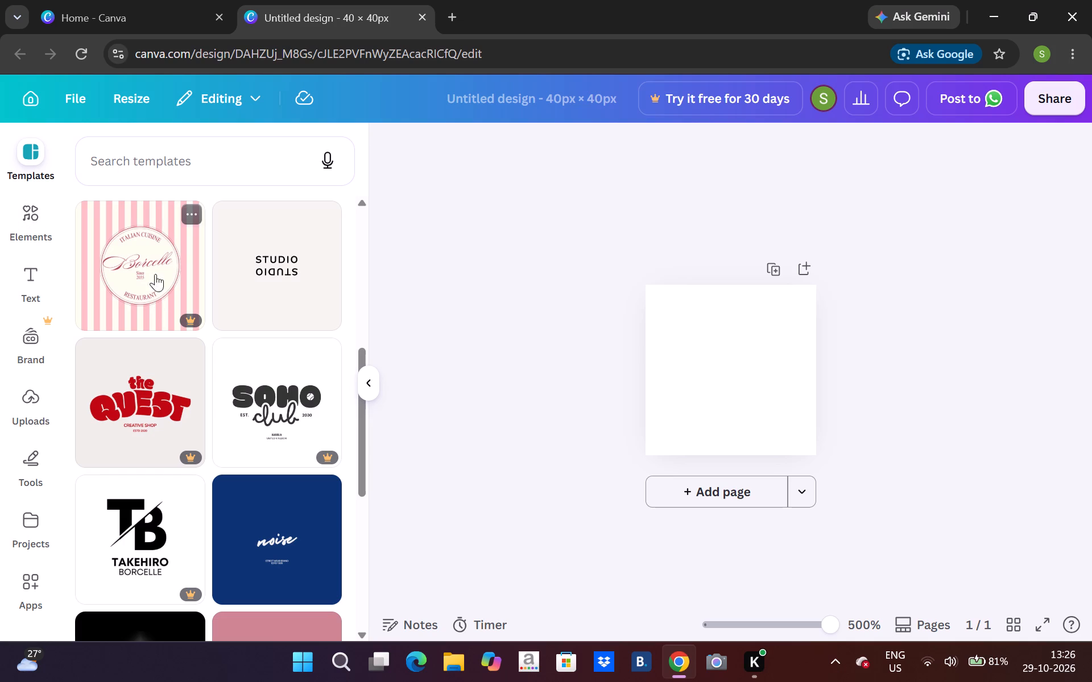
Search the elements library for "pink stripes".
click(44, 206)
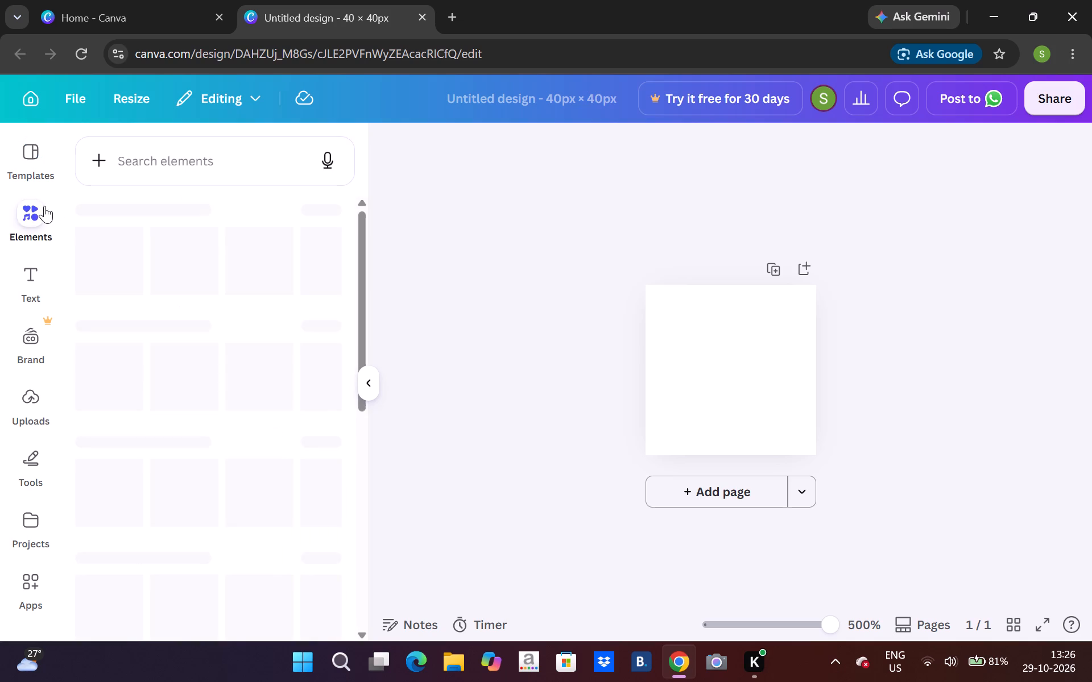
click(189, 165)
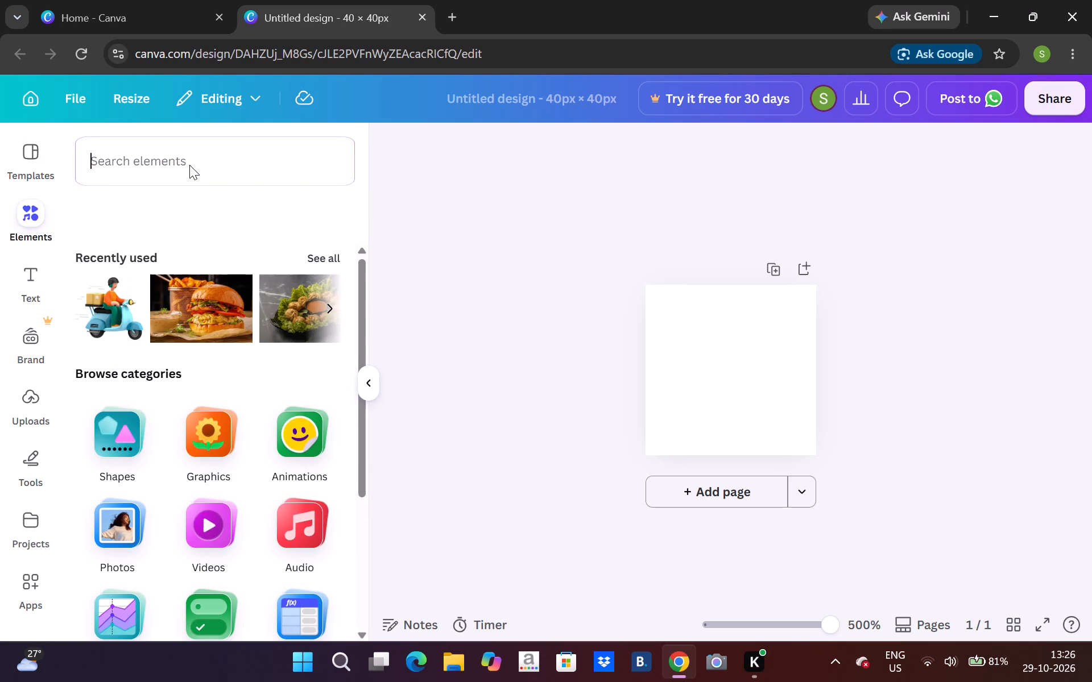
text(pi)
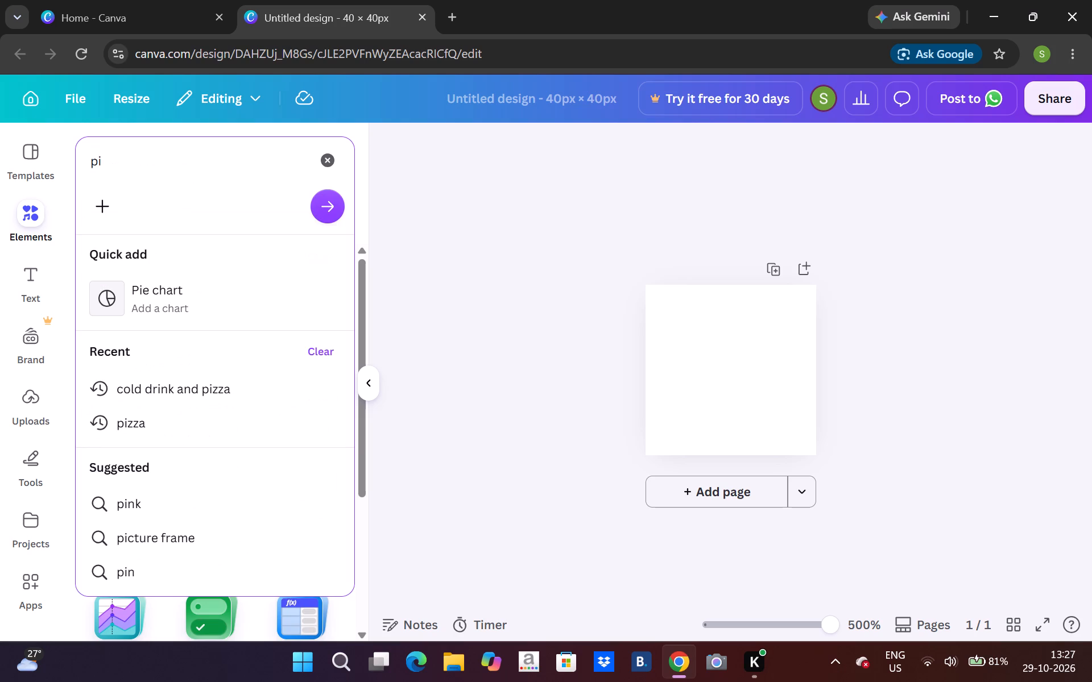
text(nl st)
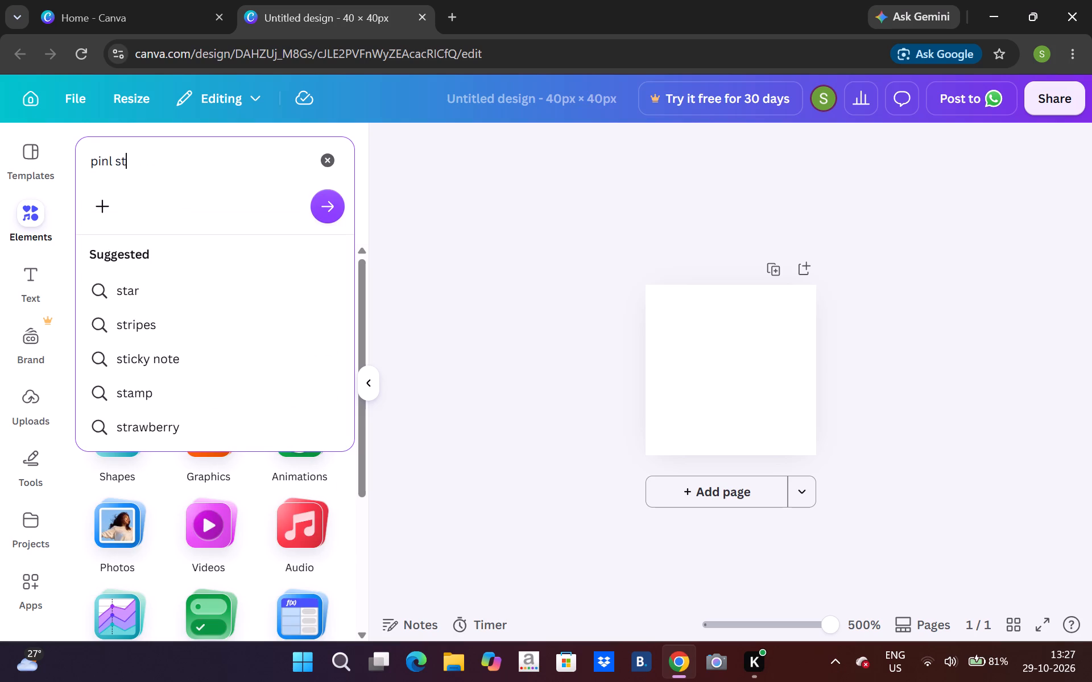
click(142, 330)
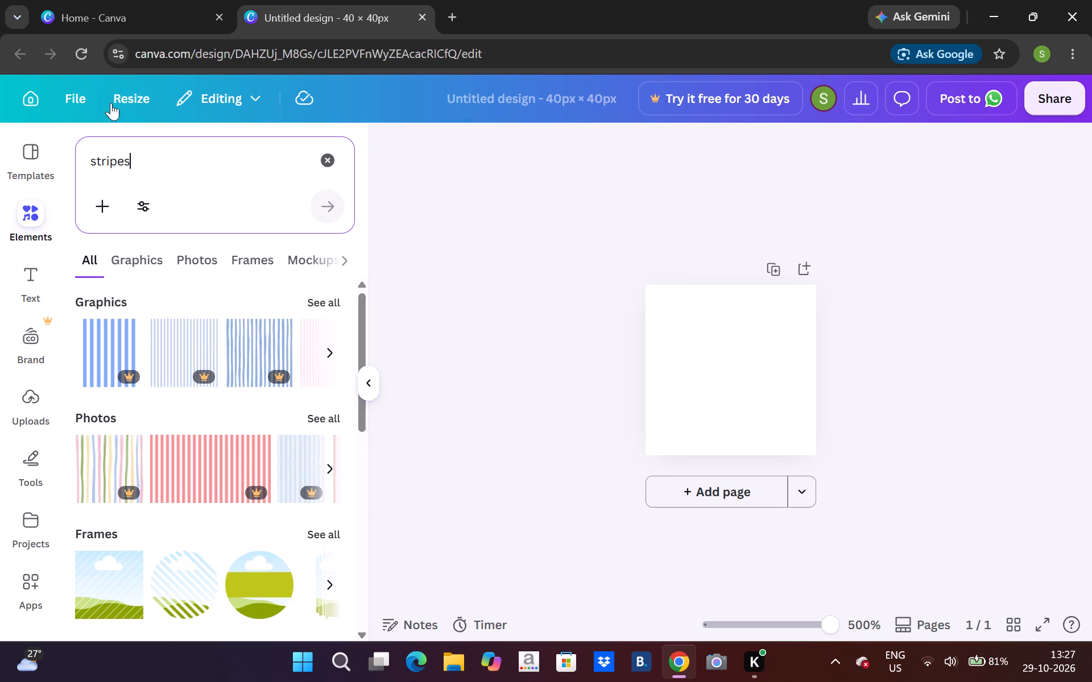
click(86, 169)
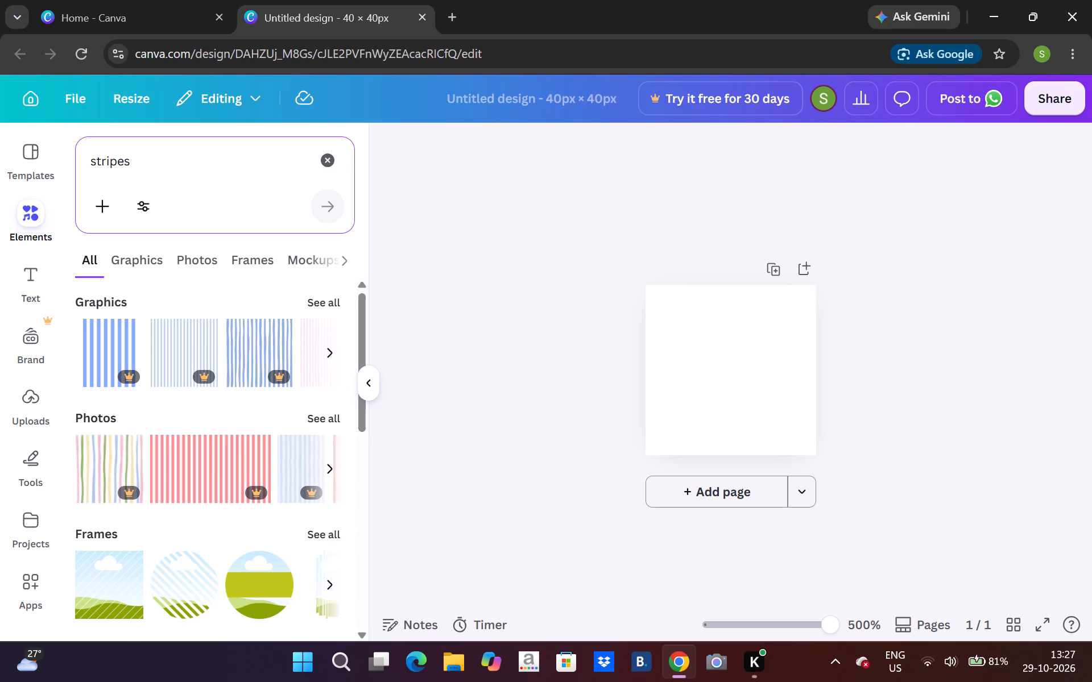
click(91, 160)
text(pinl)
key(BackSpace)
text(k)
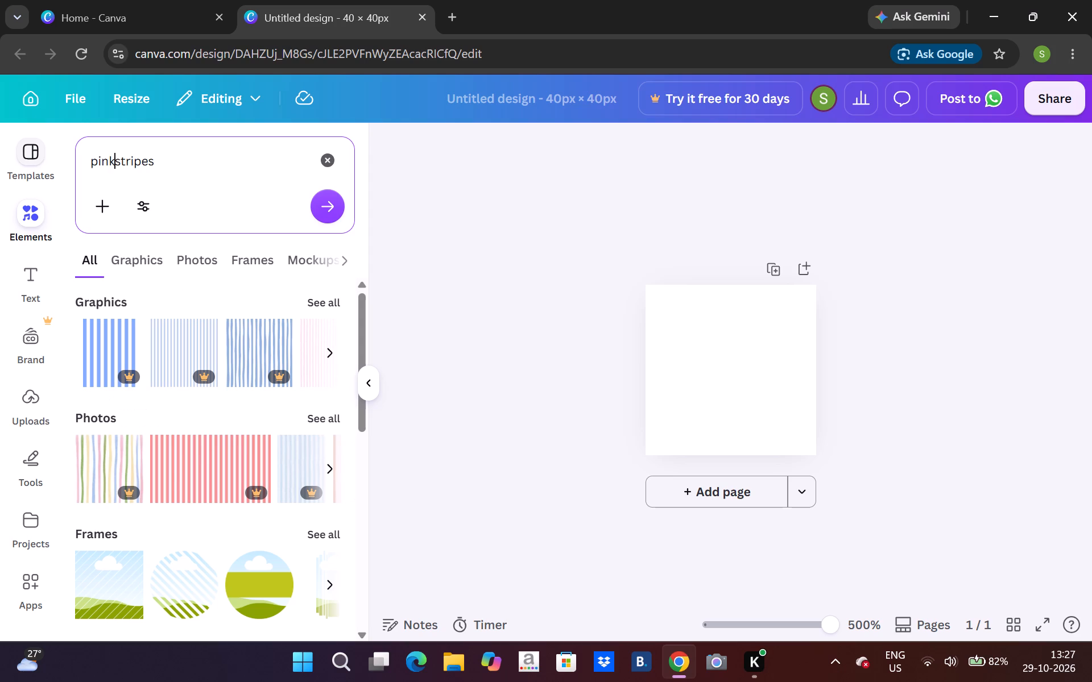
key(space)
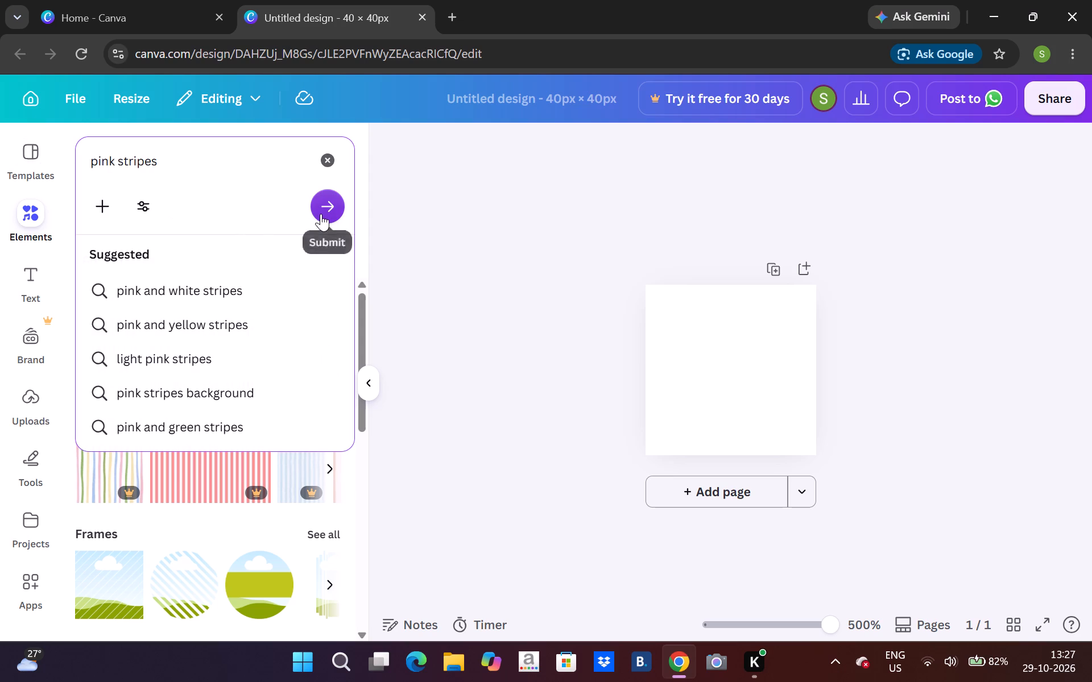
click(321, 214)
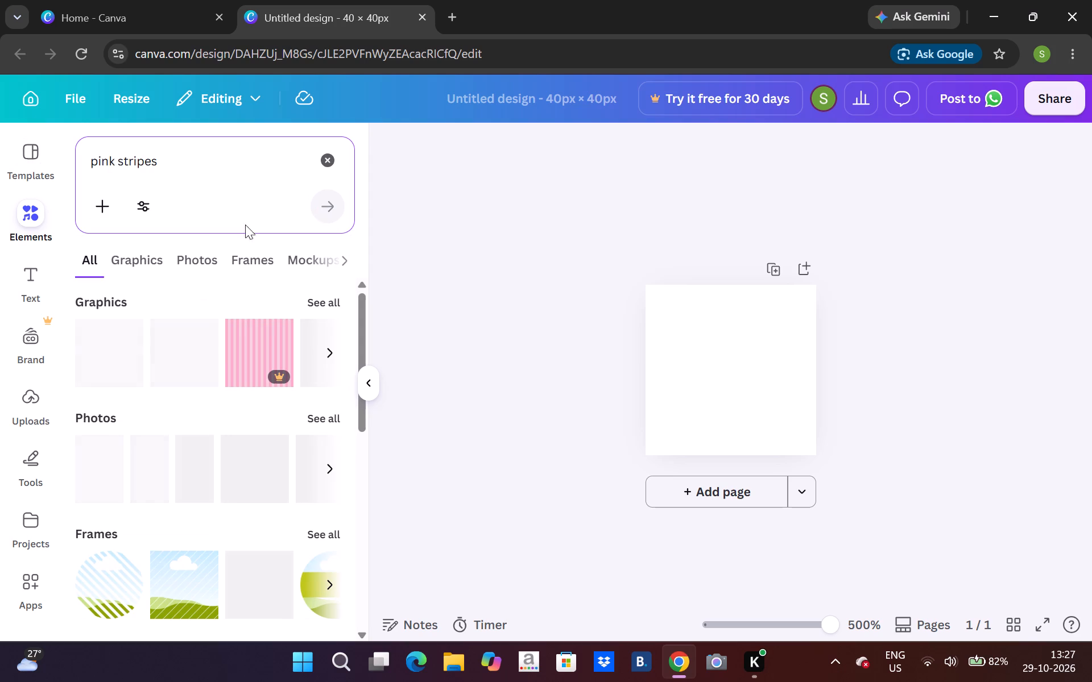
Browse all the pink stripes graphics and add the free one with uneven horizontal pink stripes to the page.
click(336, 347)
click(336, 347)
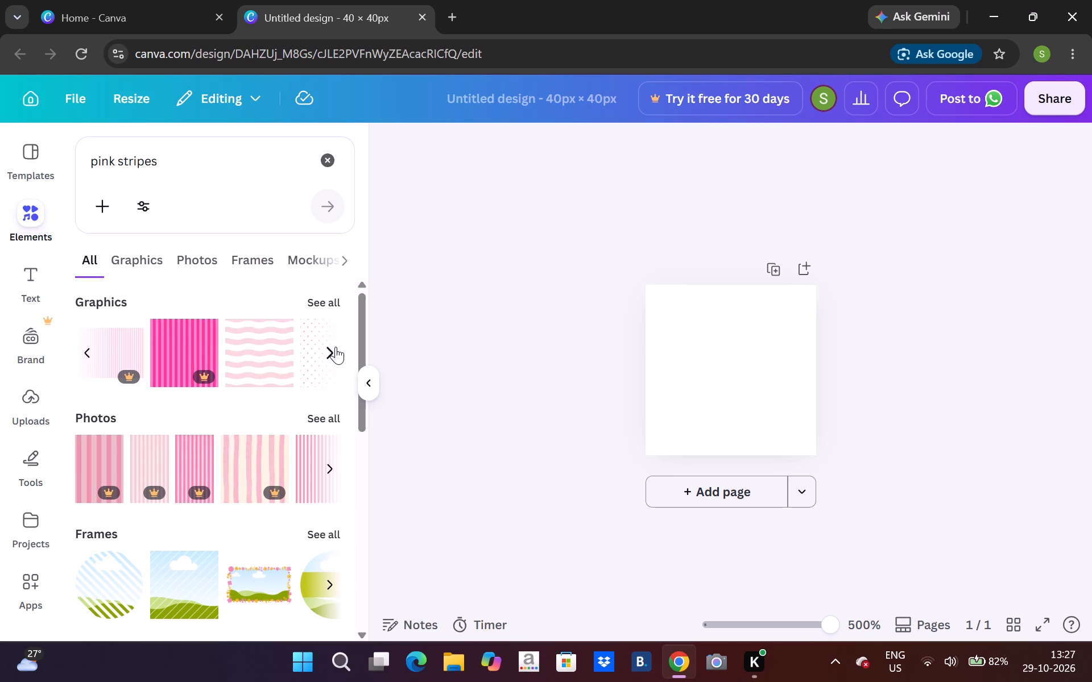
click(336, 347)
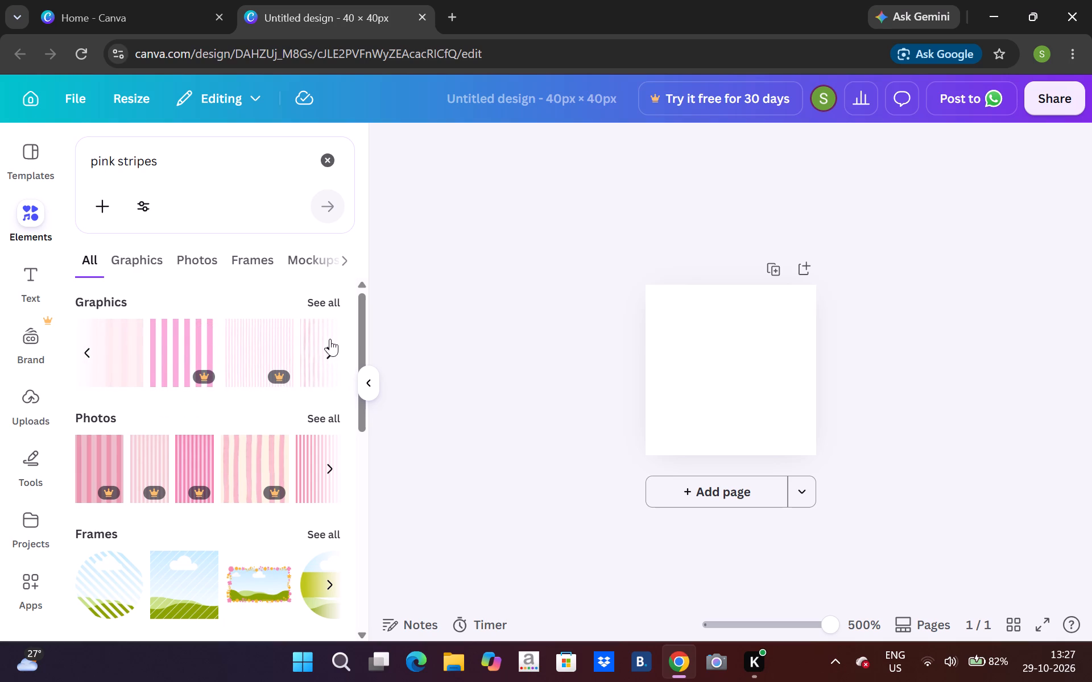
click(321, 299)
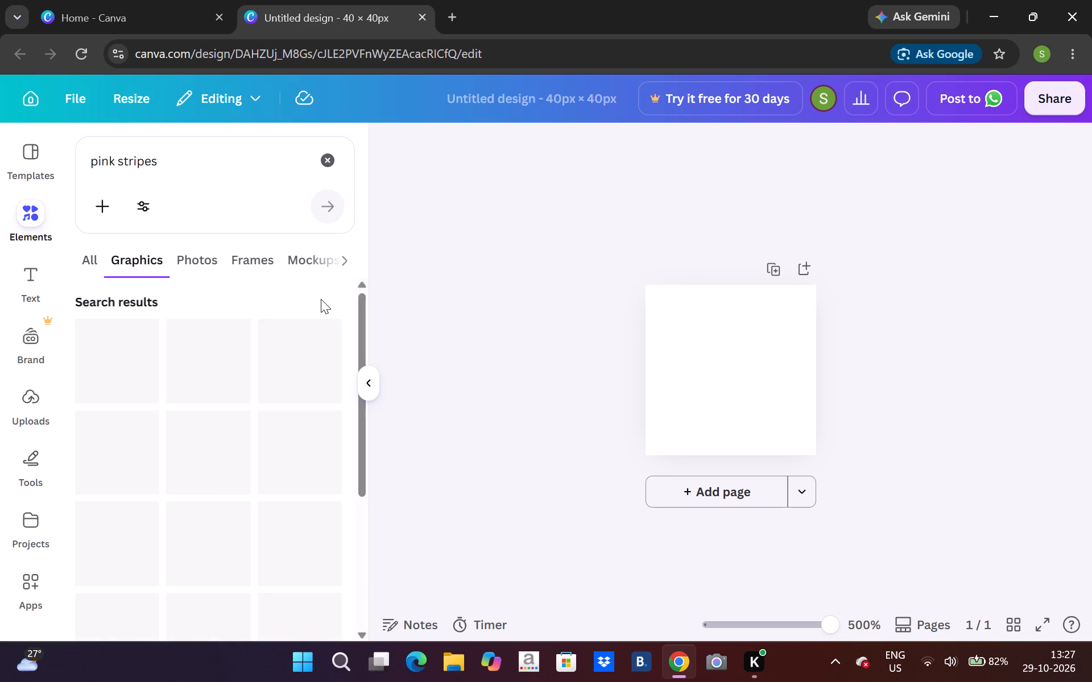
click(357, 632)
triple_click(357, 632)
triple_click(357, 632)
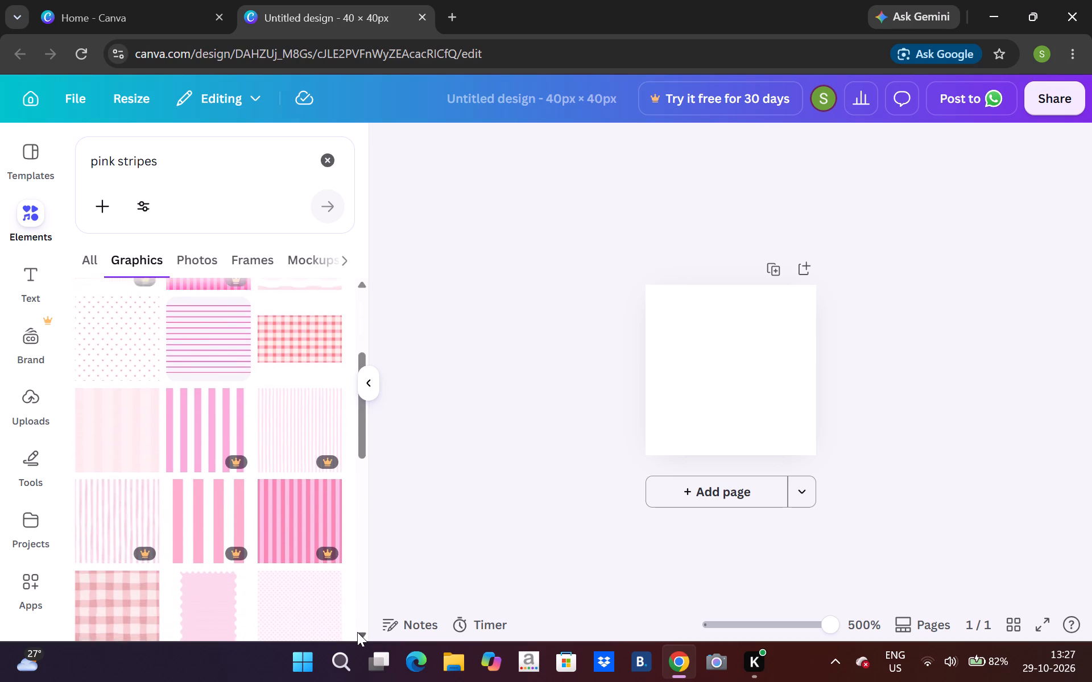
triple_click(357, 632)
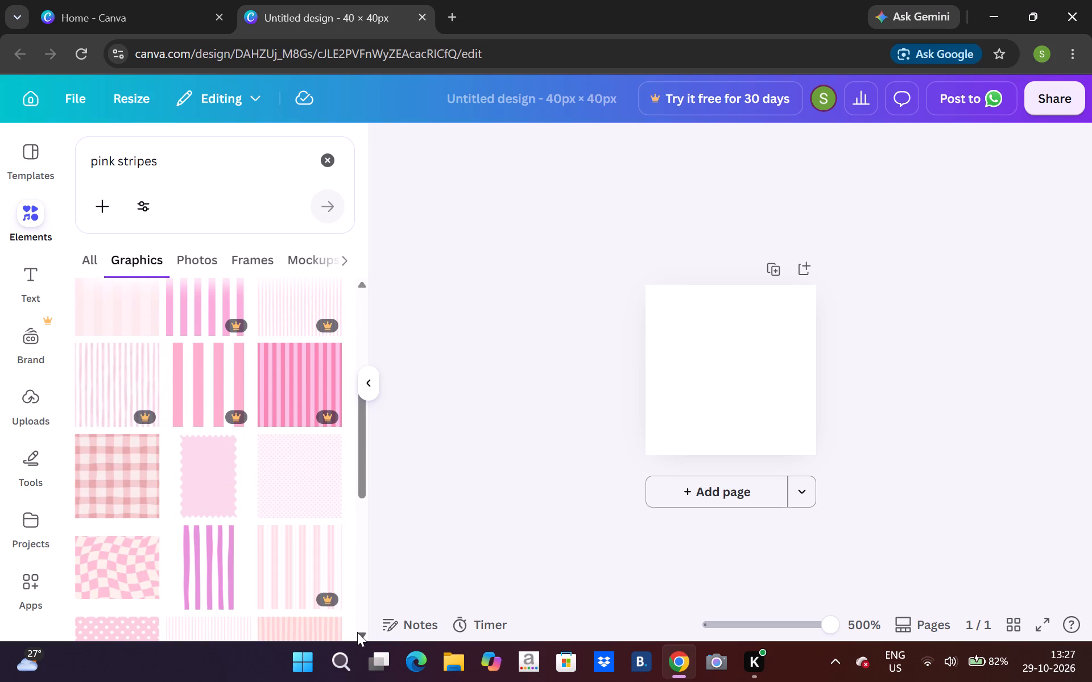
triple_click(357, 632)
click(357, 632)
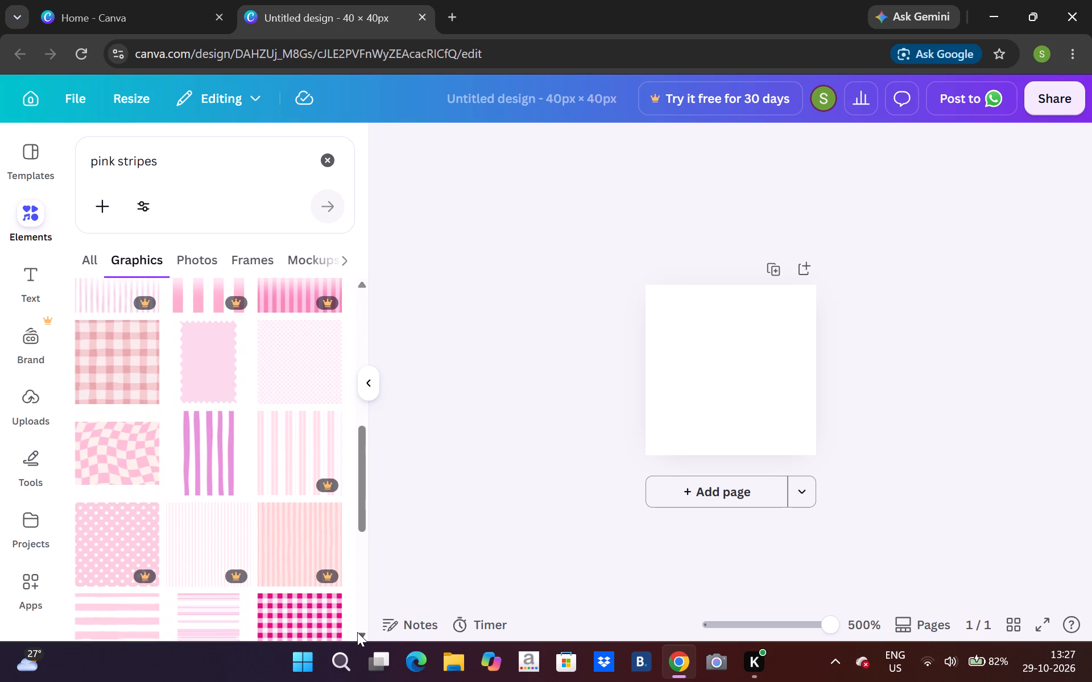
click(357, 632)
click(357, 632)
click(357, 632)
drag(357, 632, 263, 491)
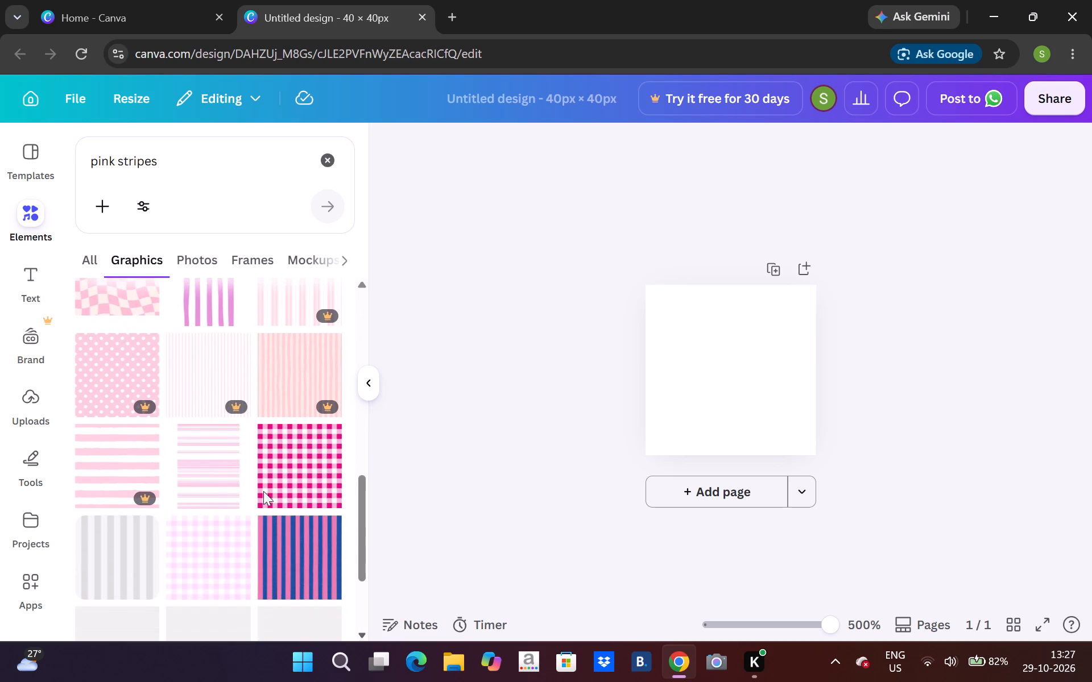
drag(263, 491, 221, 450)
click(221, 450)
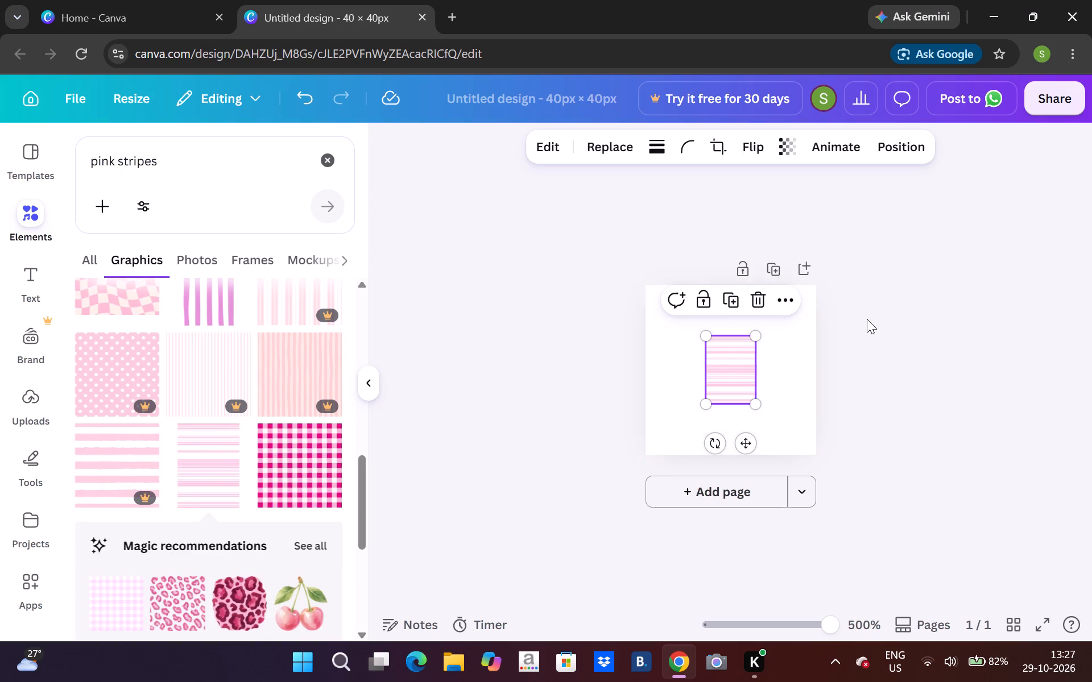
Enlarge the striped graphic to about 49 × 67 px and position it so it covers the whole page.
drag(755, 402, 846, 475)
drag(707, 334, 655, 285)
drag(748, 363, 738, 372)
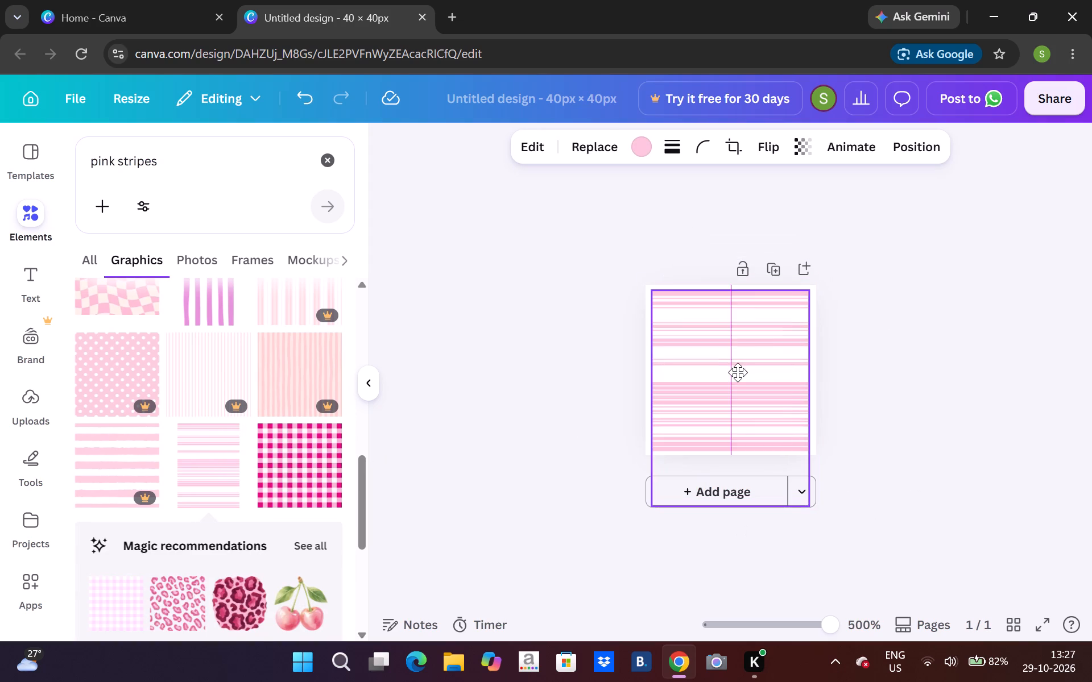
drag(738, 372, 735, 373)
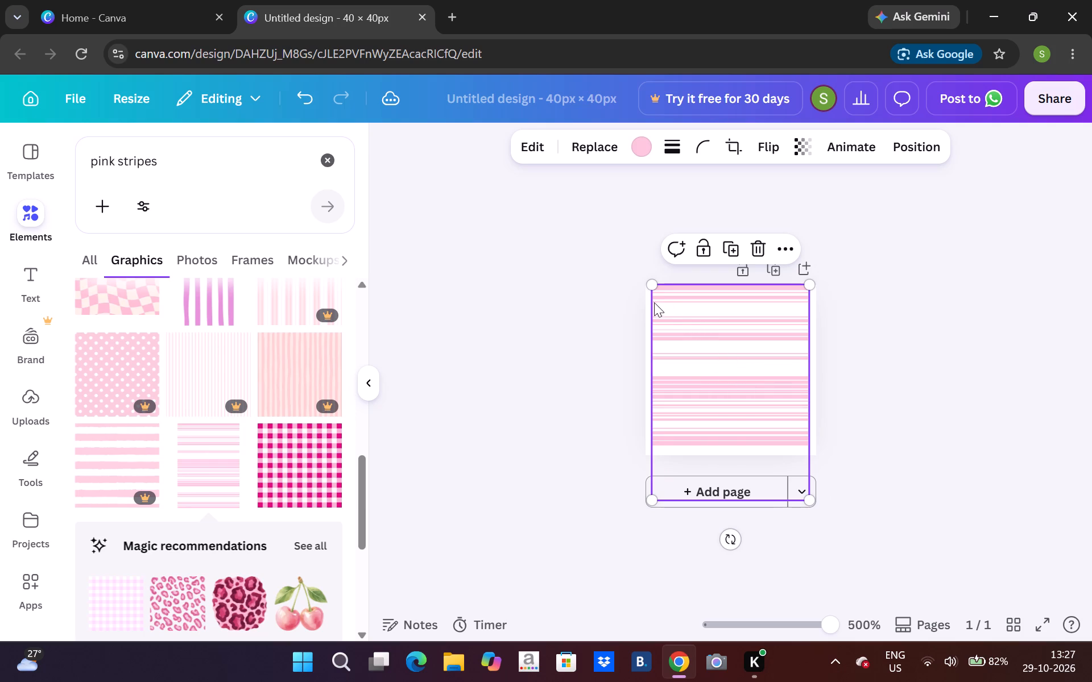
click(650, 282)
drag(648, 502, 632, 527)
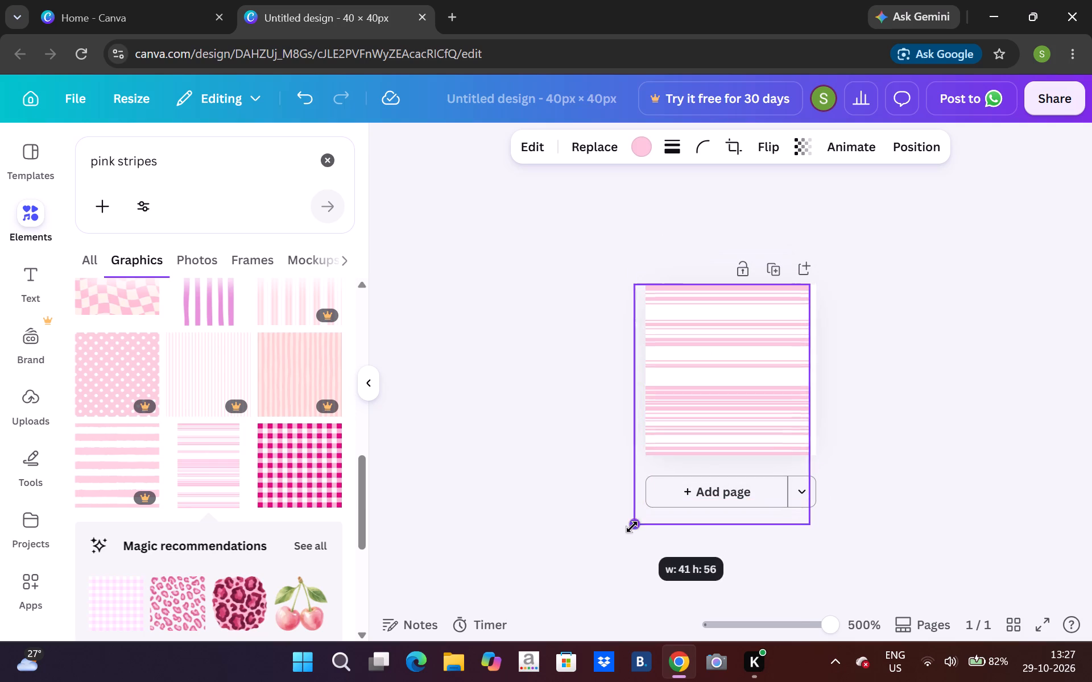
drag(632, 527, 625, 588)
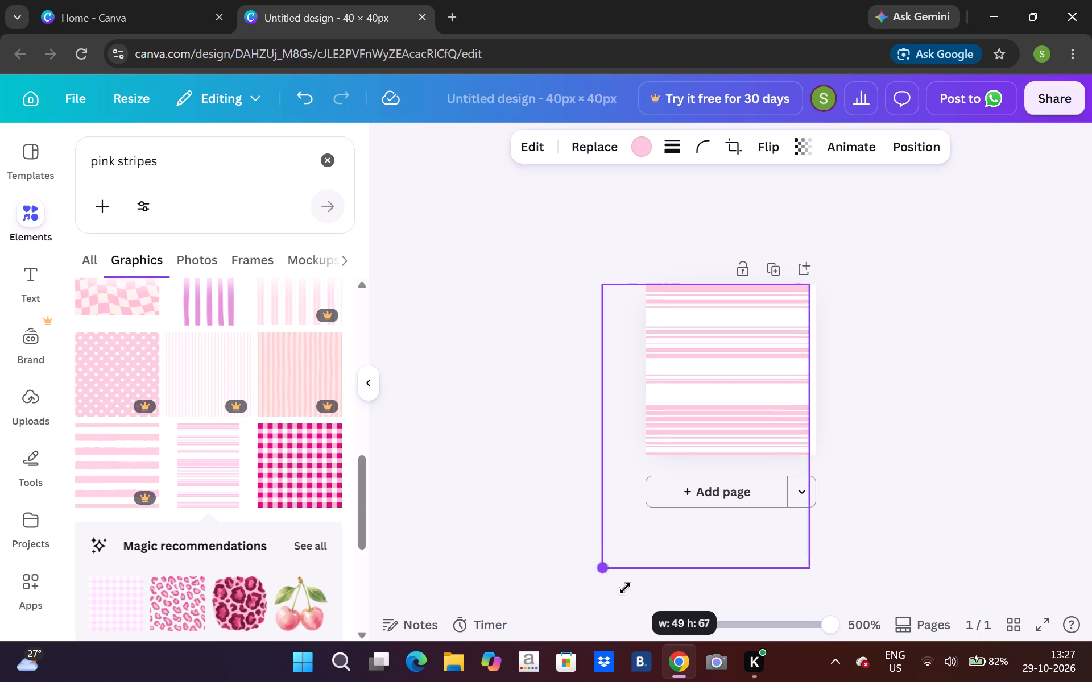
drag(625, 588, 626, 597)
drag(753, 352, 777, 351)
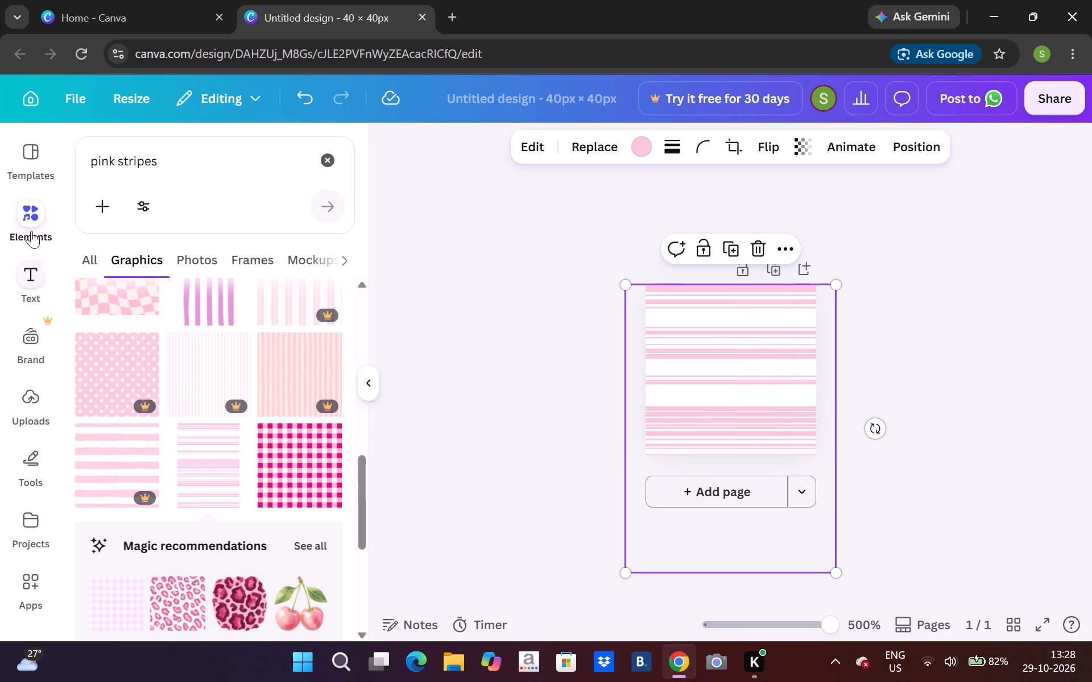
Change the elements search from "pink stripes" to just "stripes" and run it.
click(113, 161)
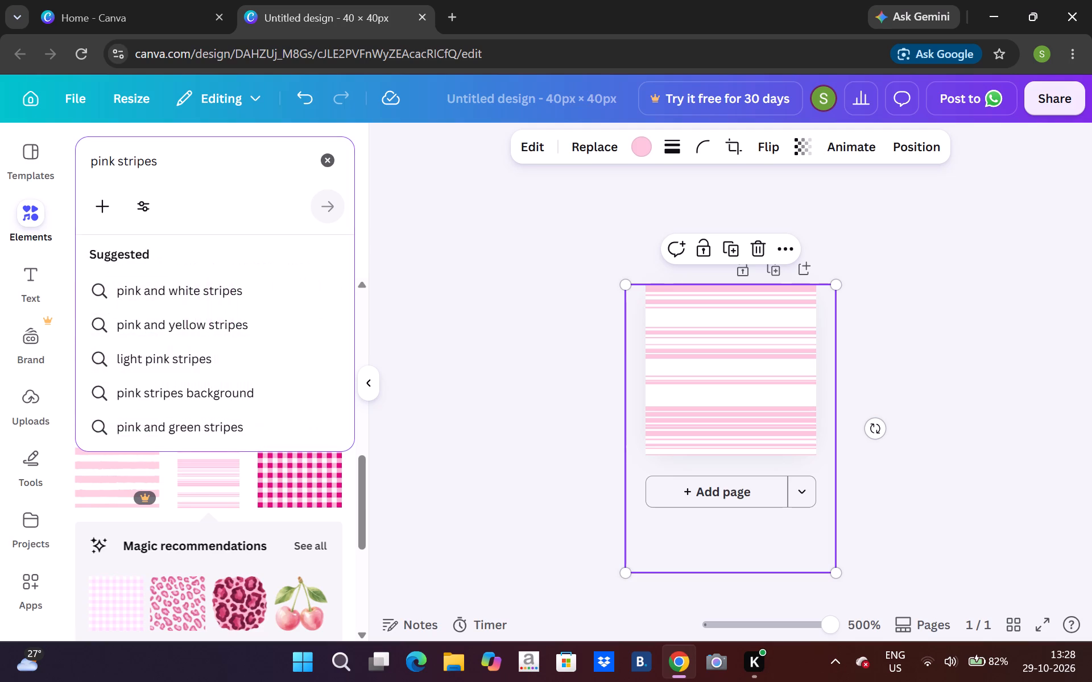
click(121, 162)
click(121, 162)
key(BackSpace)
key(BackSpace)
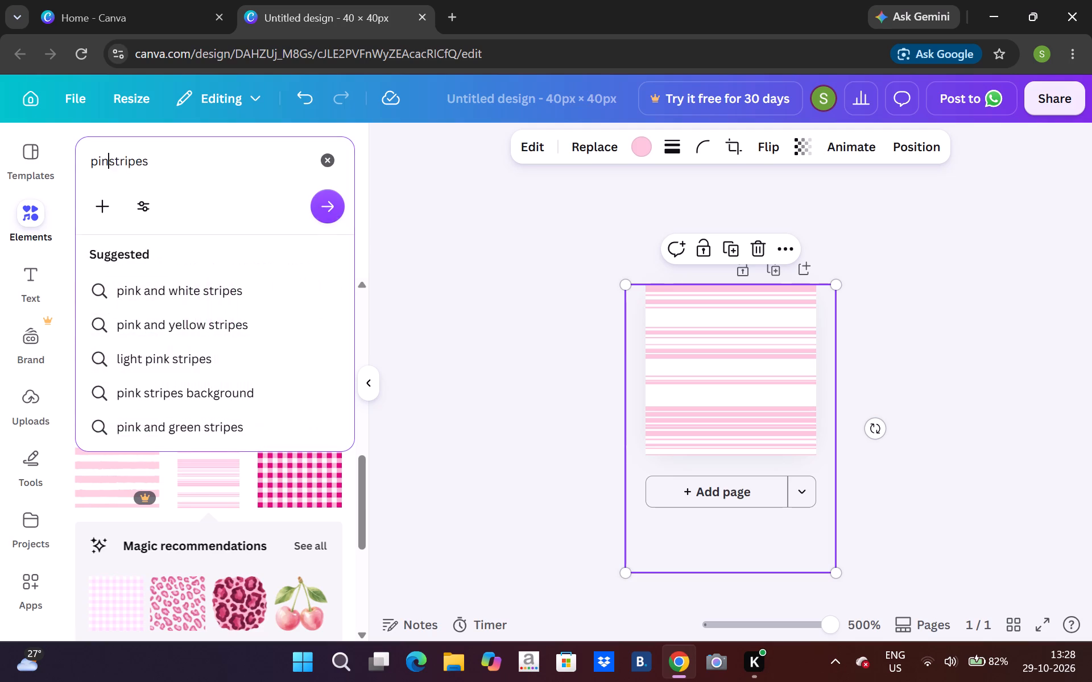
key(BackSpace)
key(BackSpace)
key(BackSpace)
key(BackSpace)
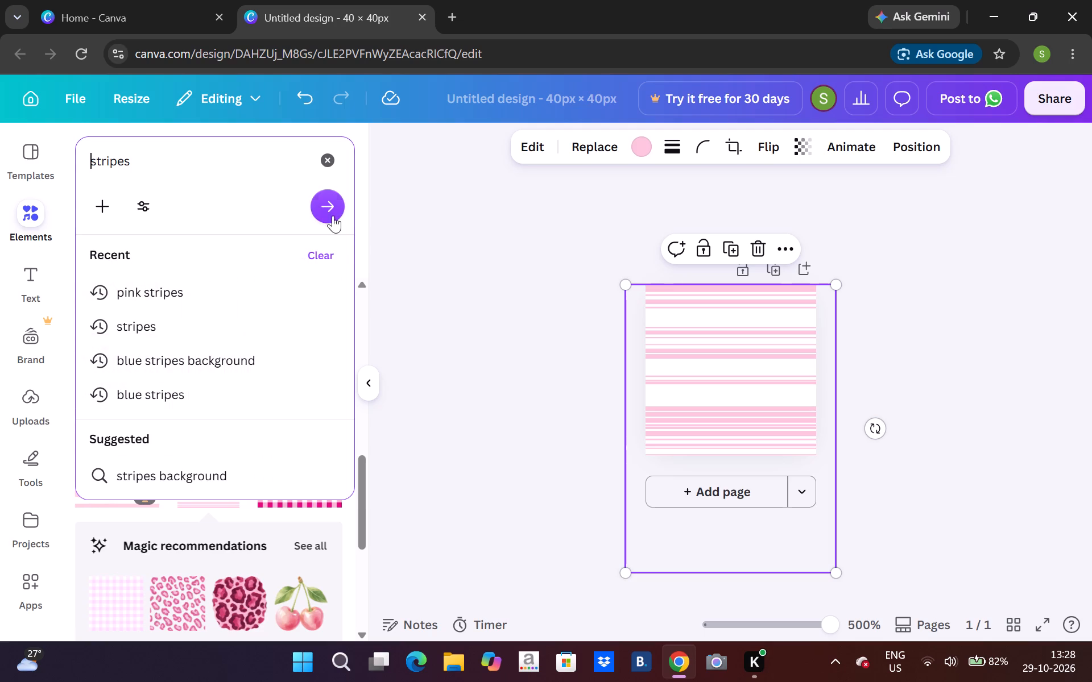
click(337, 206)
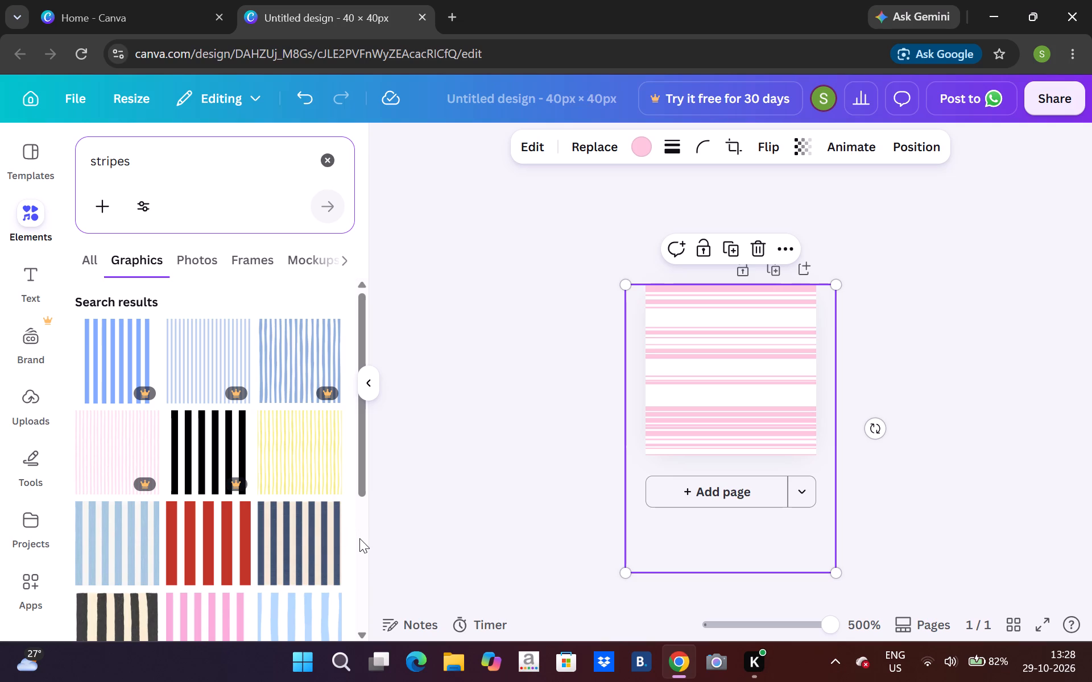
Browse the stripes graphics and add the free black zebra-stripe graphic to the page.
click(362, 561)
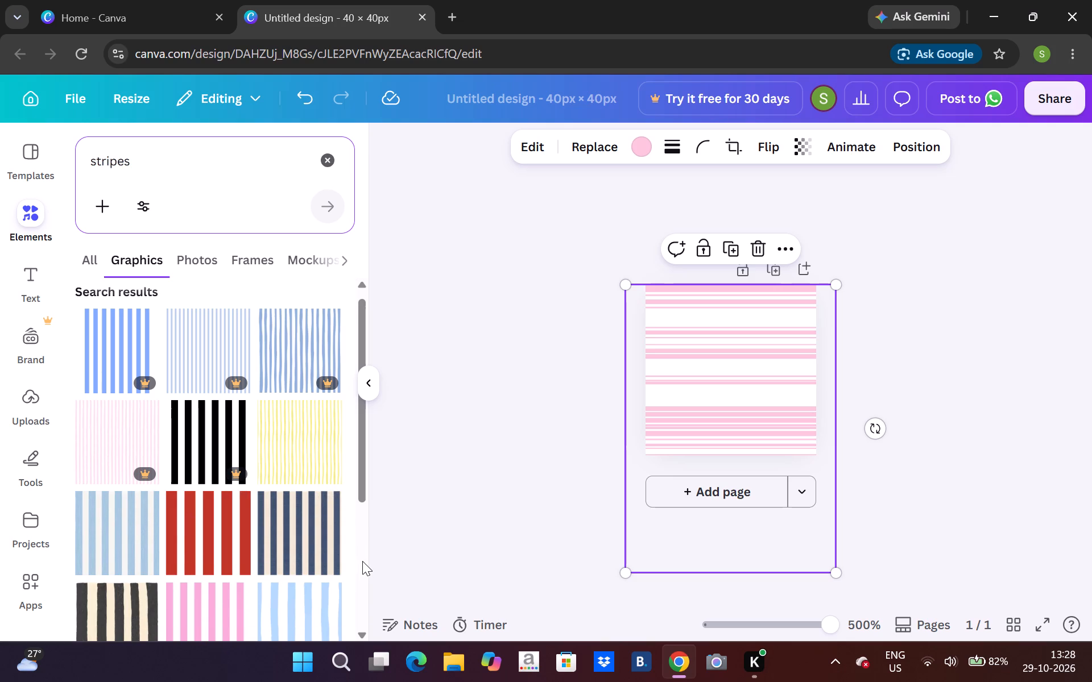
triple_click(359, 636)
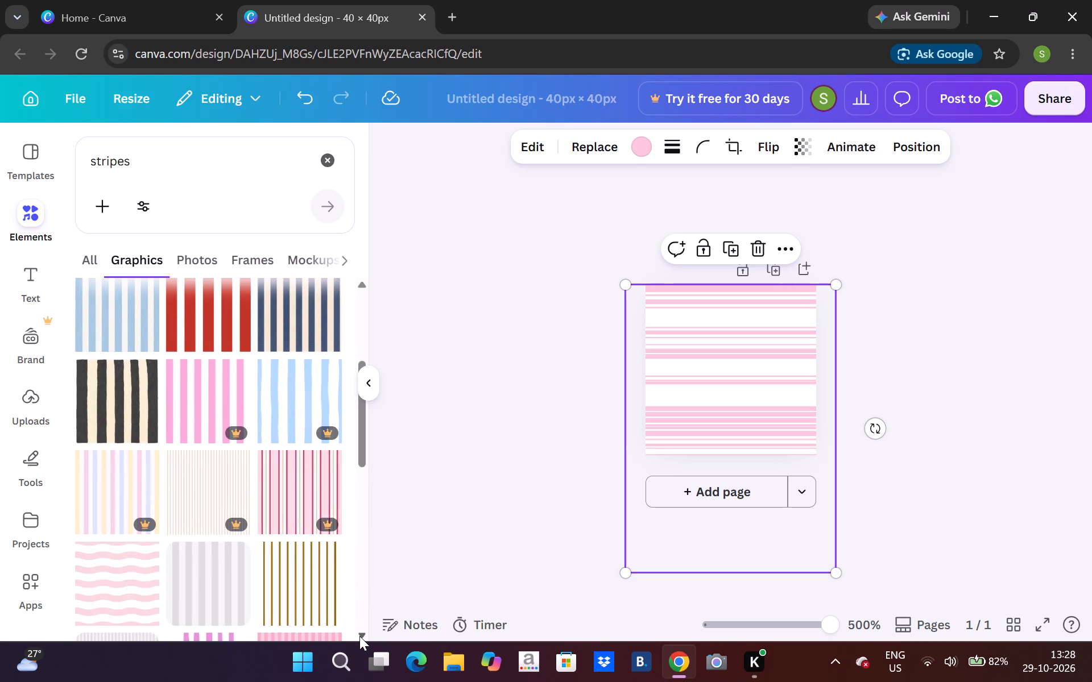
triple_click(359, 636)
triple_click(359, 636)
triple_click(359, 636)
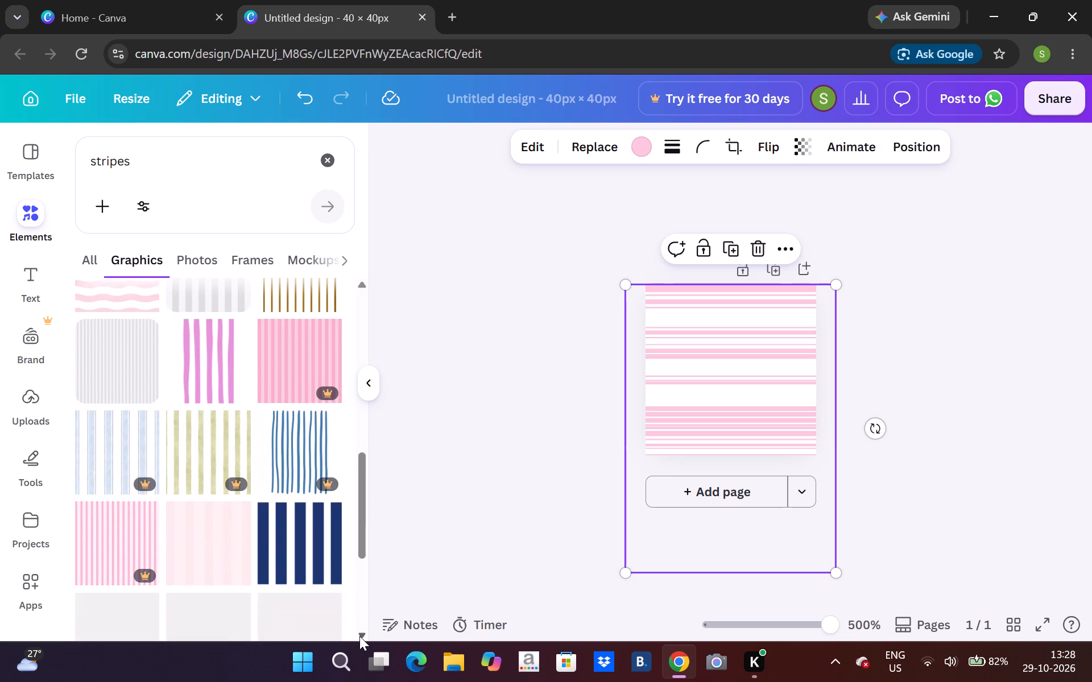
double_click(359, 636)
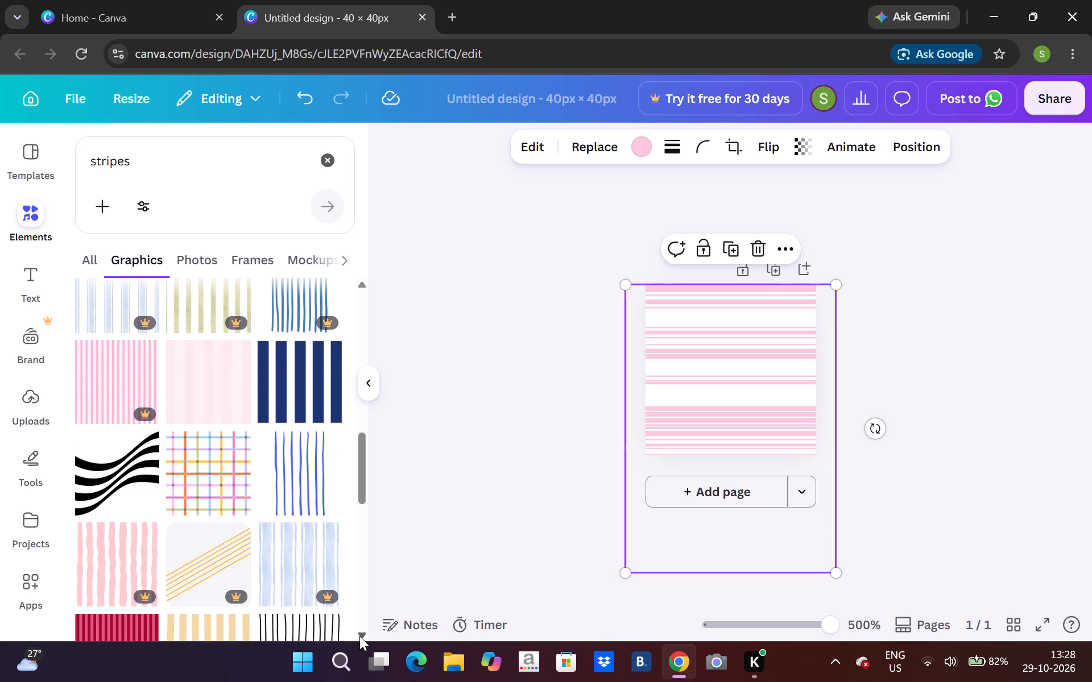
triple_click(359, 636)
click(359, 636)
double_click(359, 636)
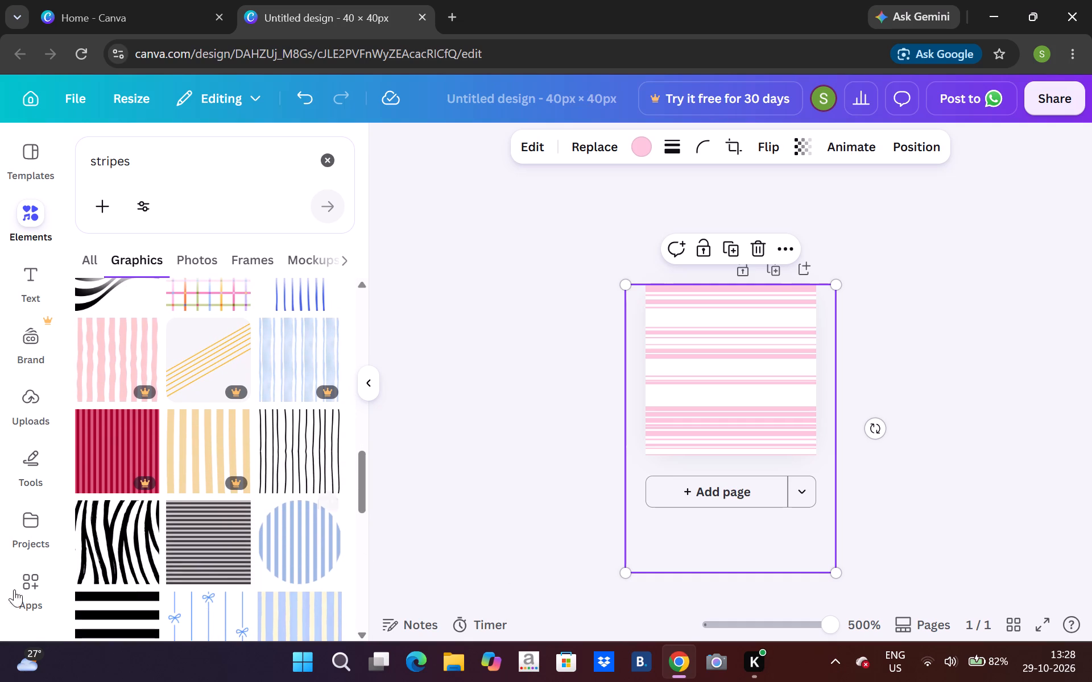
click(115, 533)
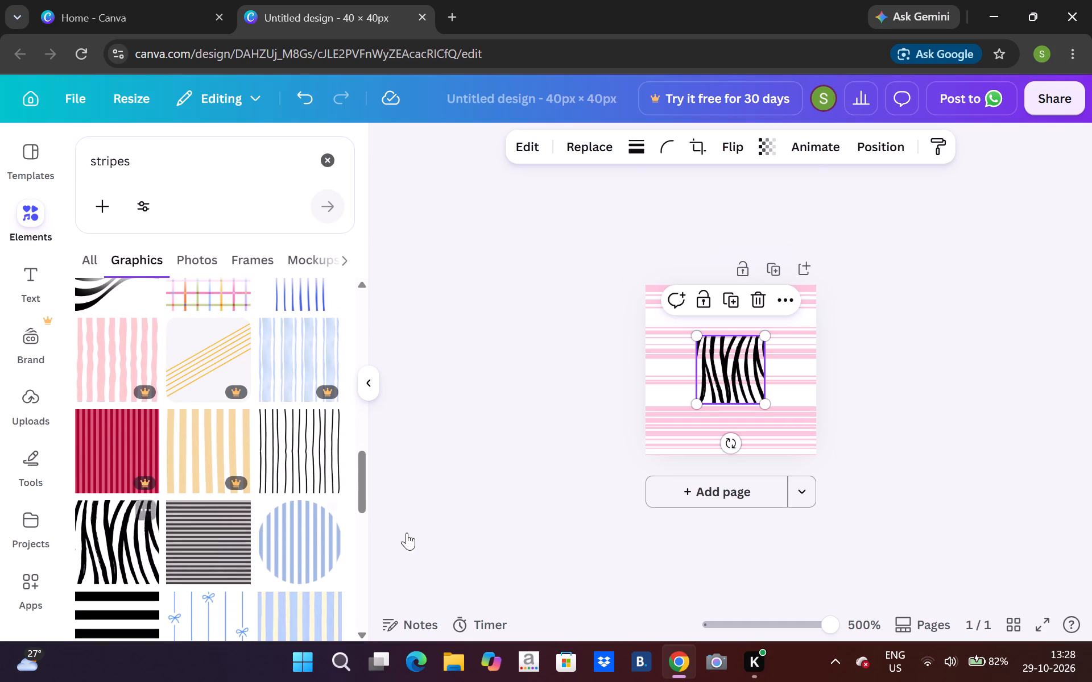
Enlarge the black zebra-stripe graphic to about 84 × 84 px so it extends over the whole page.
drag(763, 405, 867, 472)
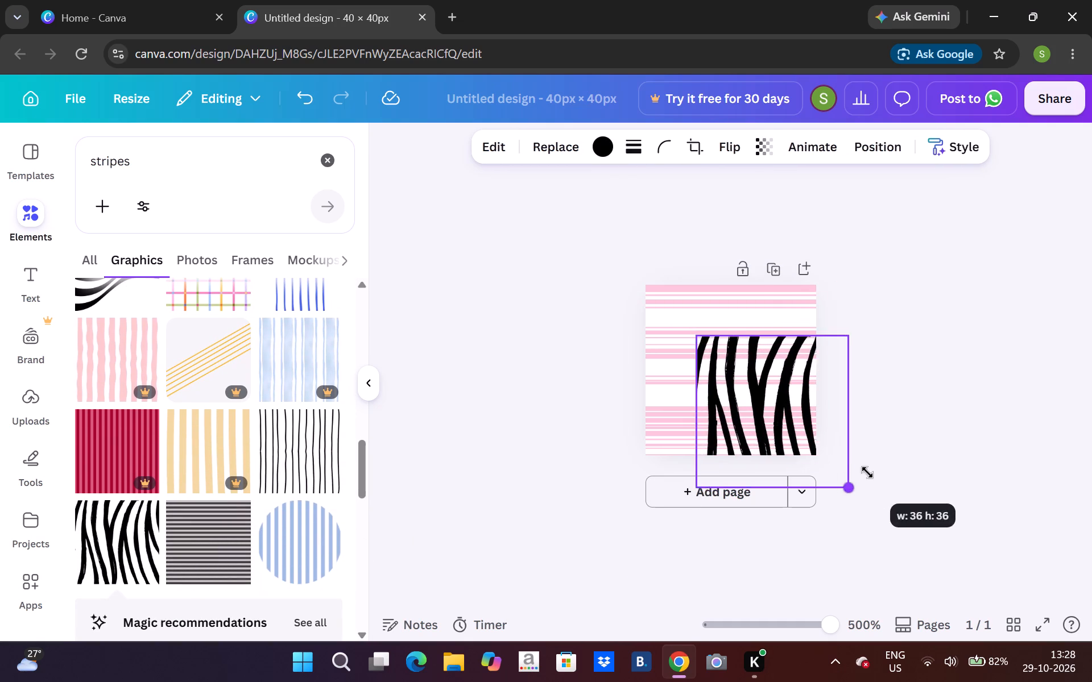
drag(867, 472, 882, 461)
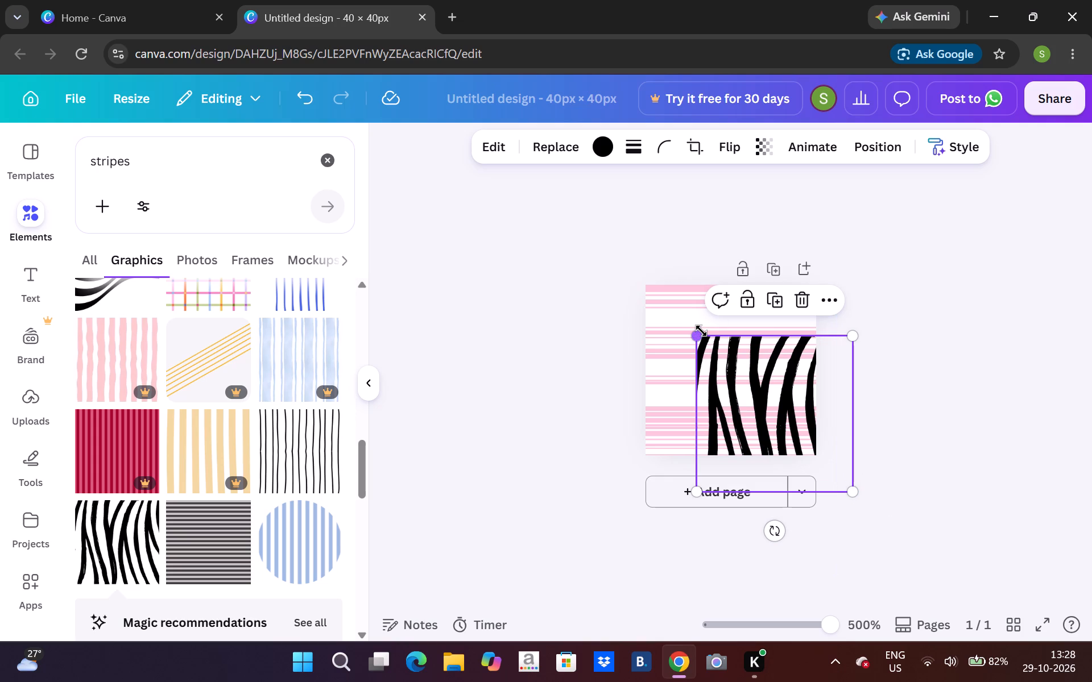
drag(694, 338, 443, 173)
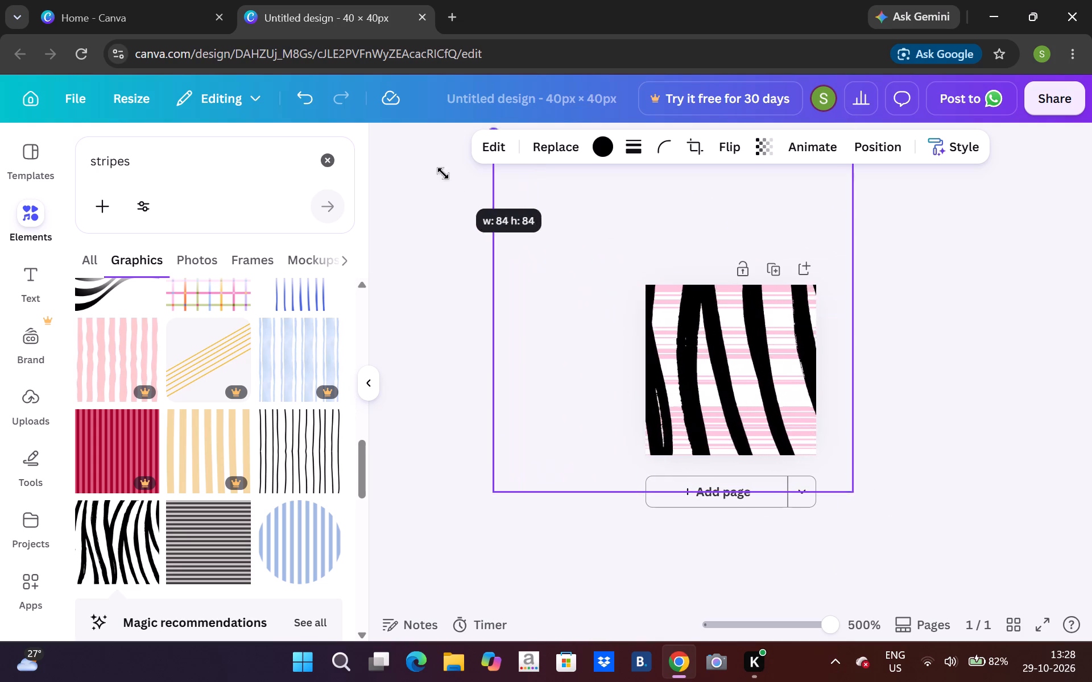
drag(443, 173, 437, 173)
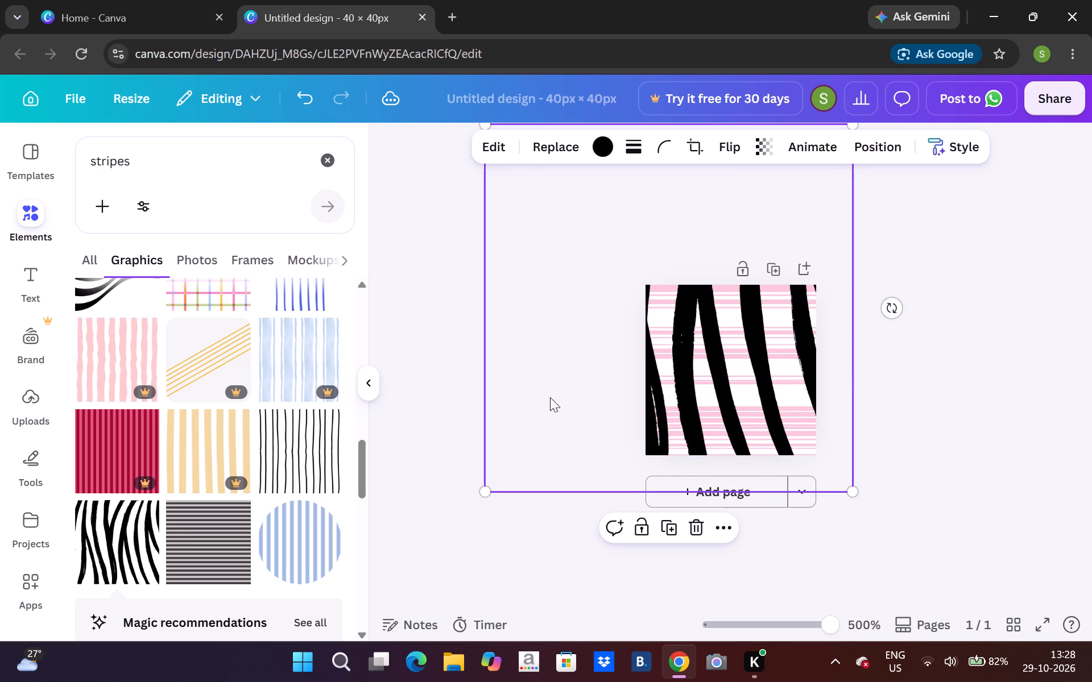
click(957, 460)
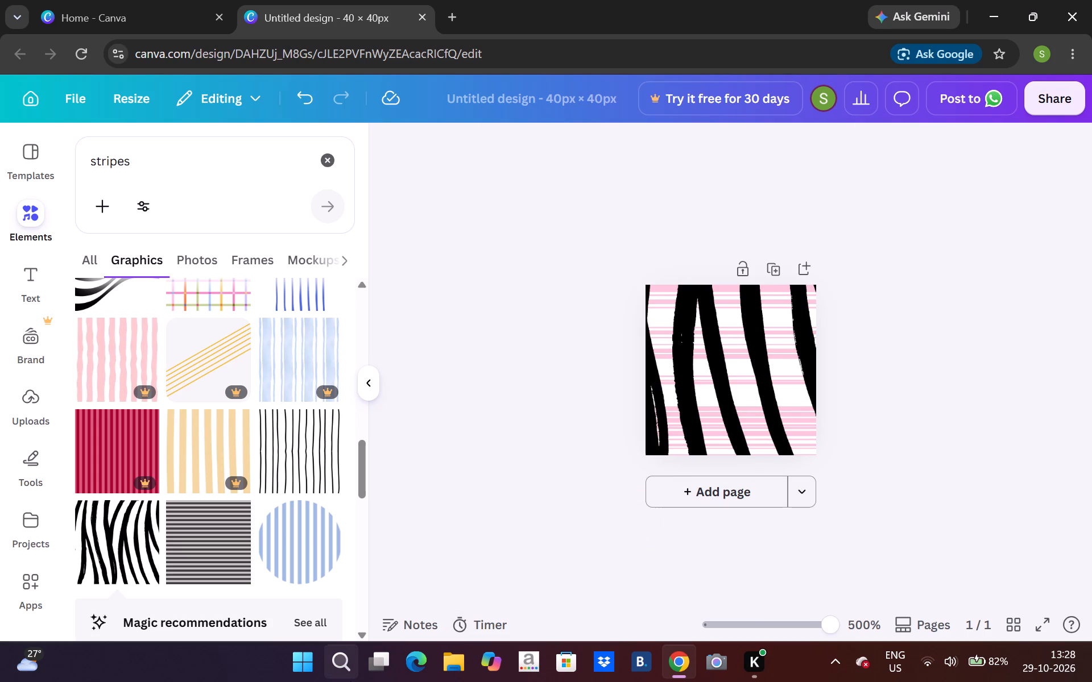
Delete both the black zebra-stripe graphic and the pink striped graphic from the page.
click(701, 399)
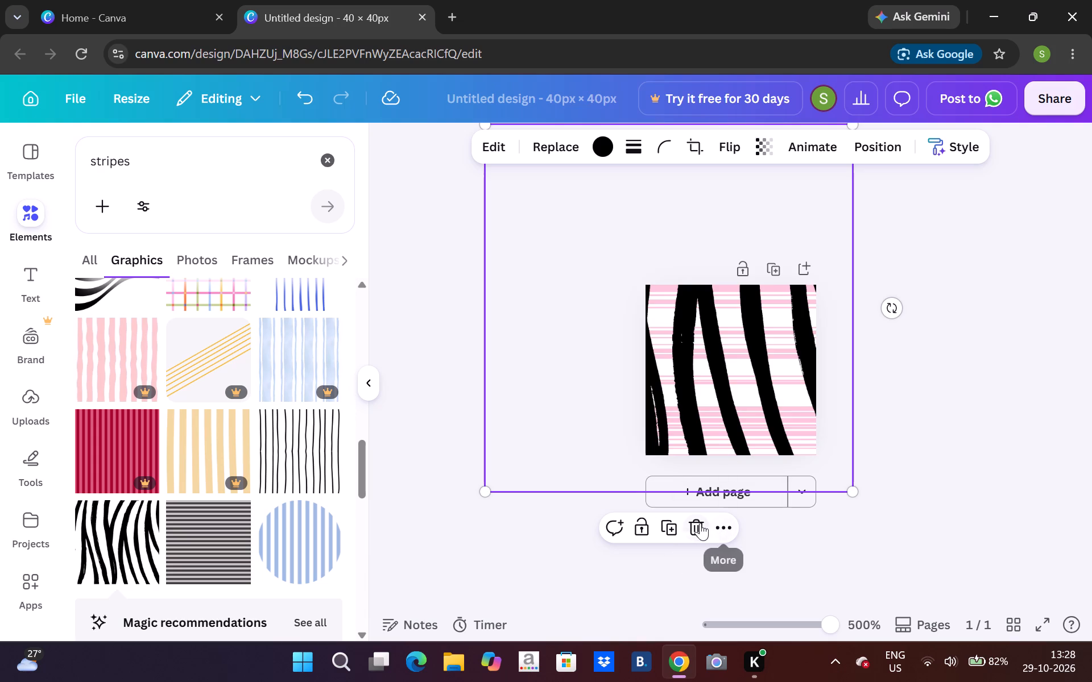
click(696, 522)
click(710, 411)
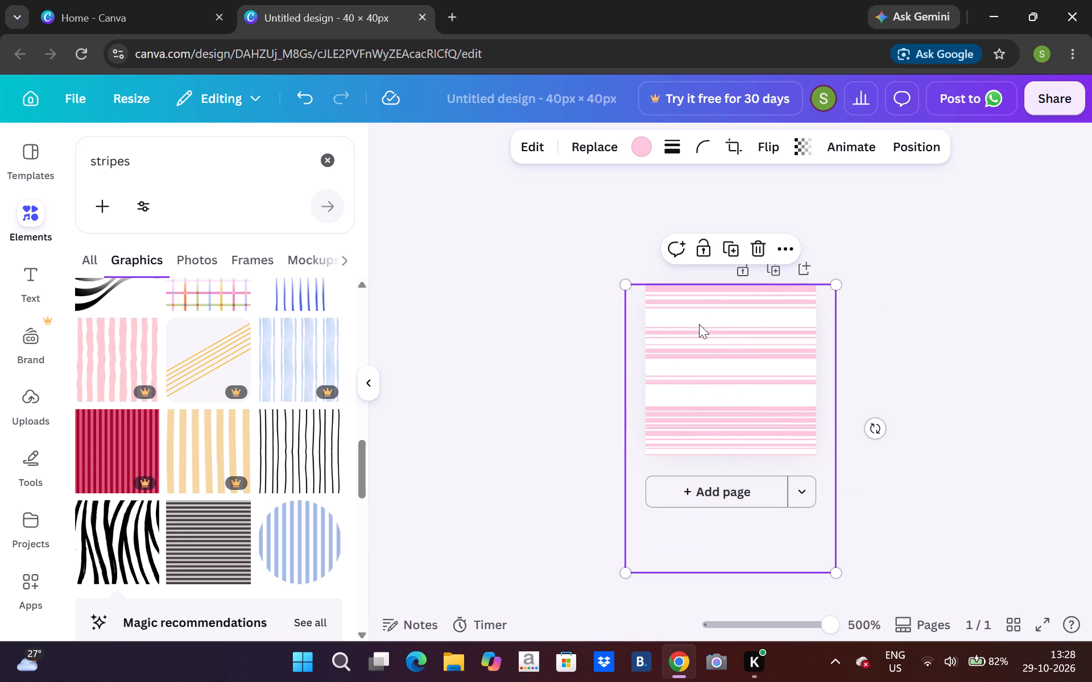
click(764, 248)
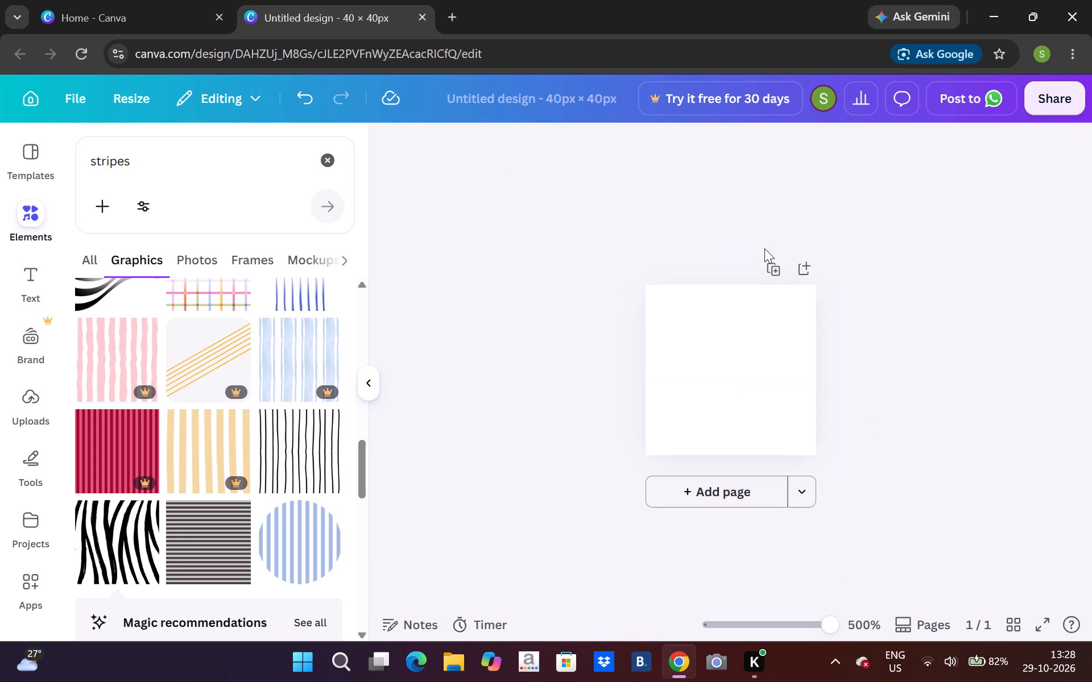
Try several default solid colors on the page background, ending with the medium gray #737373.
click(752, 367)
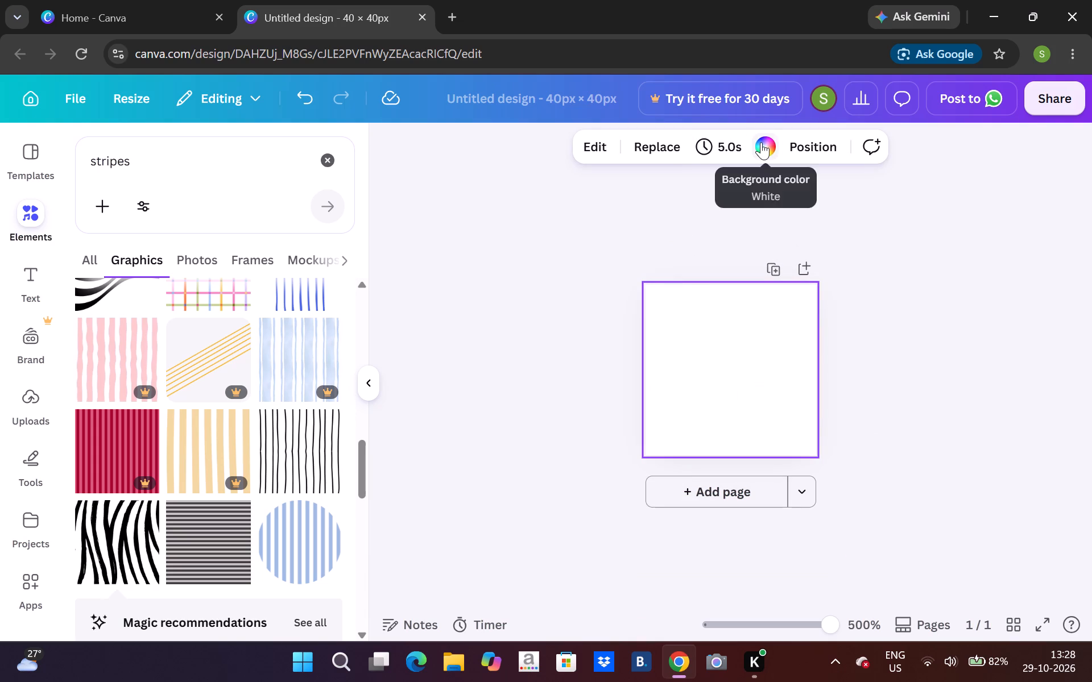
click(761, 142)
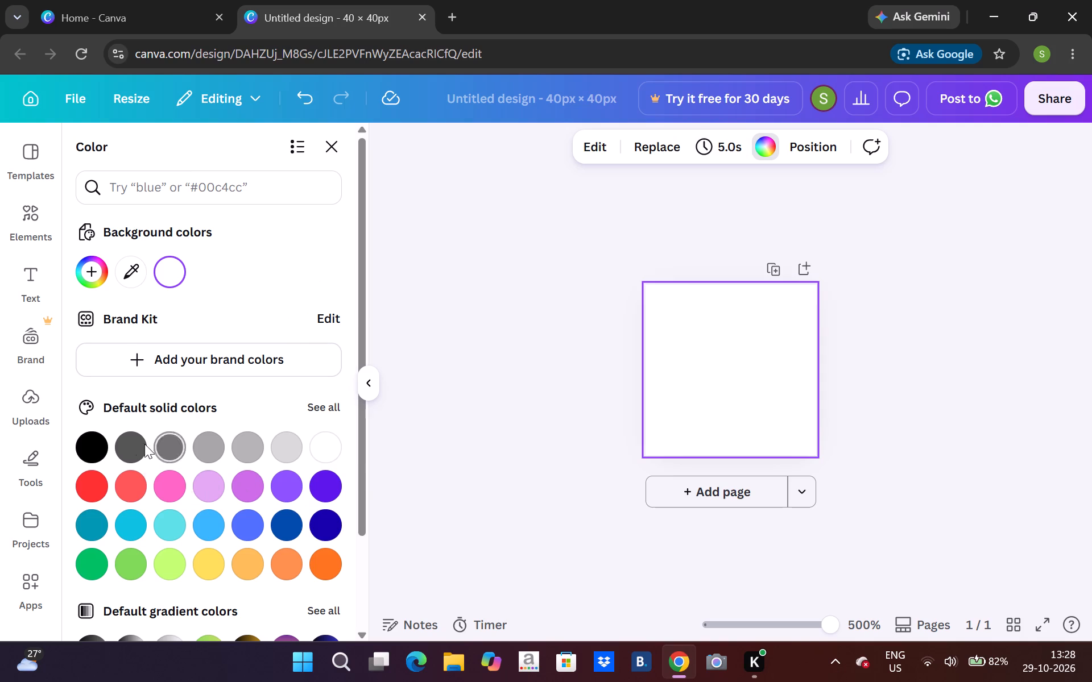
click(242, 493)
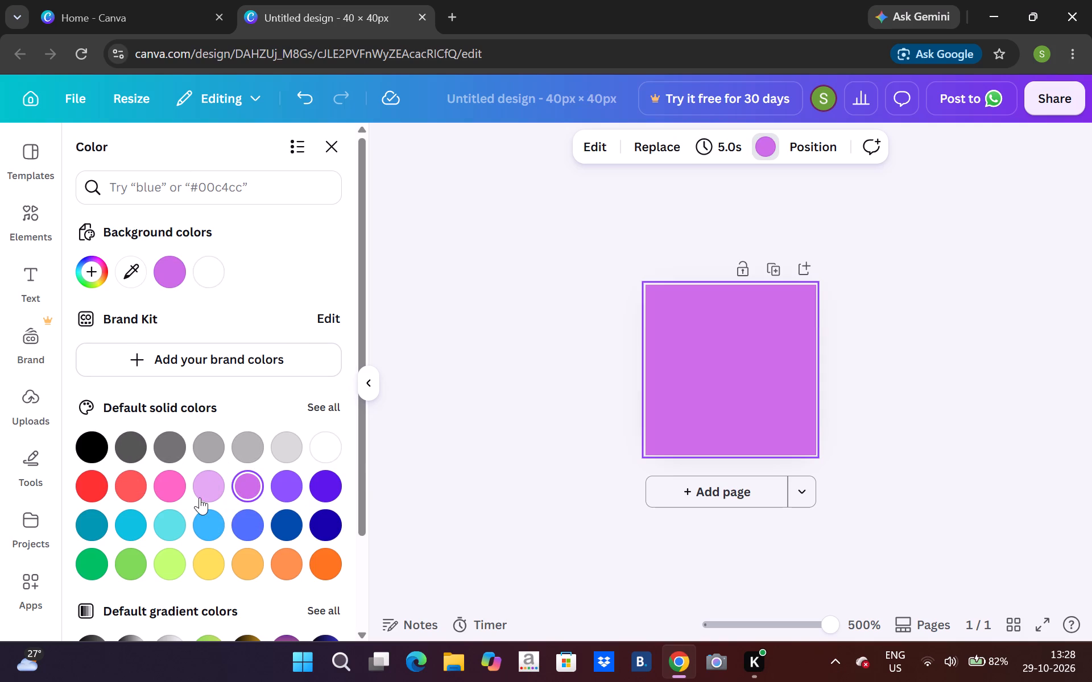
click(197, 498)
click(146, 534)
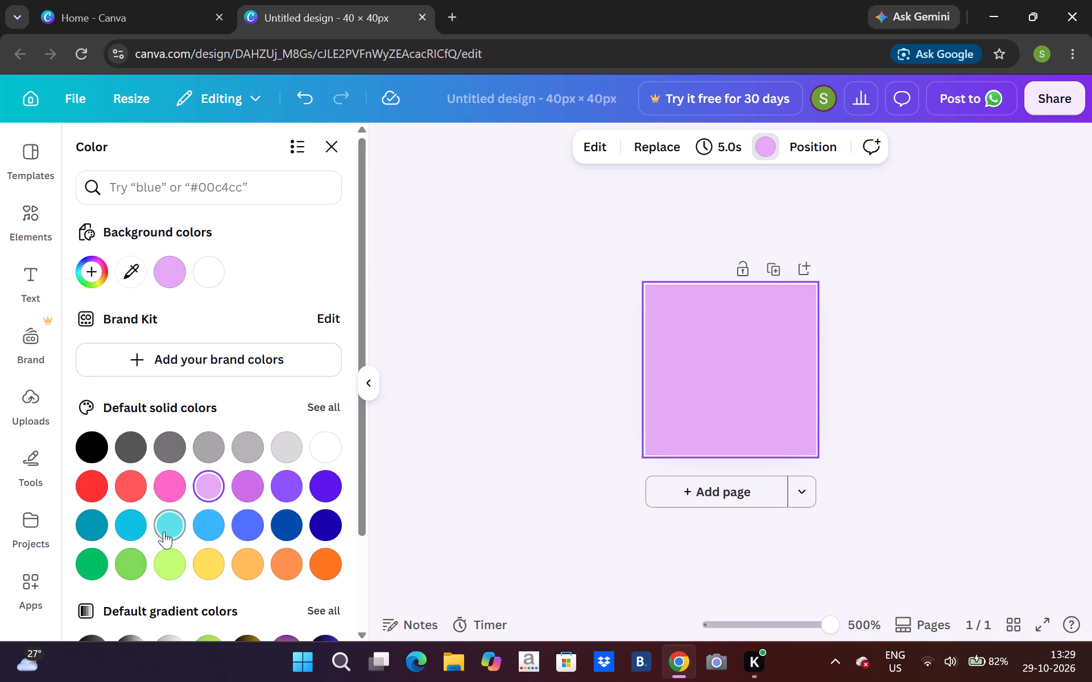
click(164, 531)
click(103, 479)
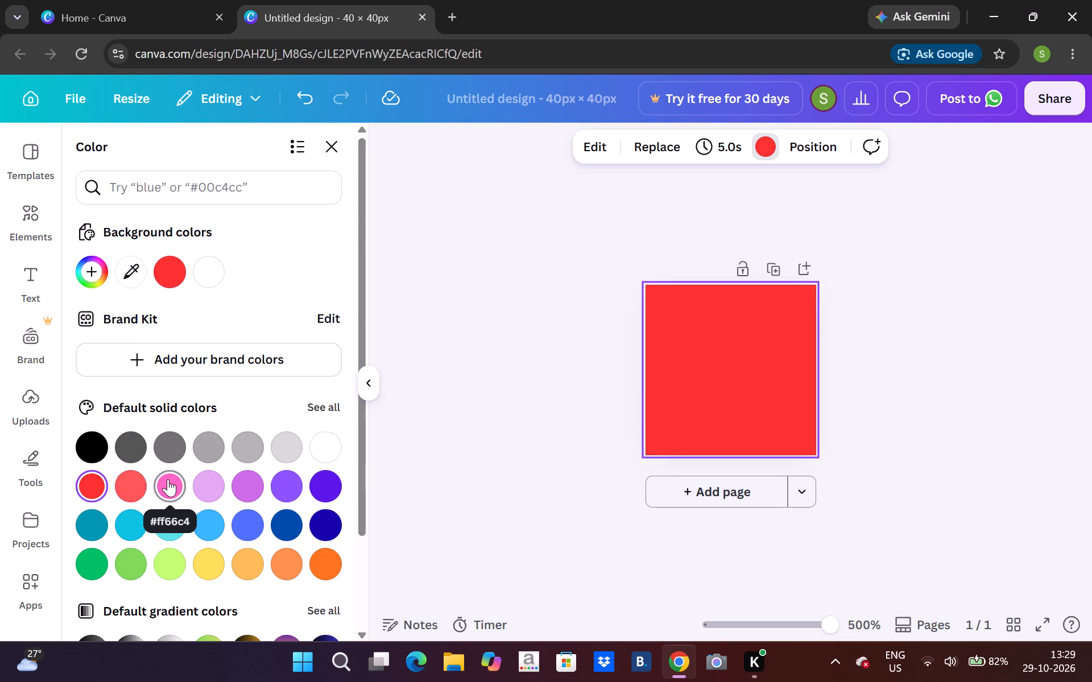
click(121, 444)
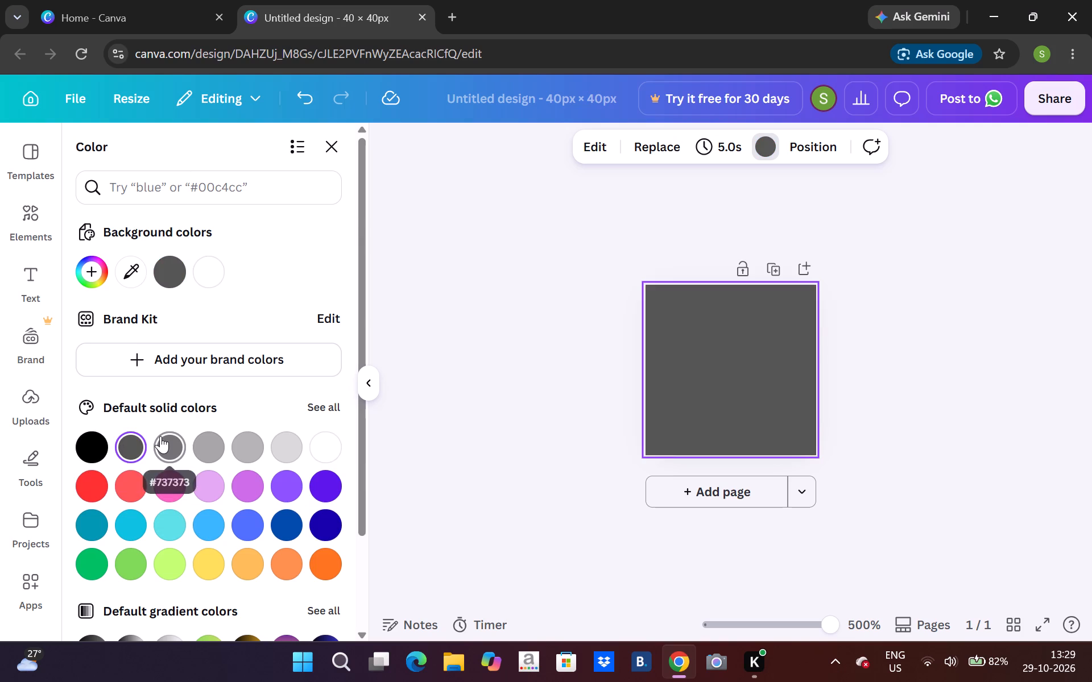
click(160, 436)
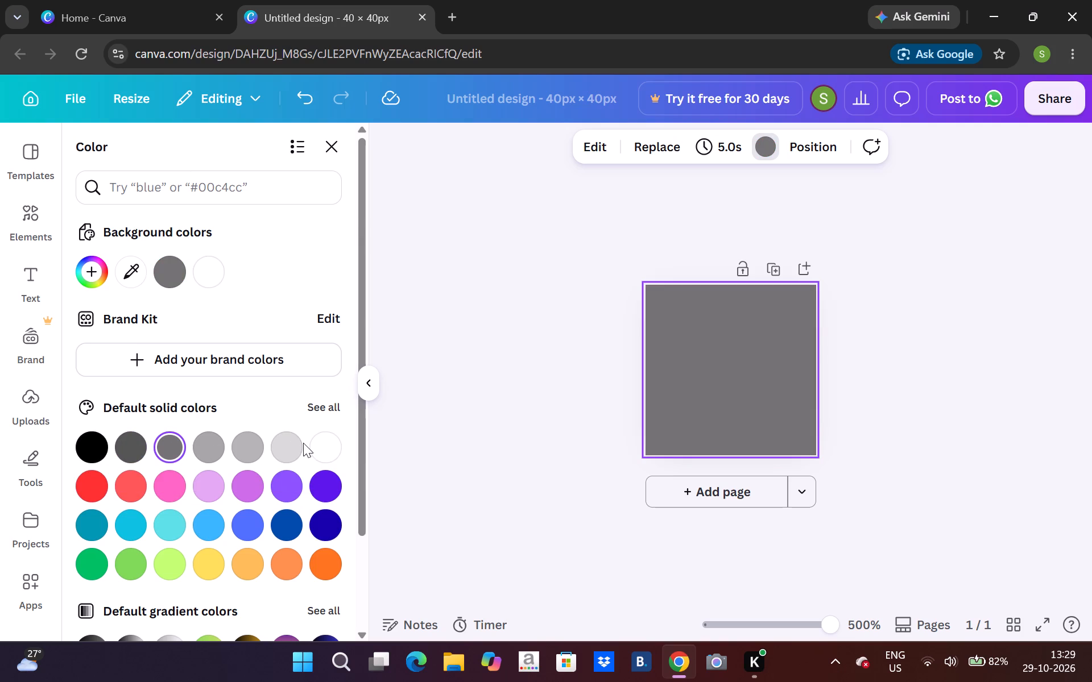
Replace the previous elements search with a search for "gym".
click(36, 219)
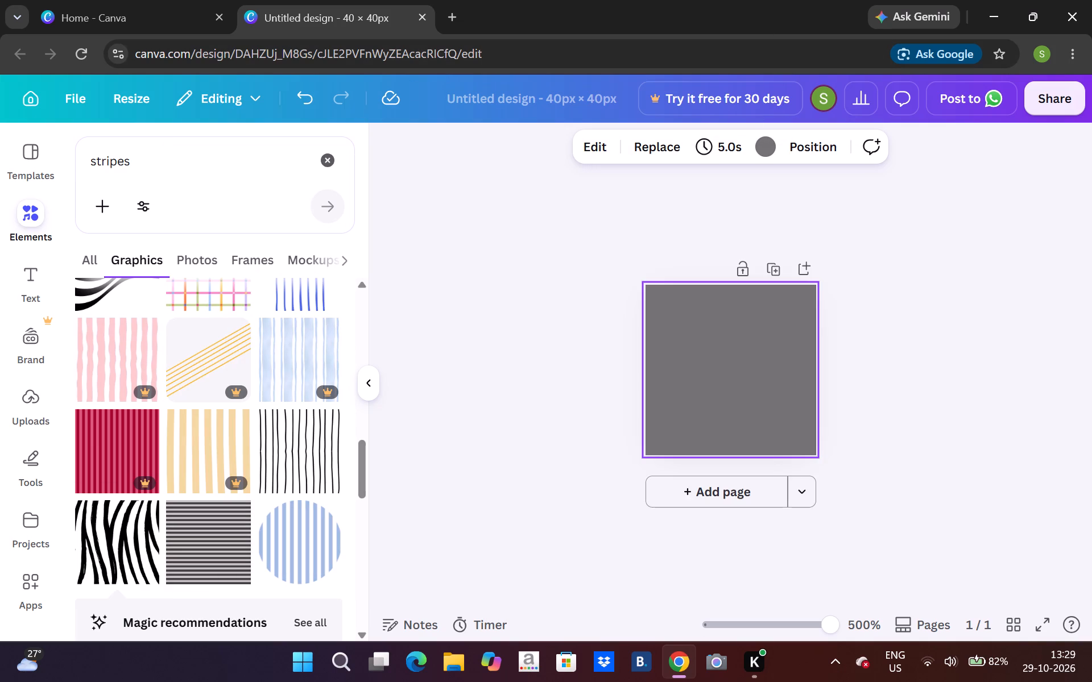
click(316, 159)
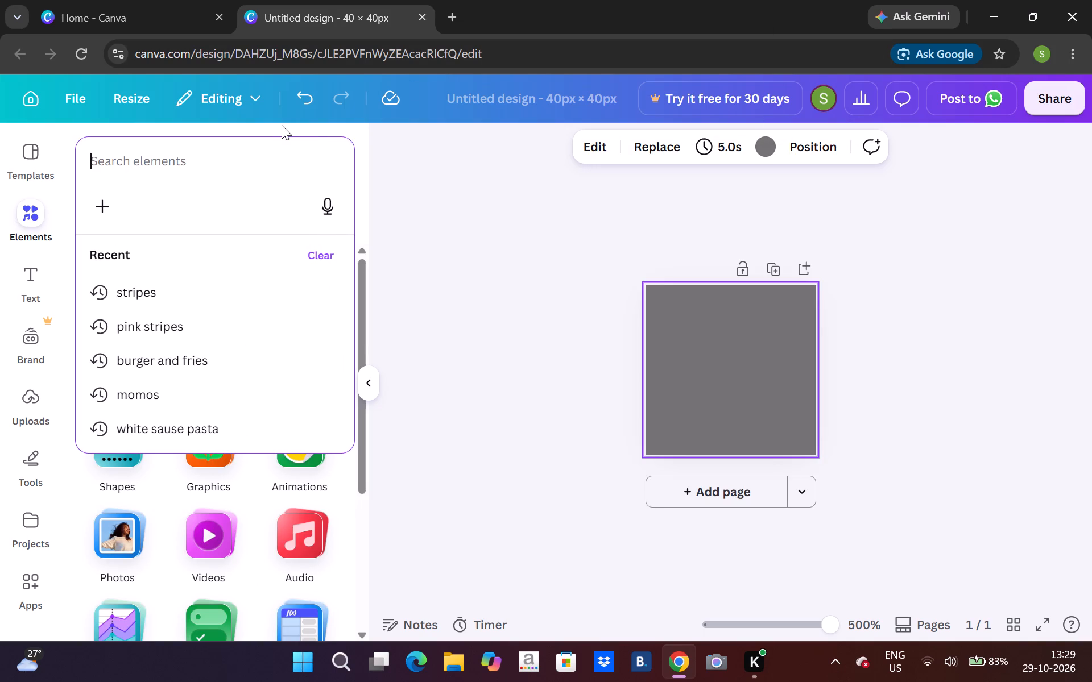
text(gym)
key(Return)
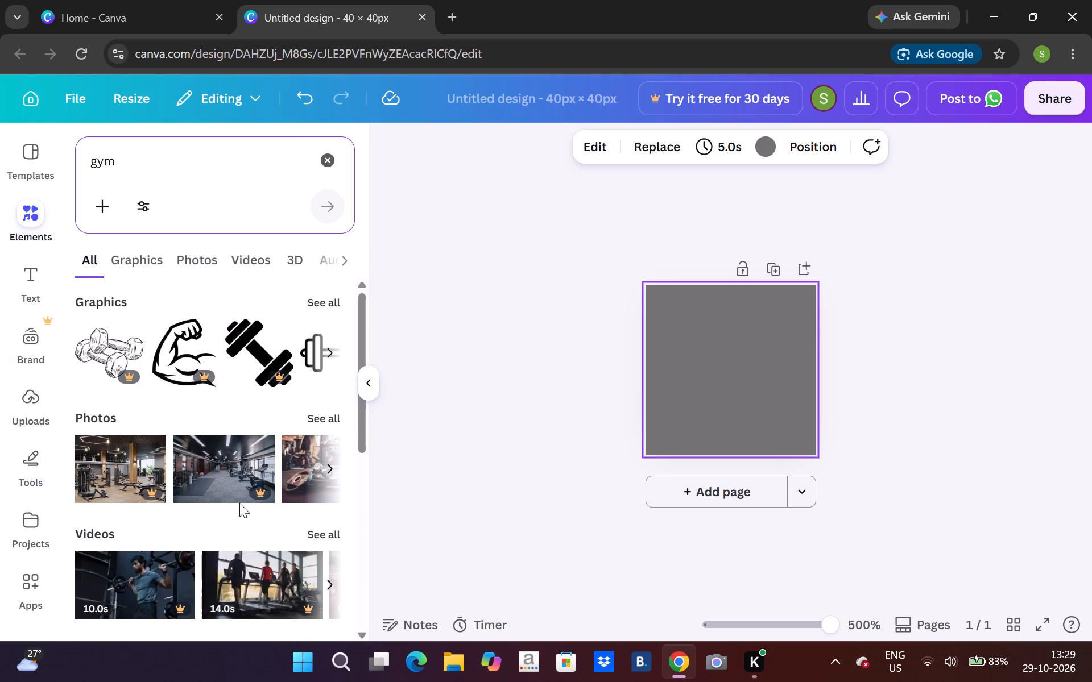
Add the free black-and-white graphic of a fist gripping a barbell from the gym graphics to the page.
click(329, 343)
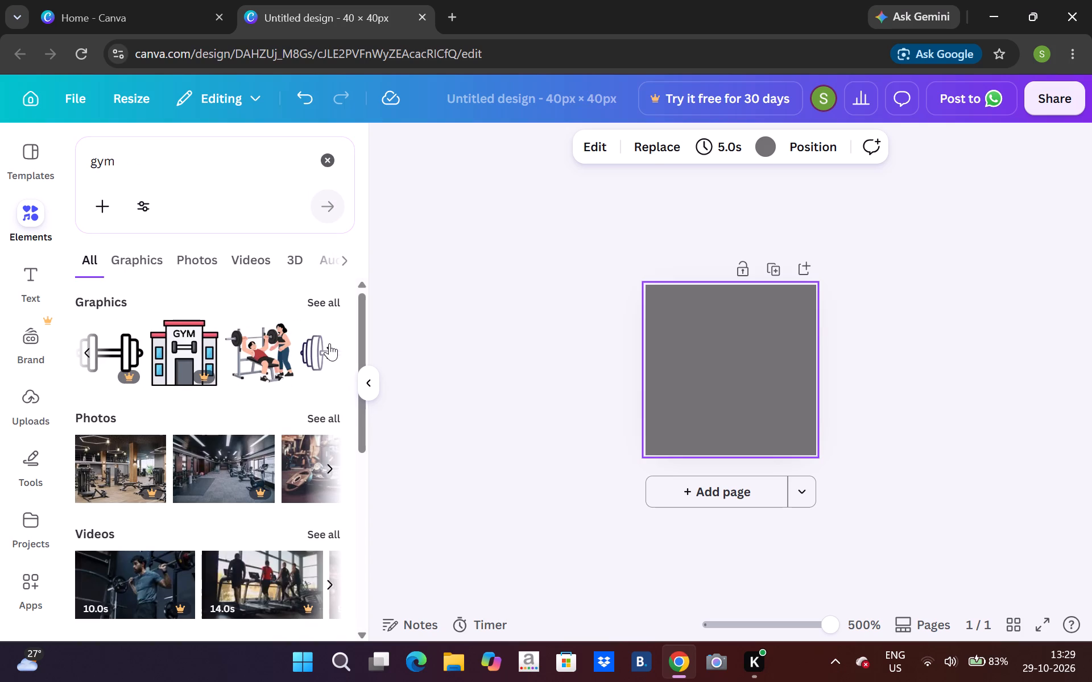
click(329, 343)
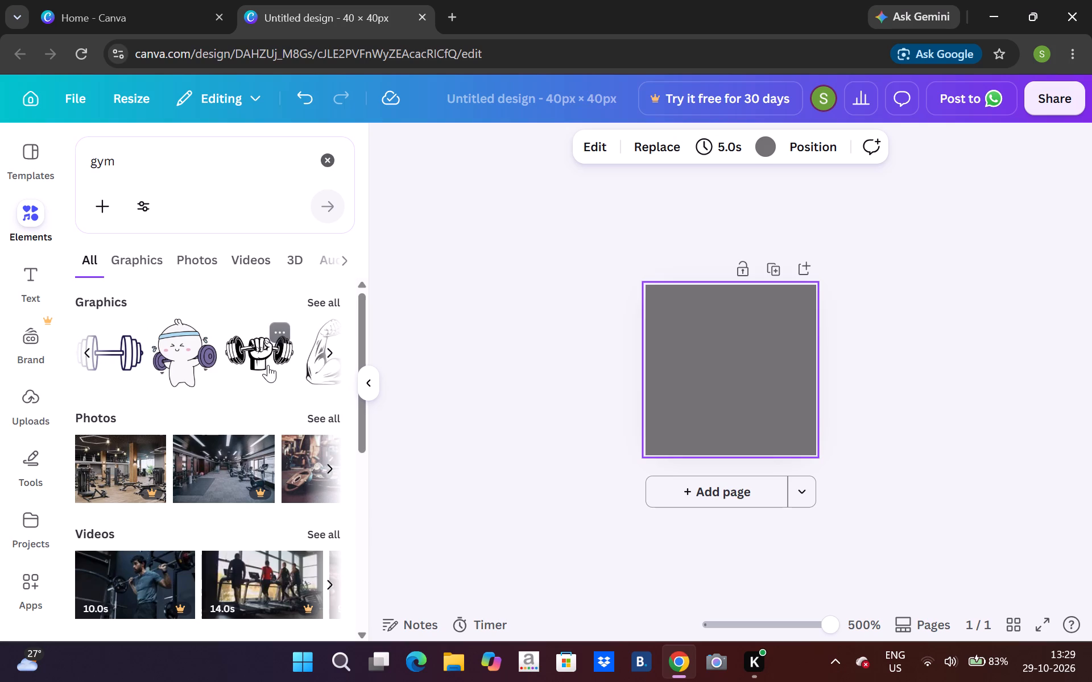
click(268, 365)
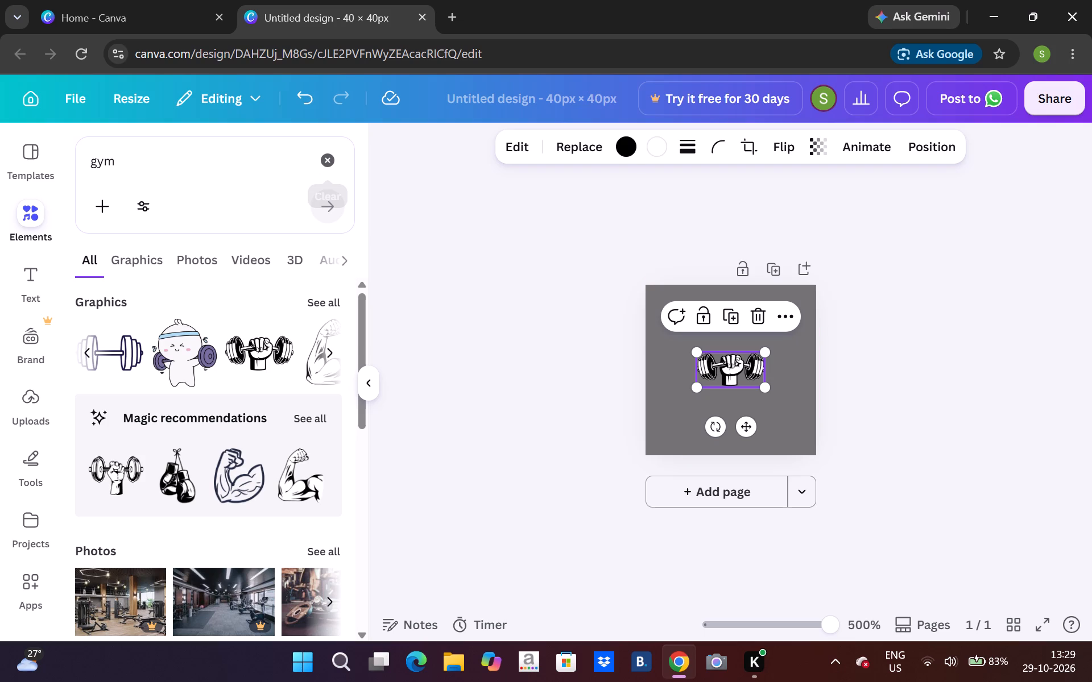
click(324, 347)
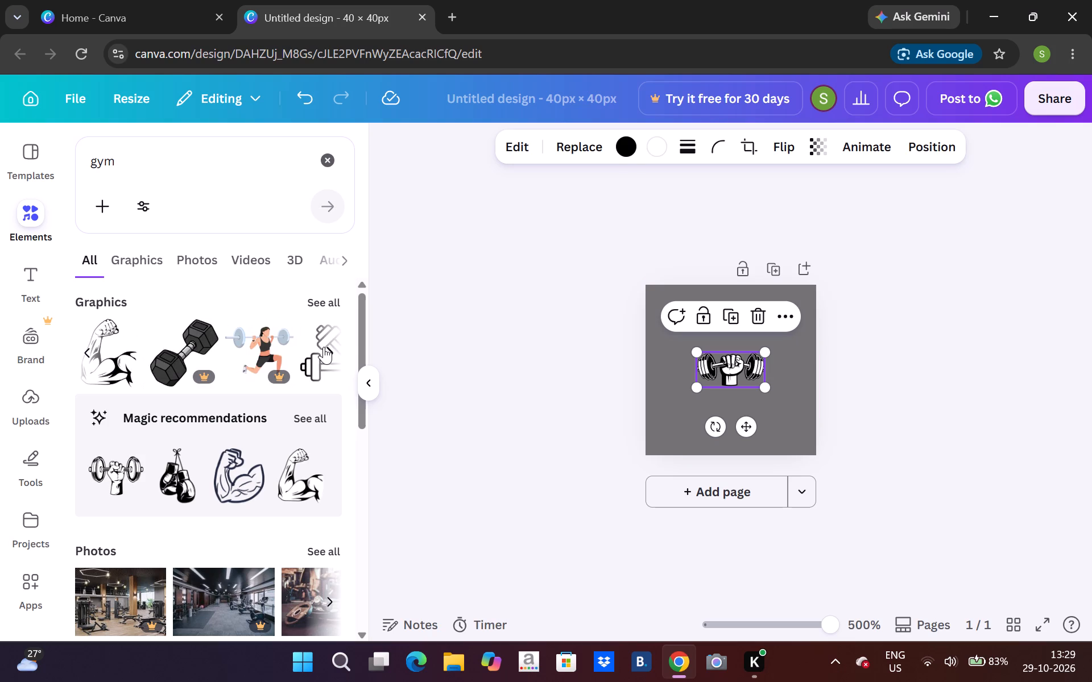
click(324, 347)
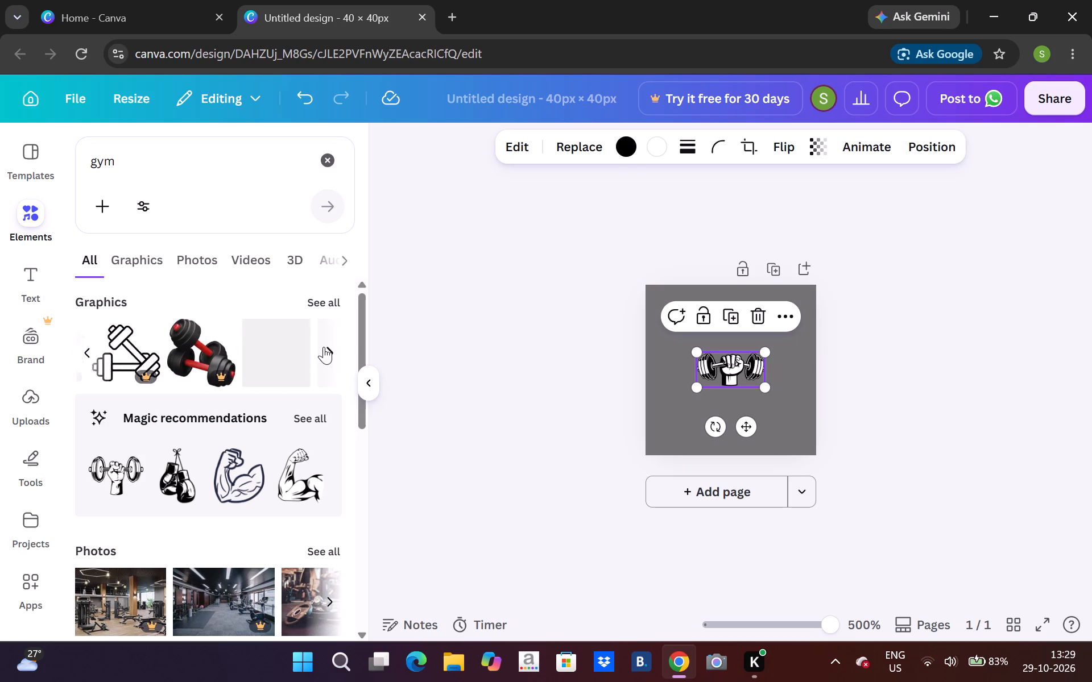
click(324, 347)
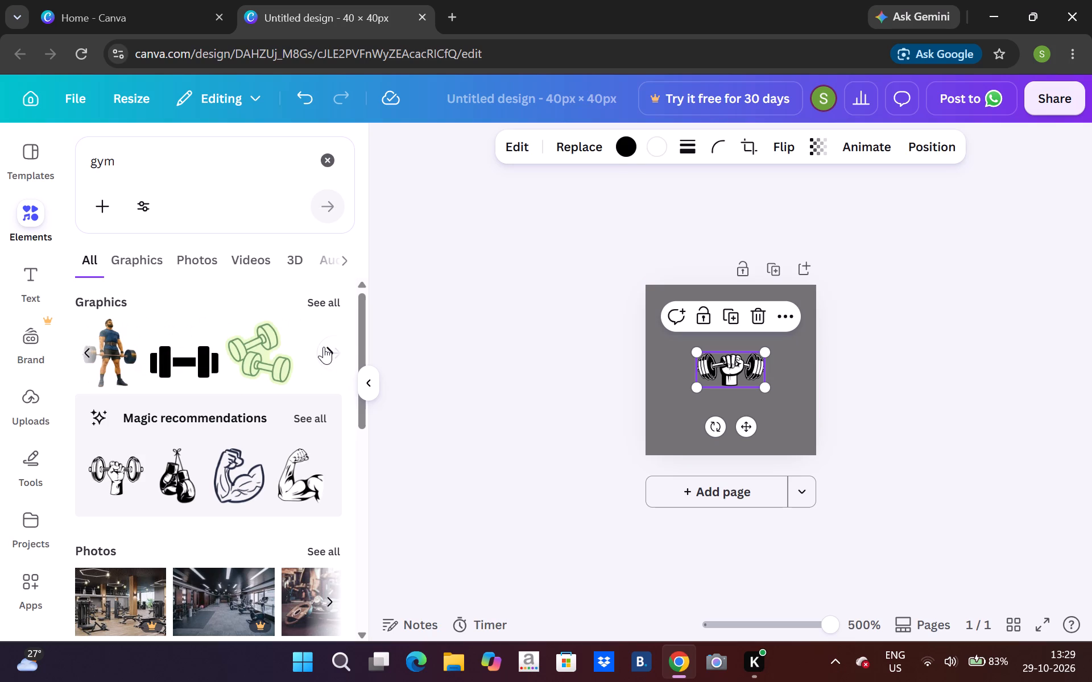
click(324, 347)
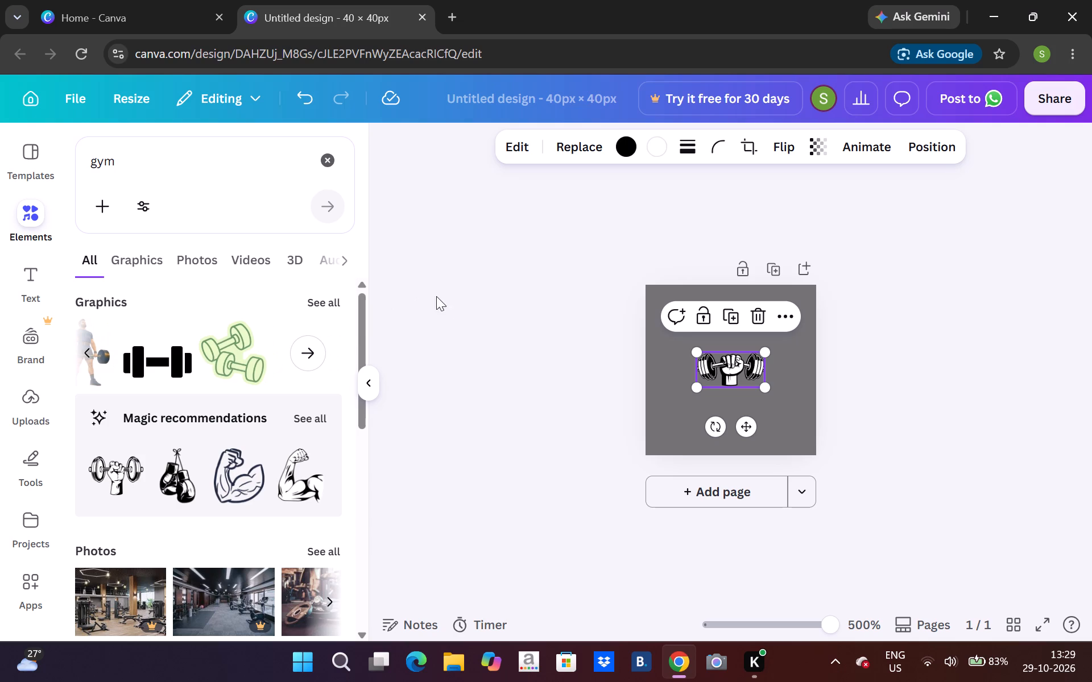
Look up "ci" in the elements, add the Circle shape to the page and move it over the fist-and-barbell graphic.
click(325, 147)
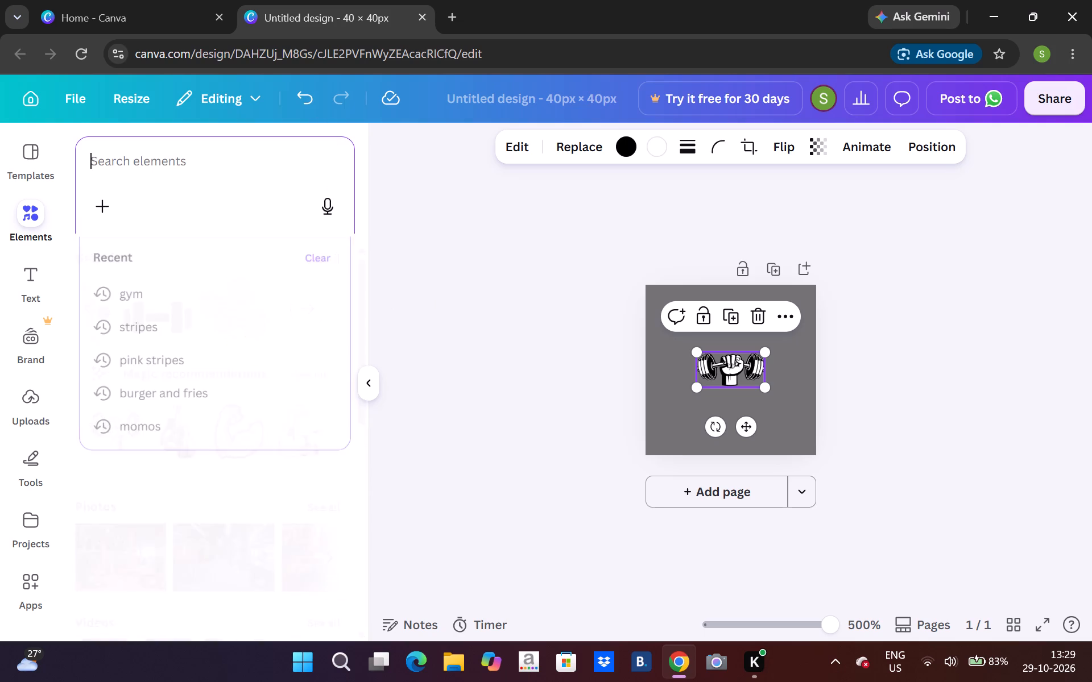
text(ci)
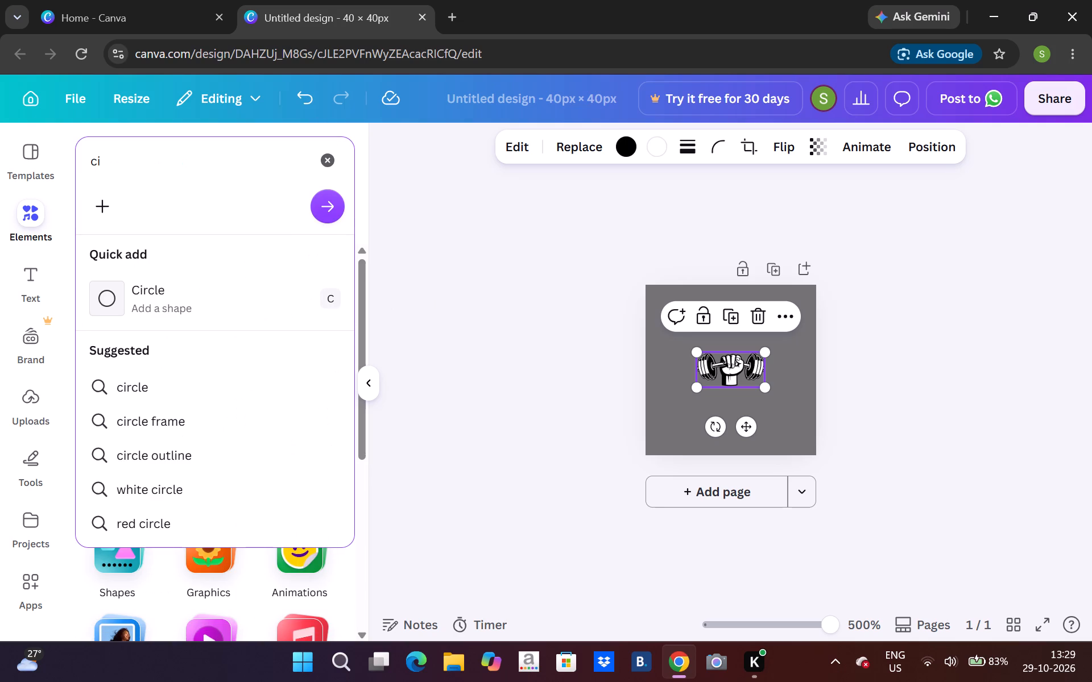
click(201, 297)
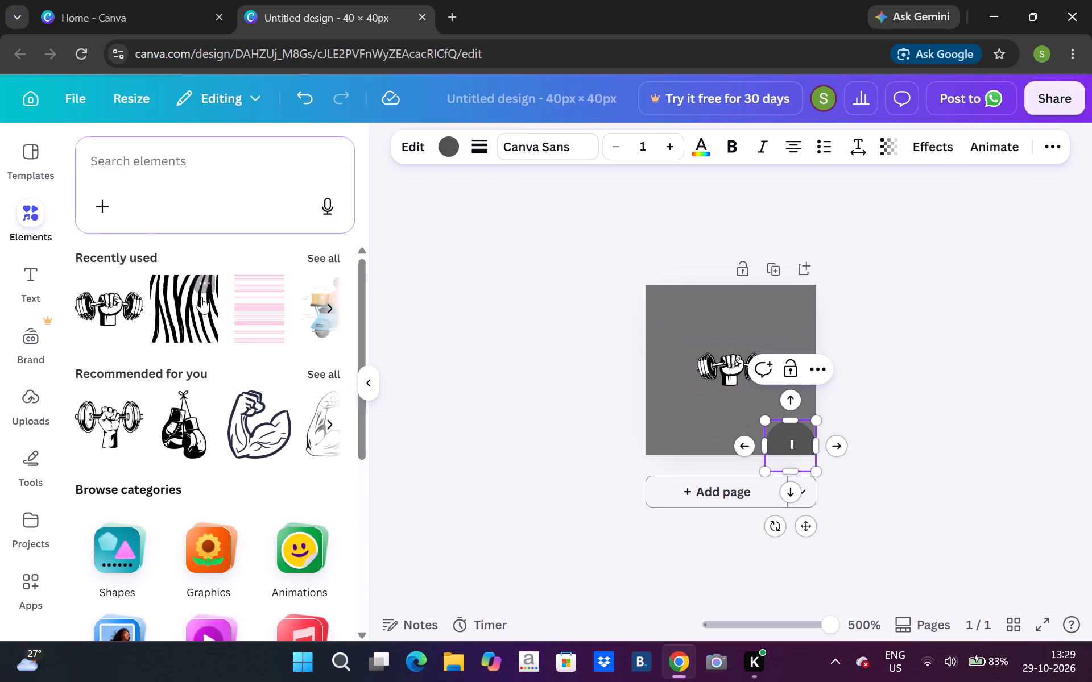
drag(776, 444, 761, 423)
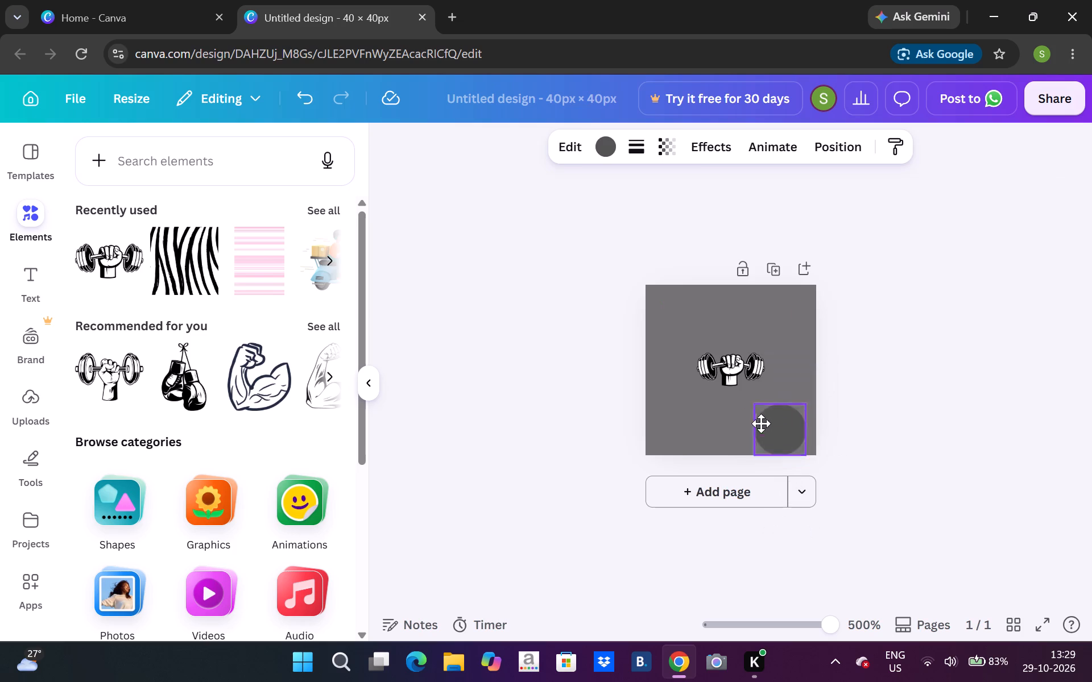
drag(761, 423, 715, 363)
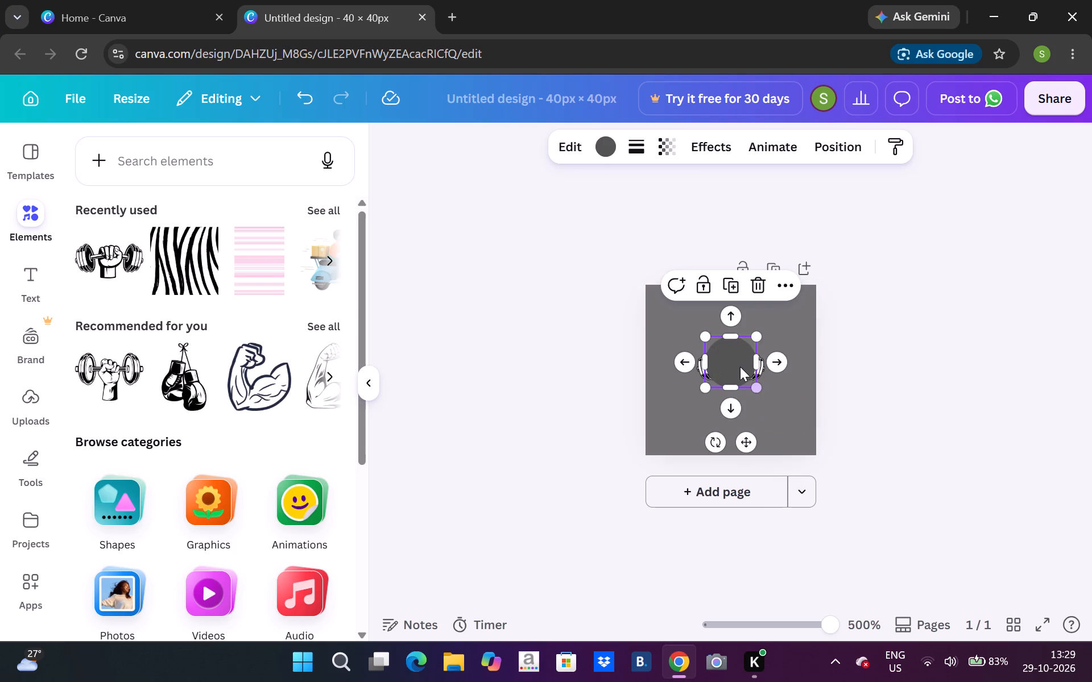
Move the fist-and-barbell graphic out to the page's lower-right corner, leaving the circle alone near the page center.
drag(738, 363, 678, 354)
drag(727, 364, 768, 438)
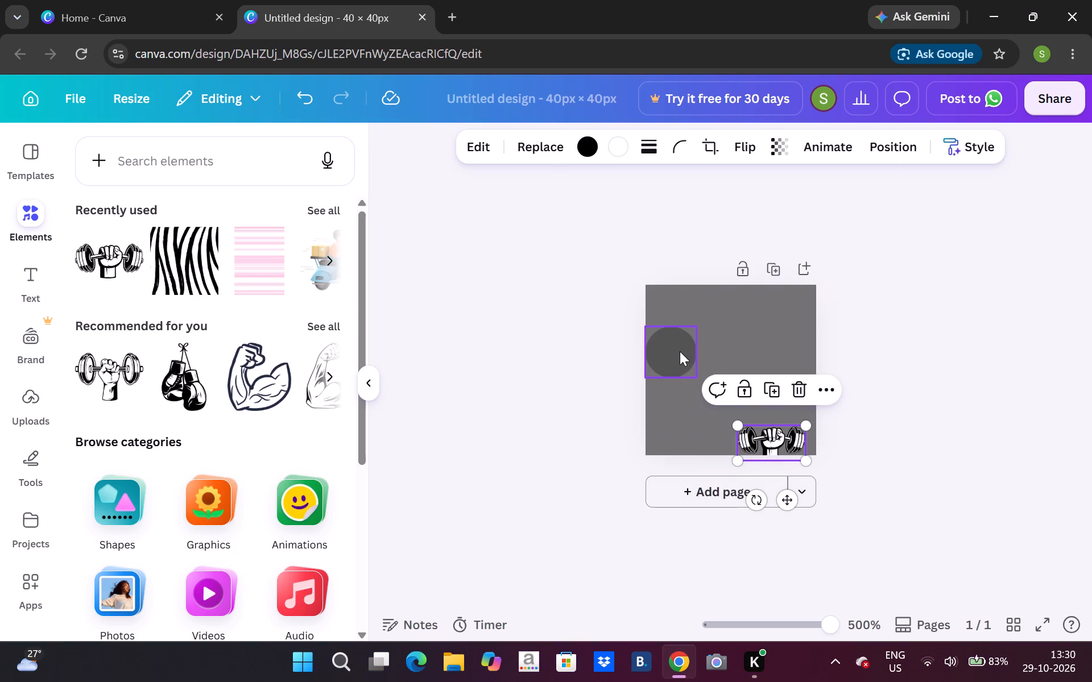
click(680, 351)
drag(680, 351, 738, 359)
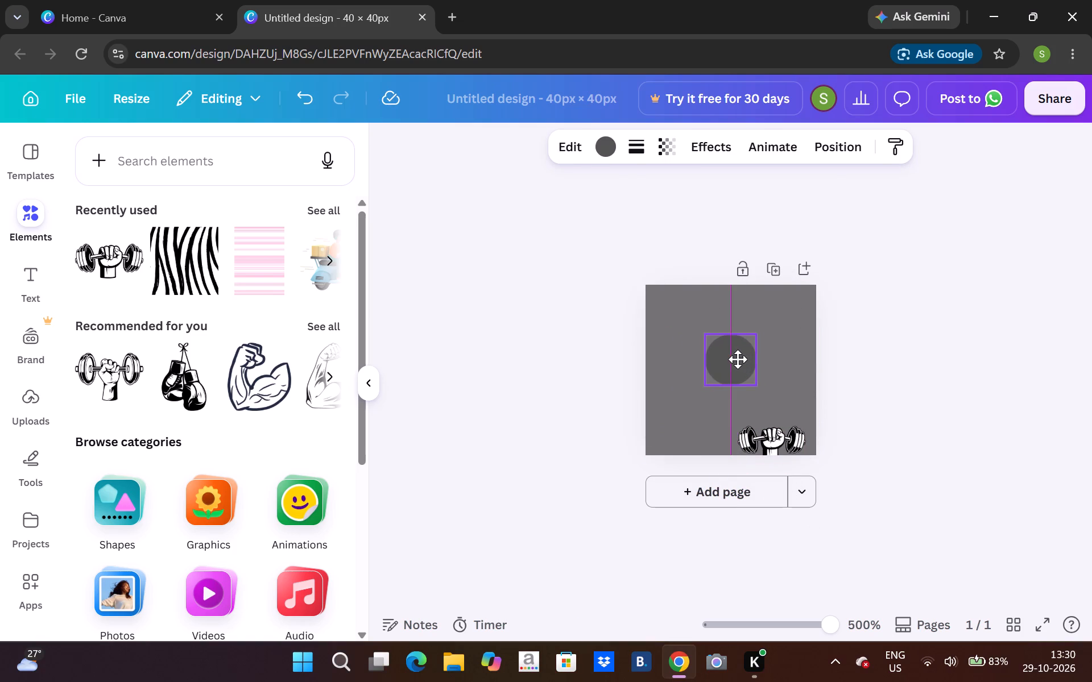
drag(738, 359, 737, 359)
Enlarge the circle to about 20 × 20 px and position it centered horizontally, slightly above the page's middle.
drag(753, 378, 772, 386)
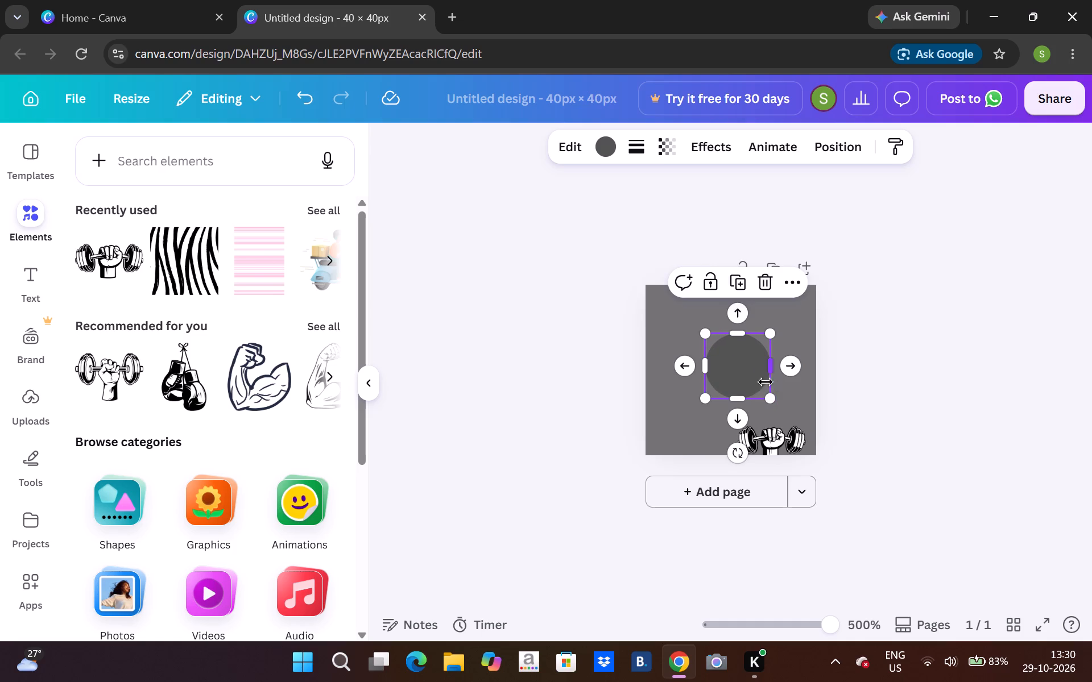
drag(710, 334, 684, 308)
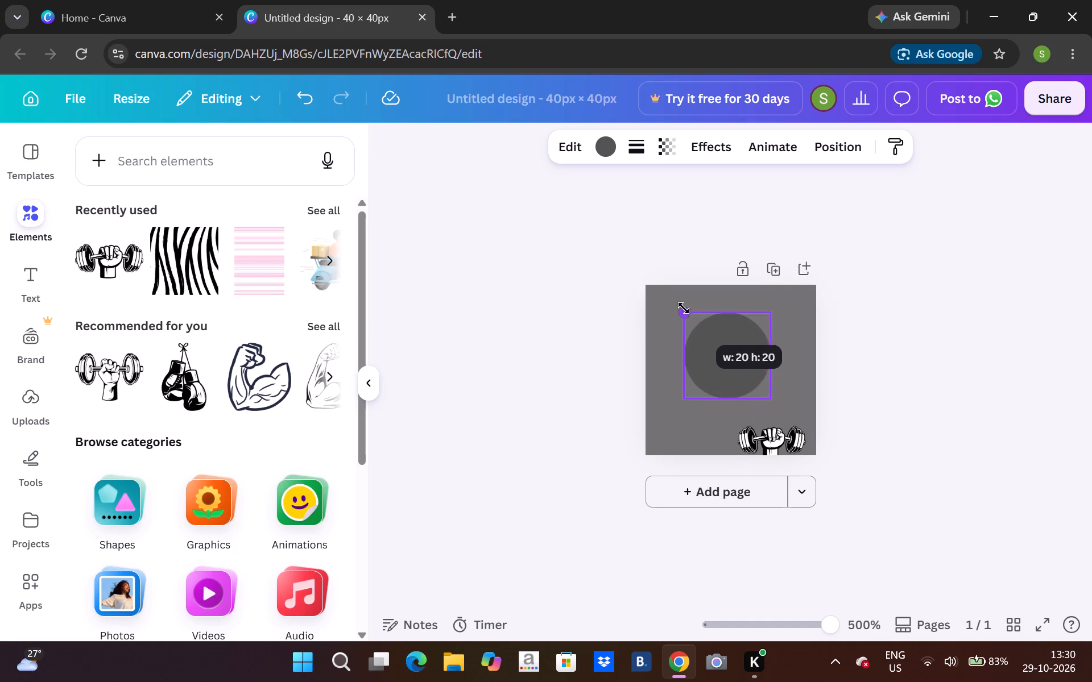
drag(684, 308, 684, 309)
drag(734, 361, 741, 375)
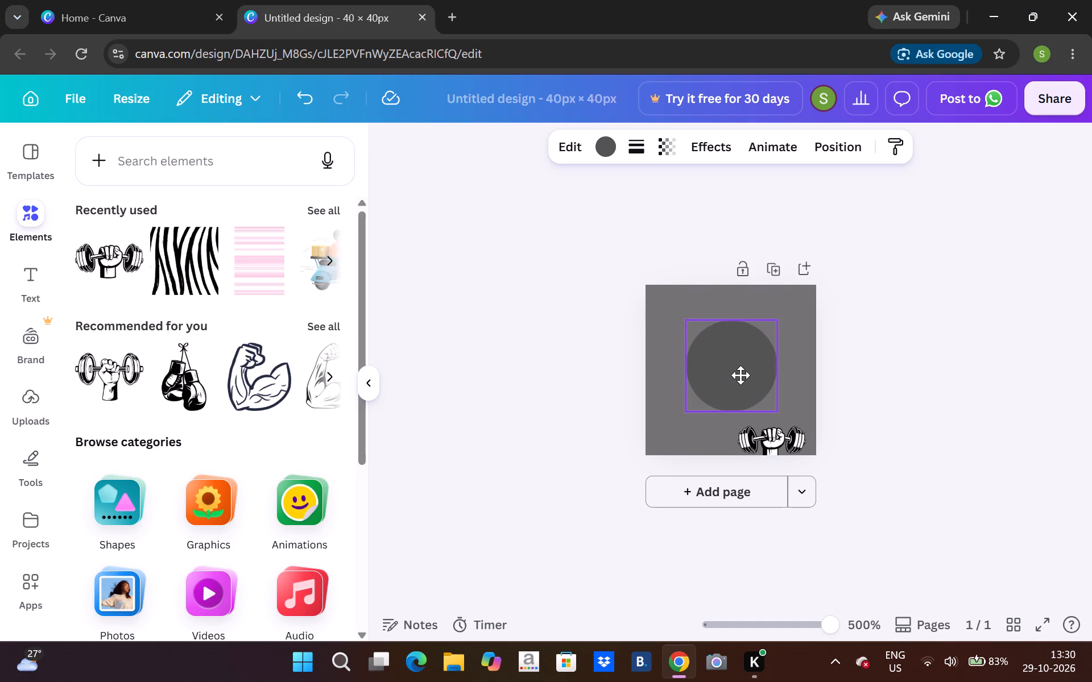
drag(741, 375, 739, 368)
Move the fist-and-barbell graphic from the page's lower-right corner onto the circle.
click(786, 434)
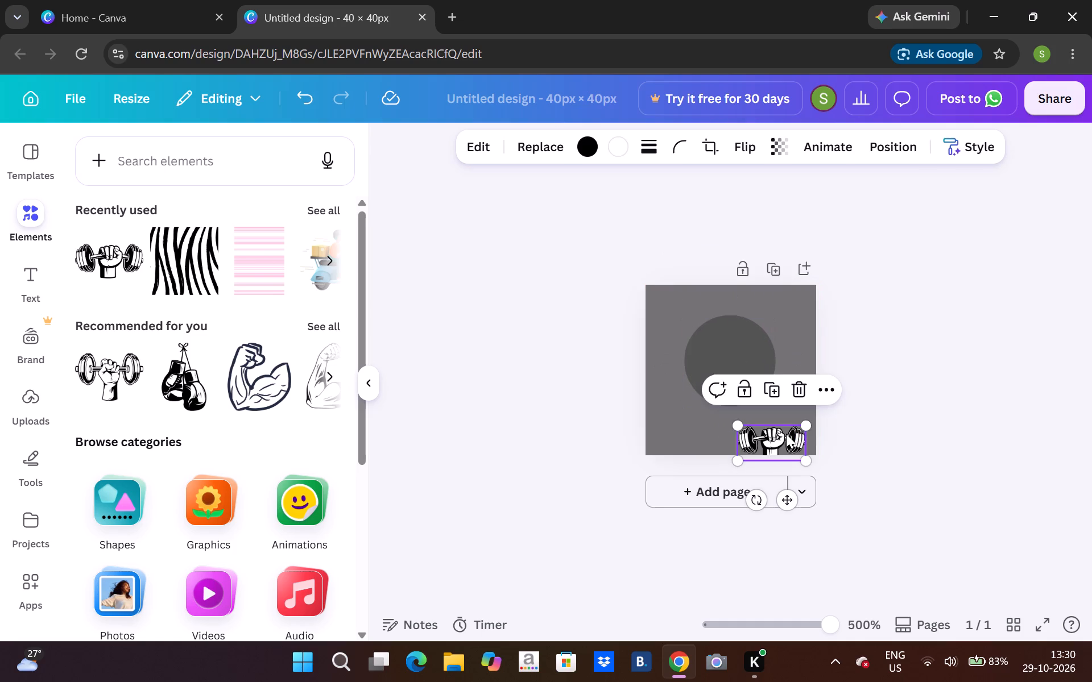
drag(786, 434, 763, 373)
click(763, 373)
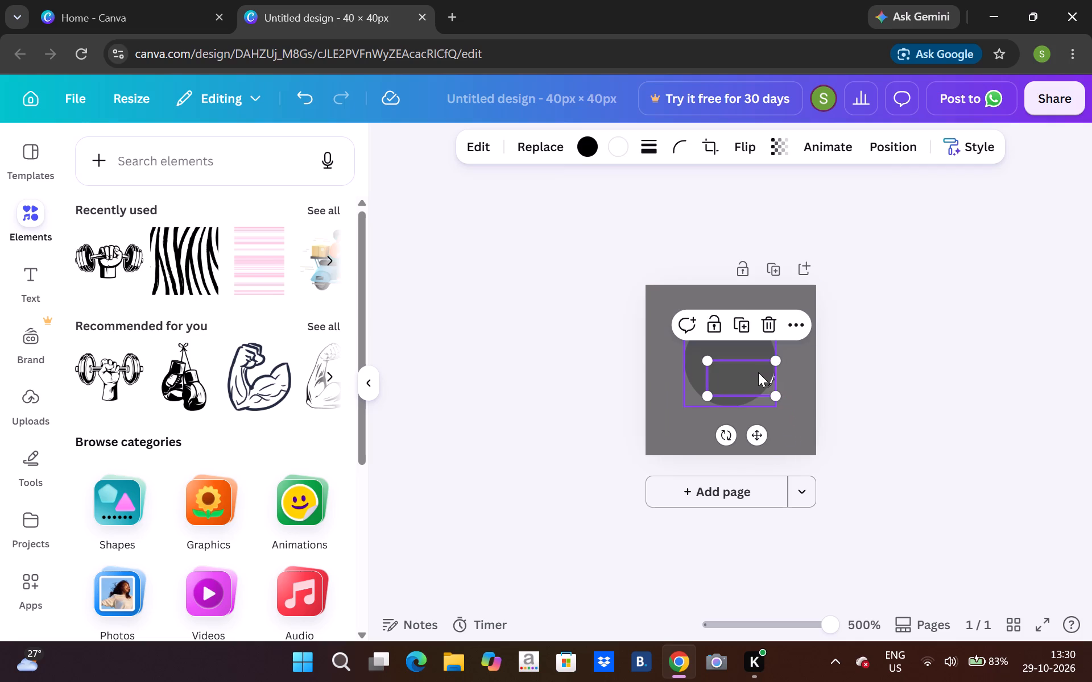
drag(758, 372, 755, 365)
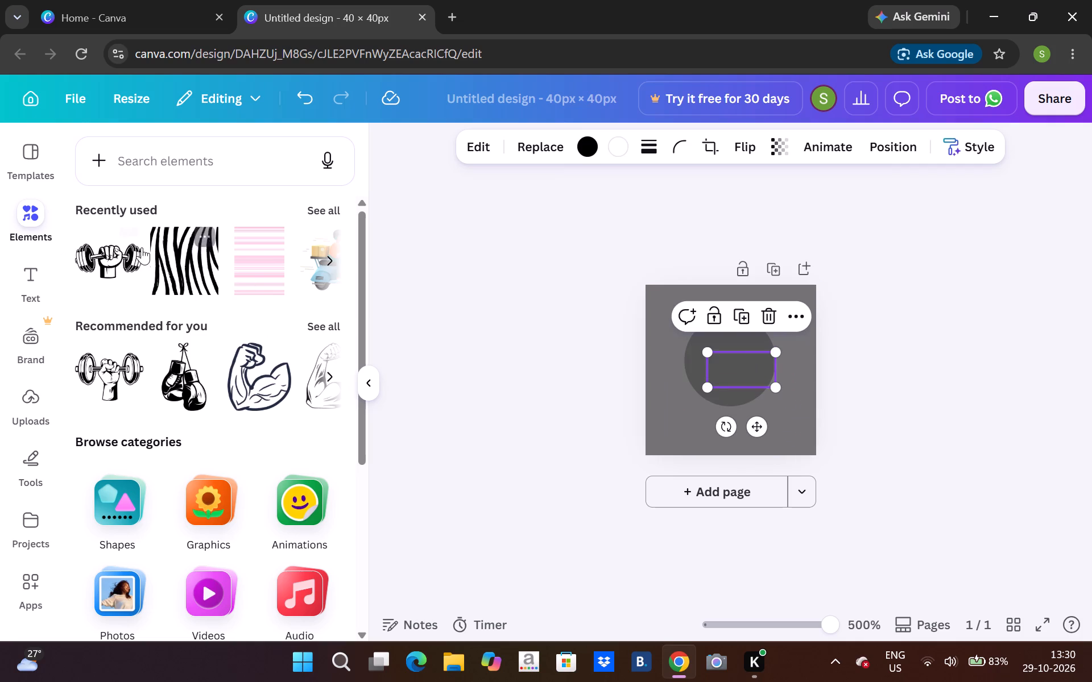
Add a second copy of the recently used fist-and-barbell graphic and place it centered in the circle's upper half.
click(127, 252)
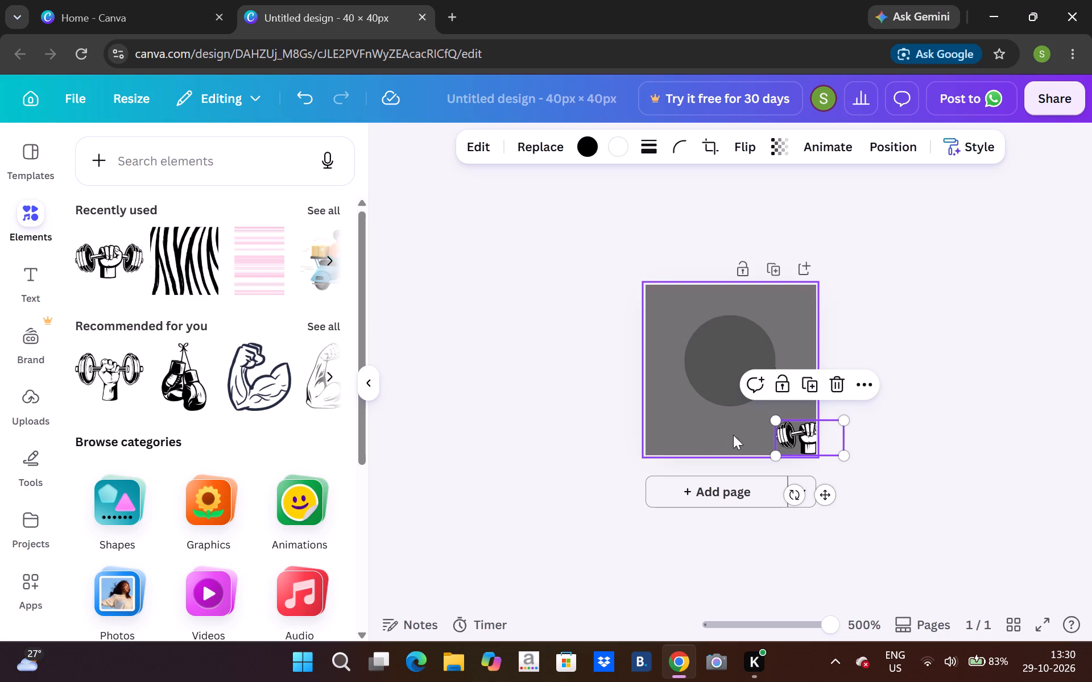
drag(785, 440, 677, 323)
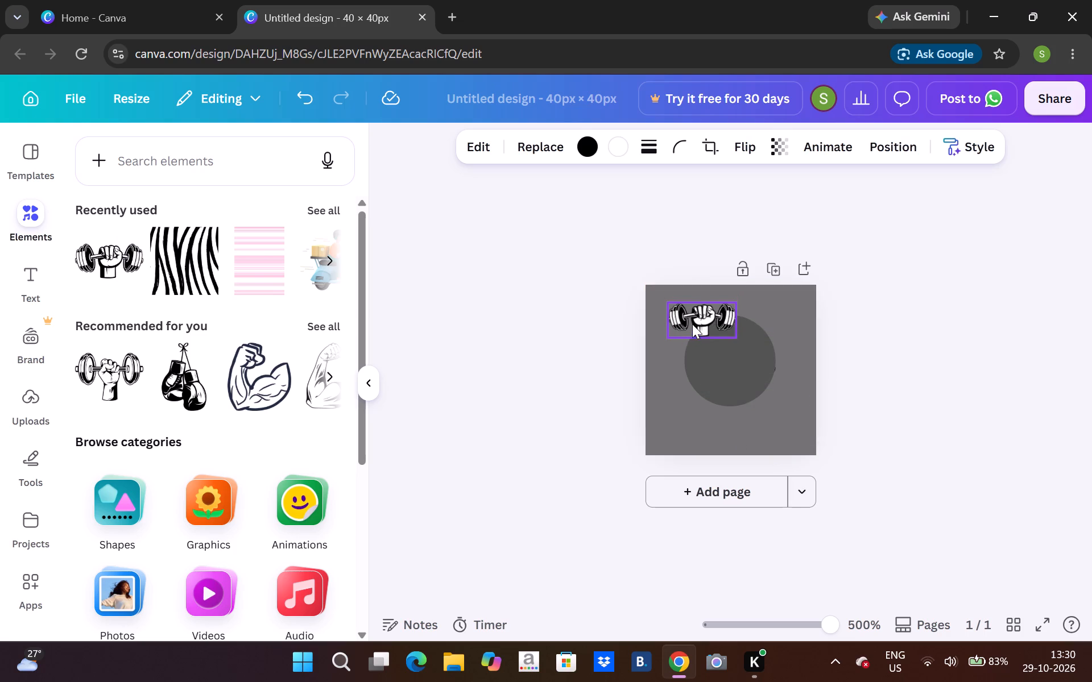
drag(696, 322, 719, 357)
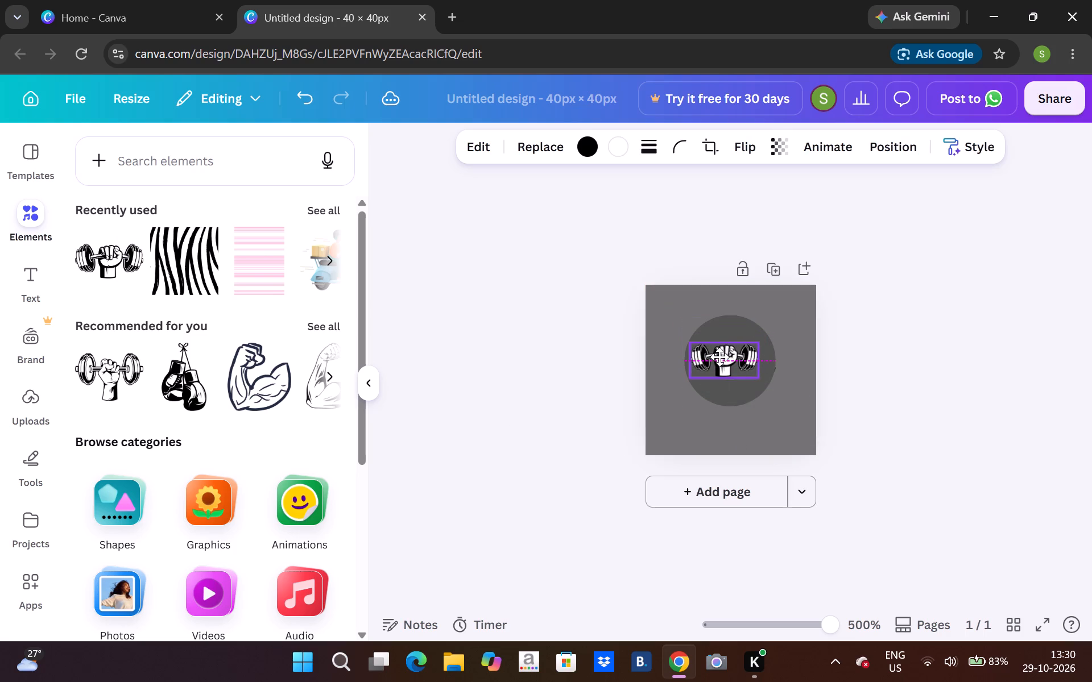
drag(719, 357, 718, 355)
click(986, 401)
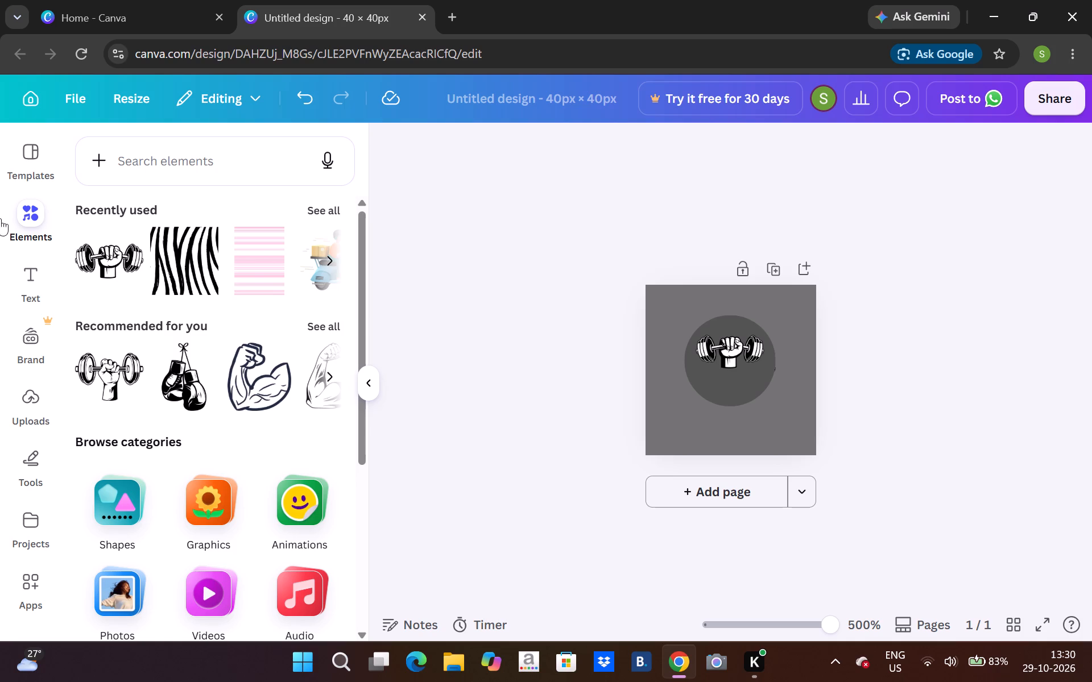
Add a default-style heading to the page reading "ROYAL GYM".
click(26, 280)
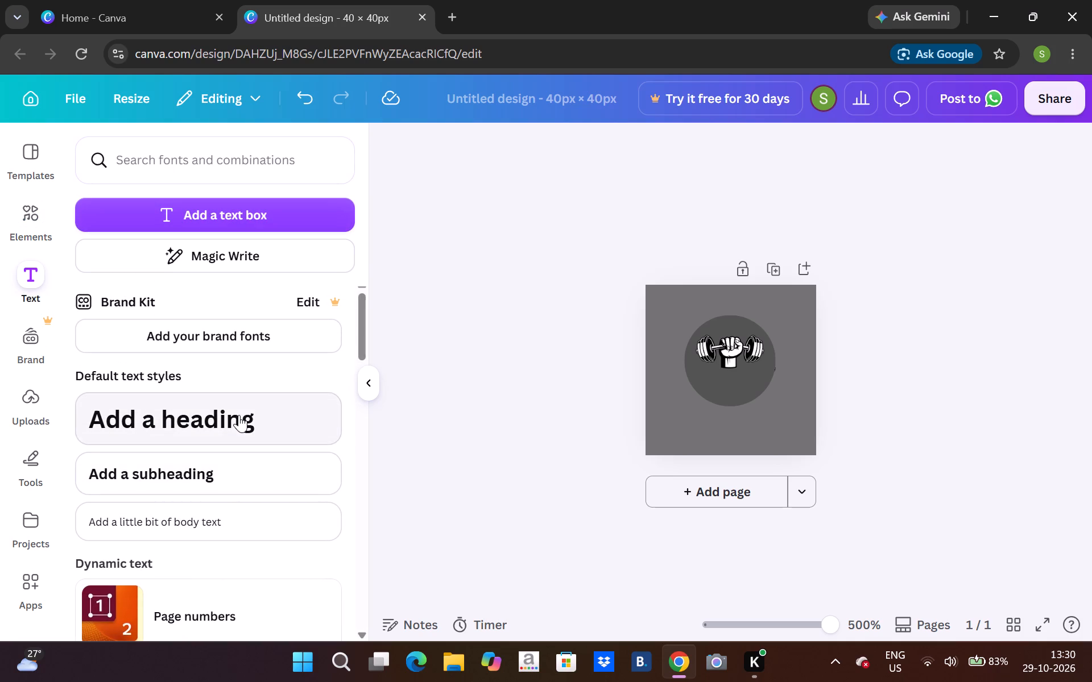
click(239, 415)
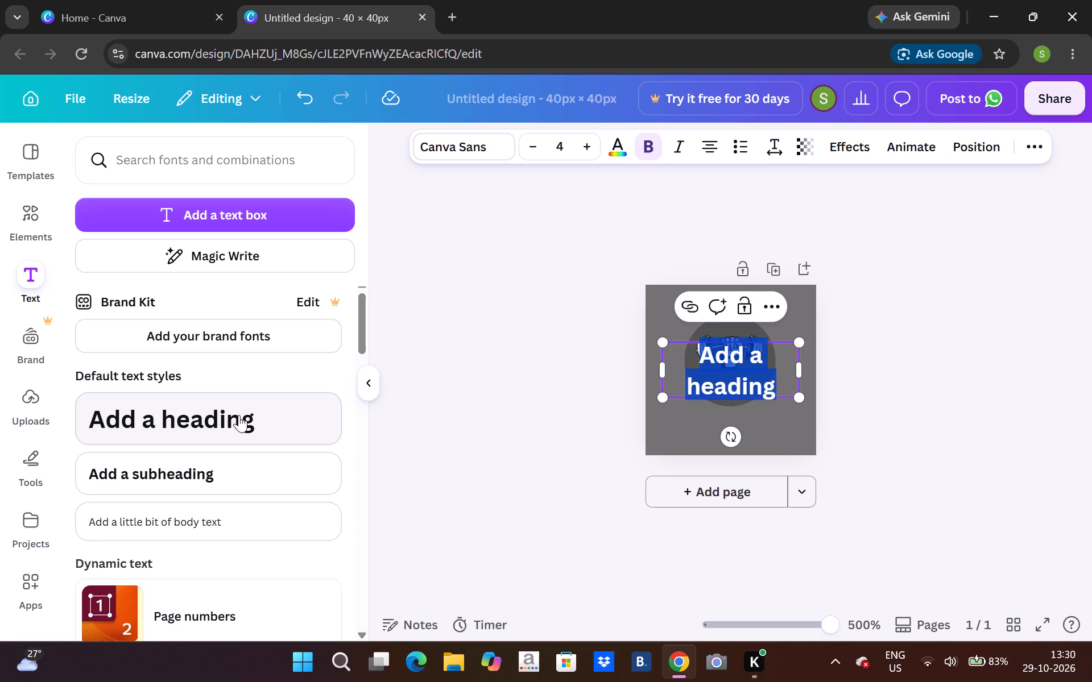
key(BackSpace)
text(RO)
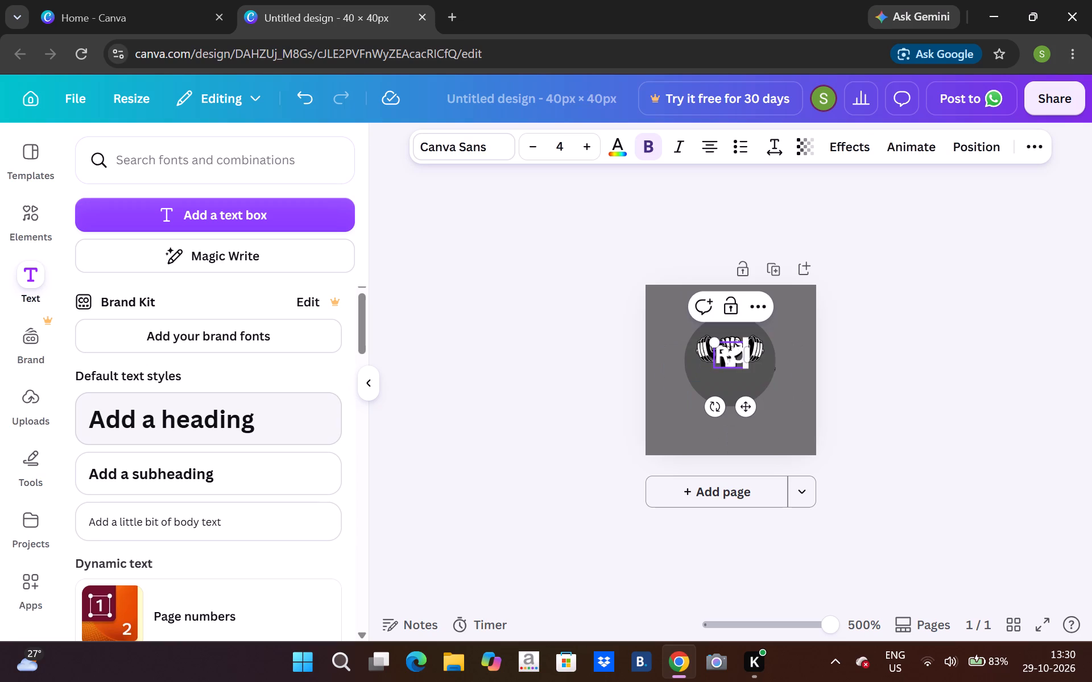
text(YAL)
key(space)
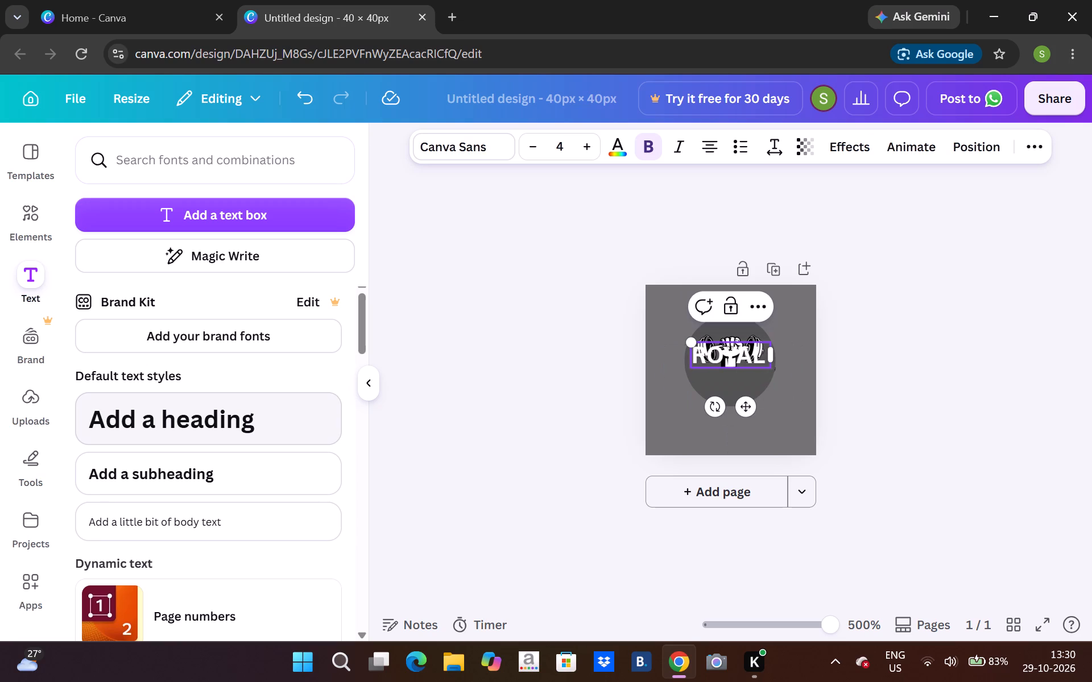
text(GY)
key(shift+m)
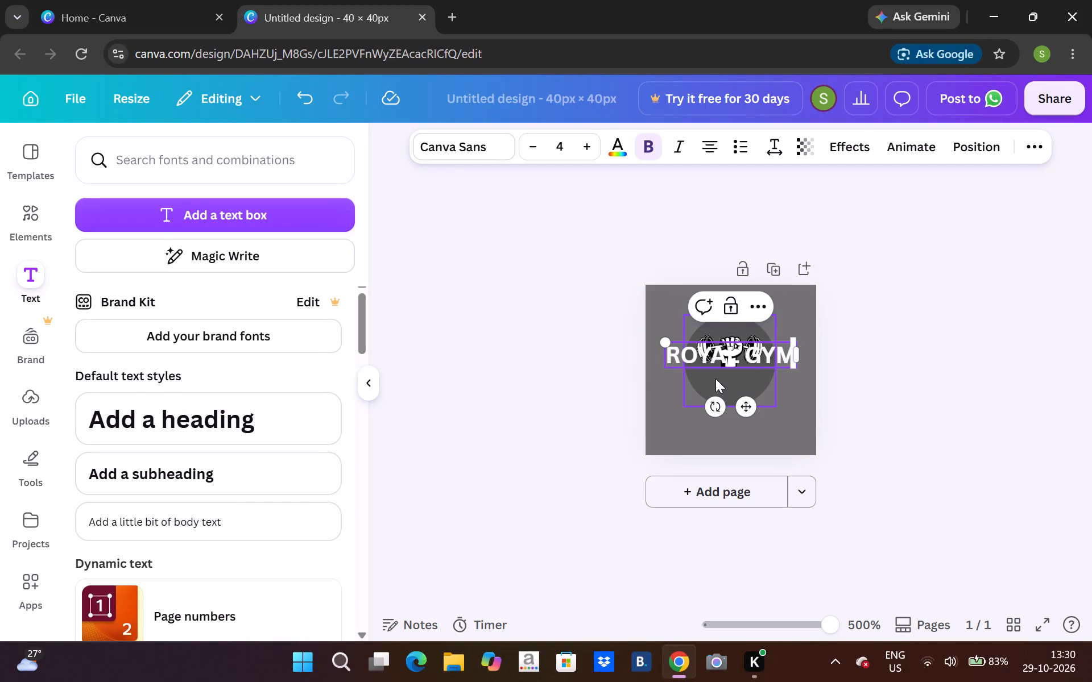
Move the ROYAL GYM heading down below the fist-and-barbell graphic and make its text somewhat smaller.
drag(724, 348, 730, 365)
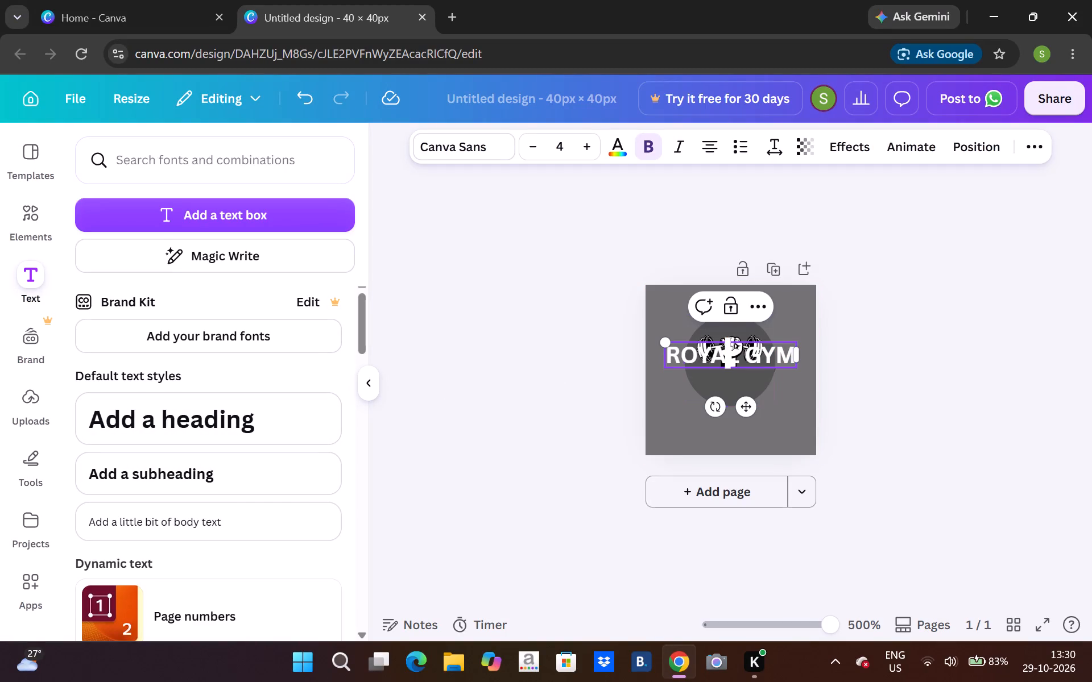
click(982, 357)
drag(735, 348, 736, 371)
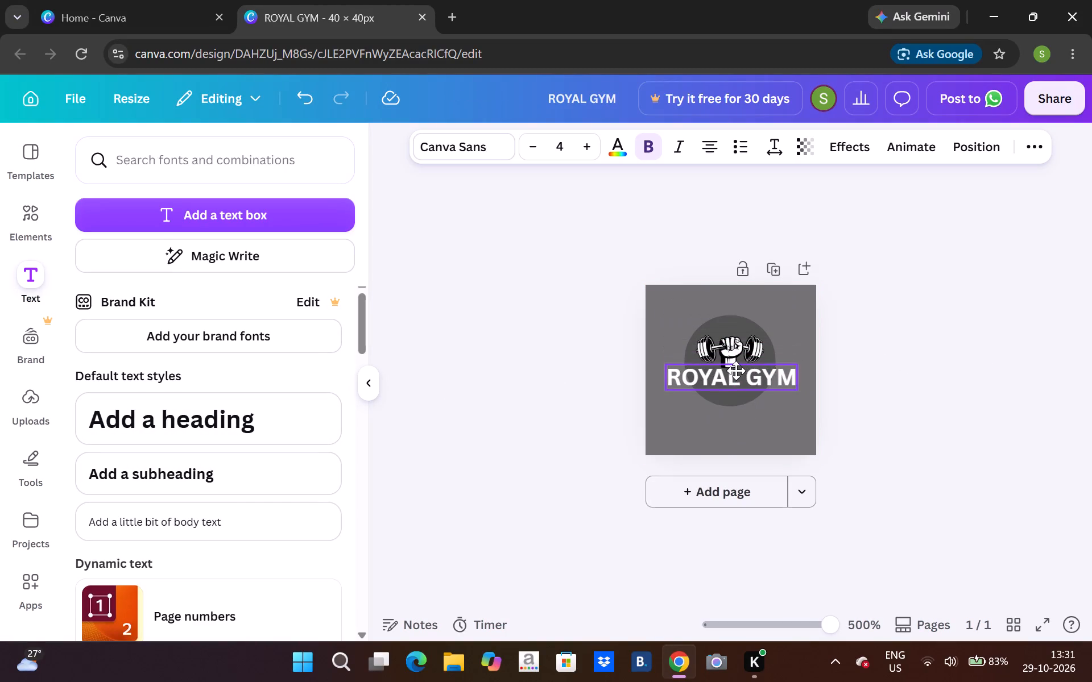
drag(736, 371, 736, 379)
drag(668, 374, 676, 379)
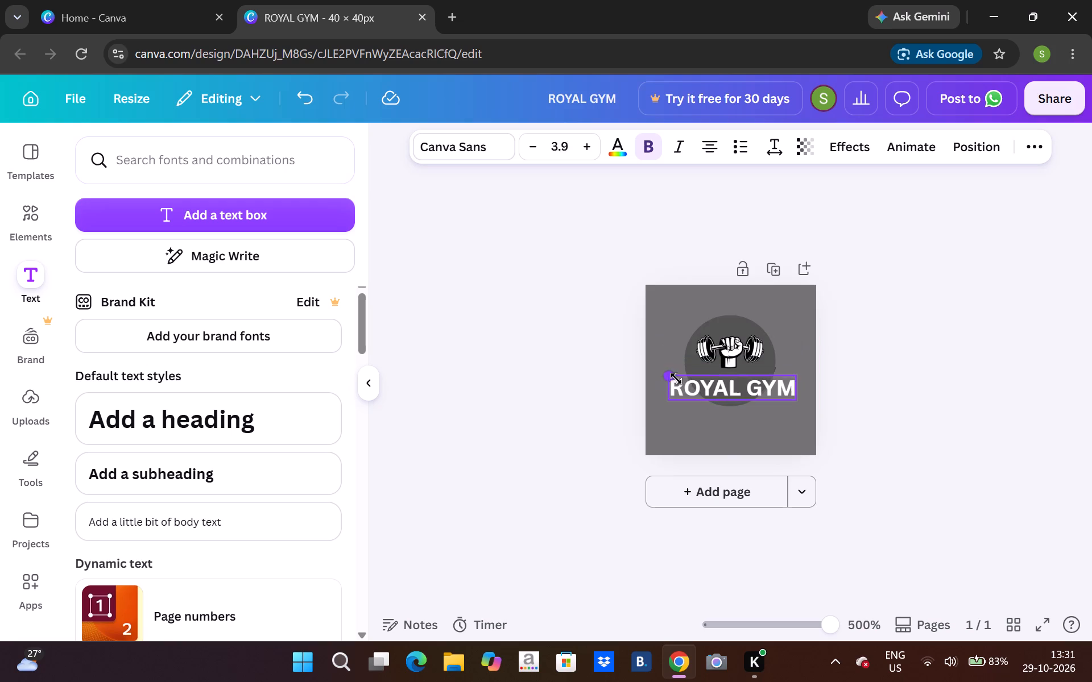
drag(676, 379, 689, 390)
Shift the visible fist-and-barbell graphic slightly up and to the right within the circle.
drag(701, 366, 710, 361)
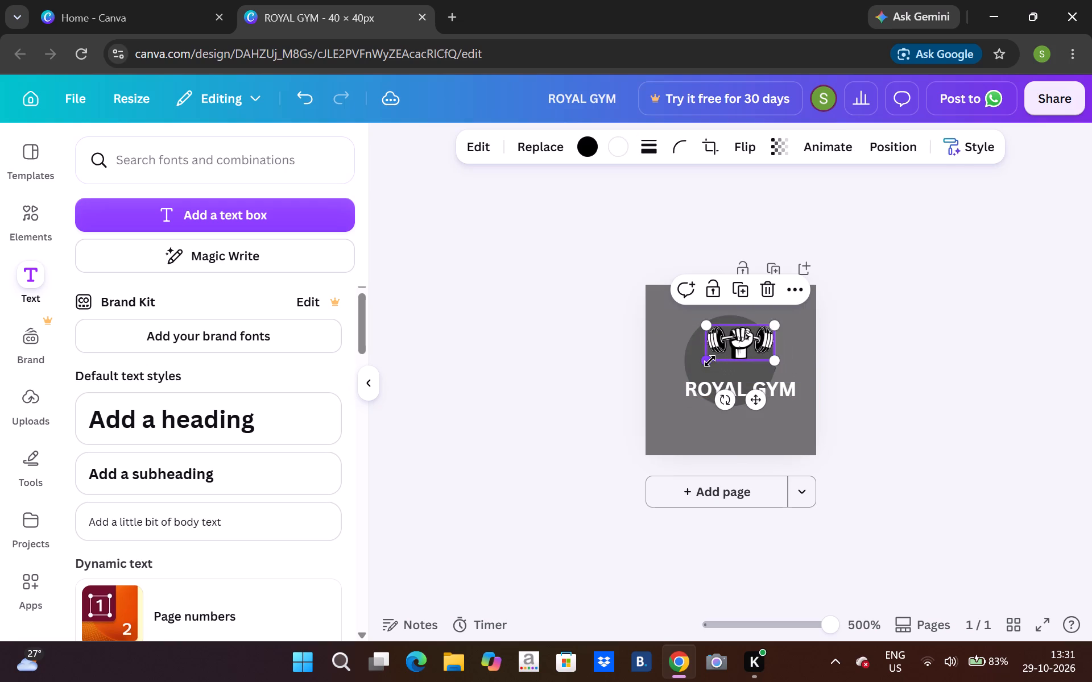
Enlarge the circle behind the graphic and heading, and center it on the page.
click(735, 372)
drag(680, 407, 663, 431)
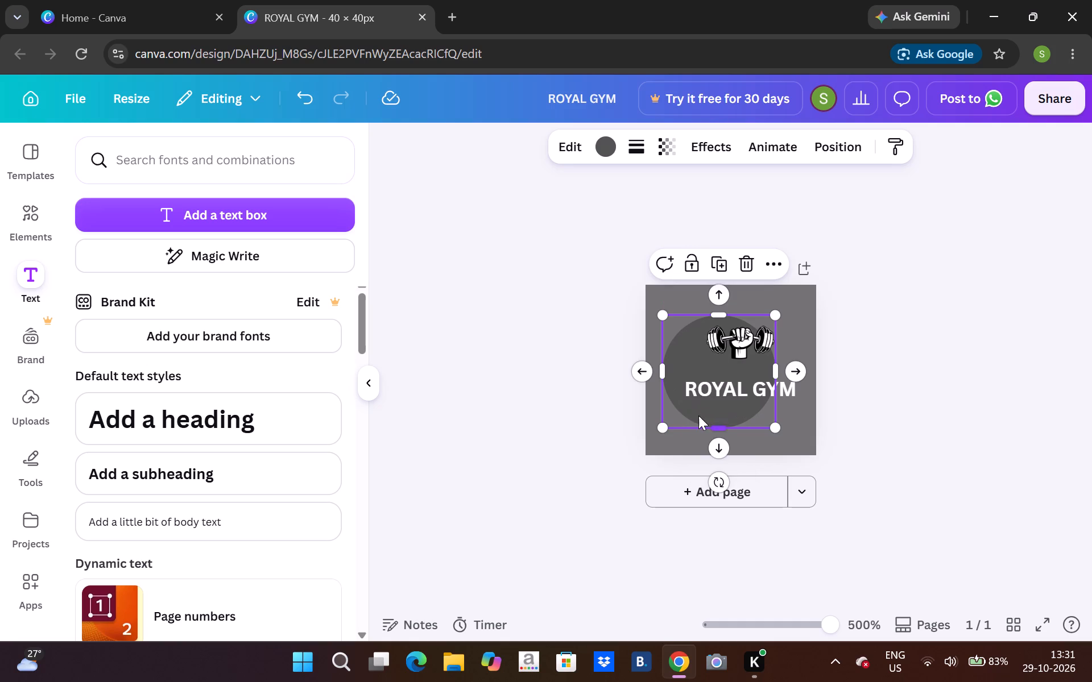
drag(698, 418, 708, 416)
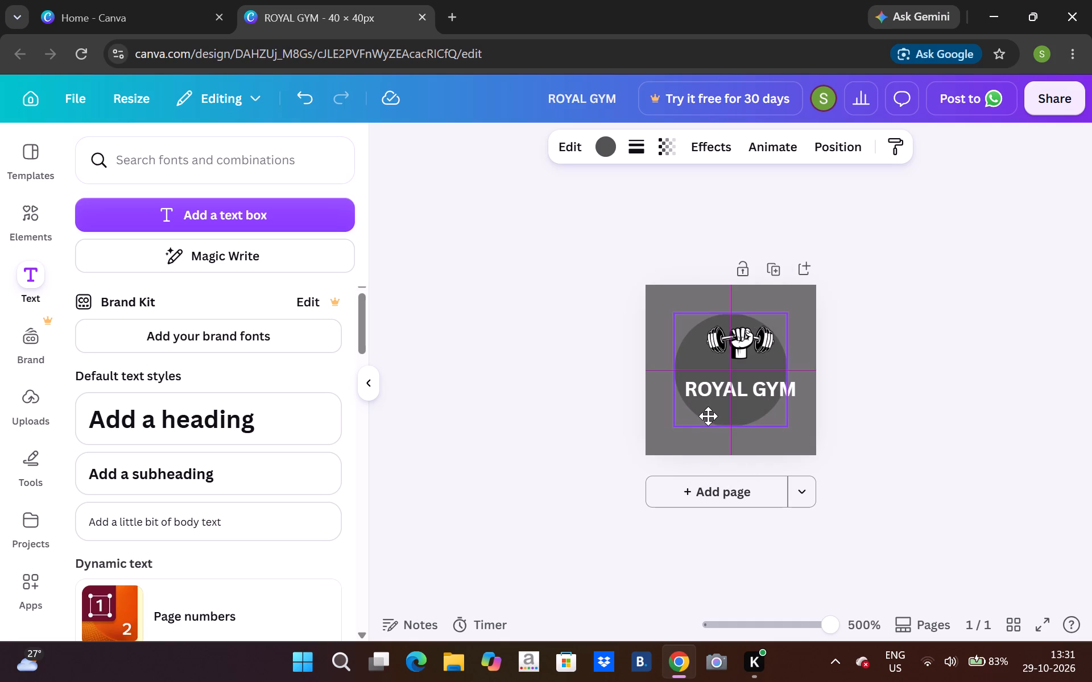
drag(708, 416, 708, 413)
Shrink the ROYAL GYM heading to a font size of 2.7.
click(729, 395)
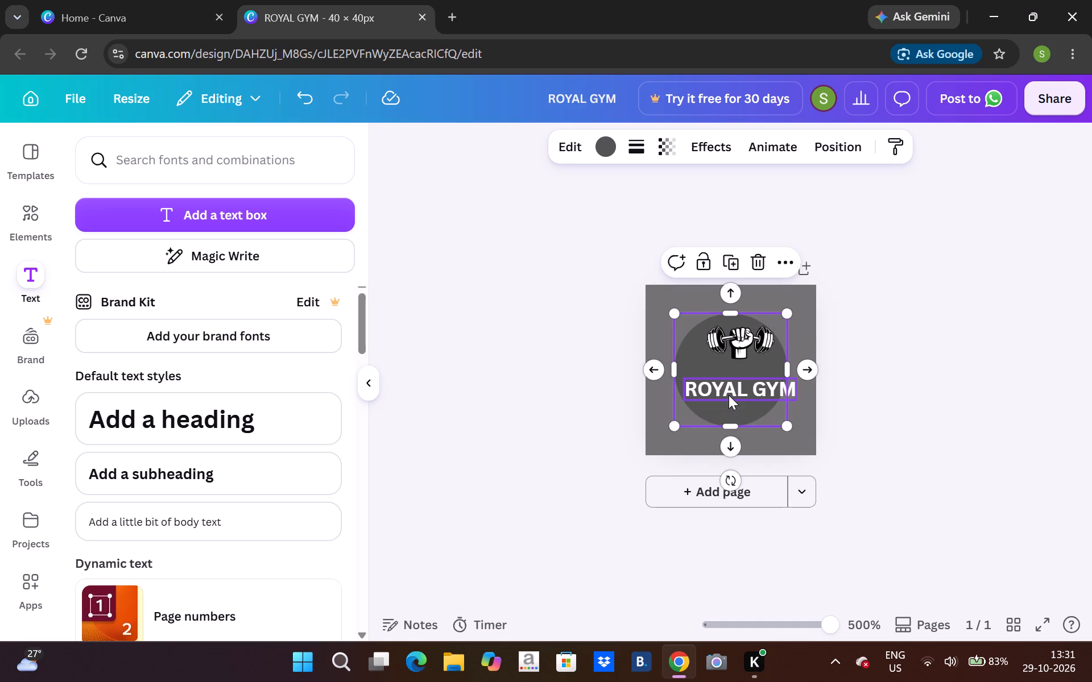
drag(687, 377, 696, 380)
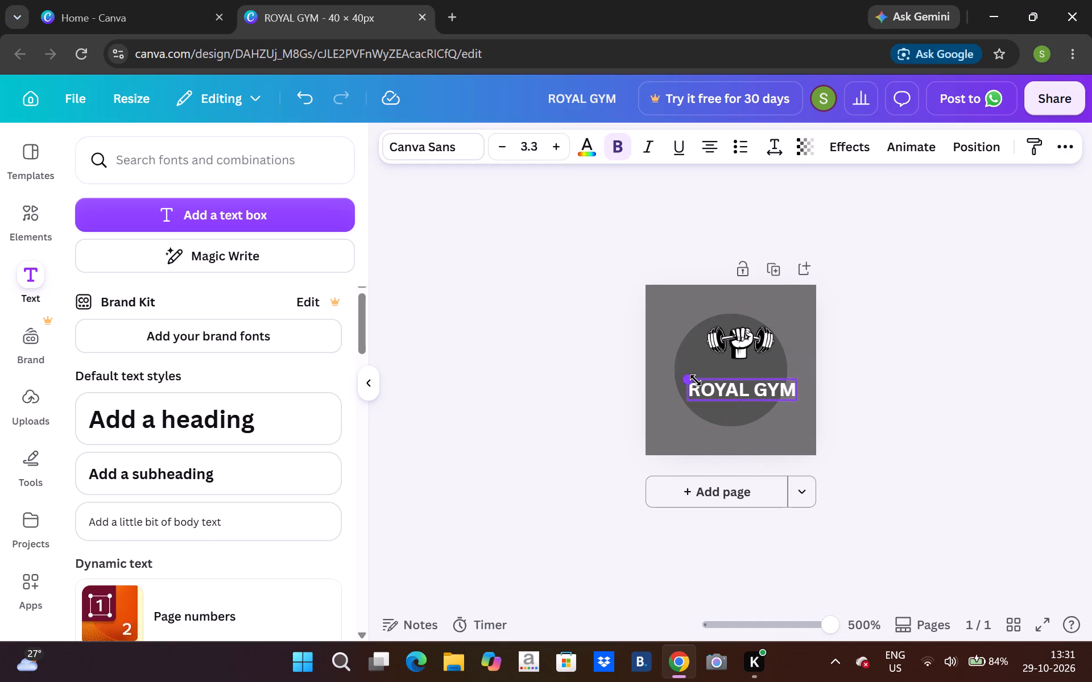
drag(696, 380, 705, 386)
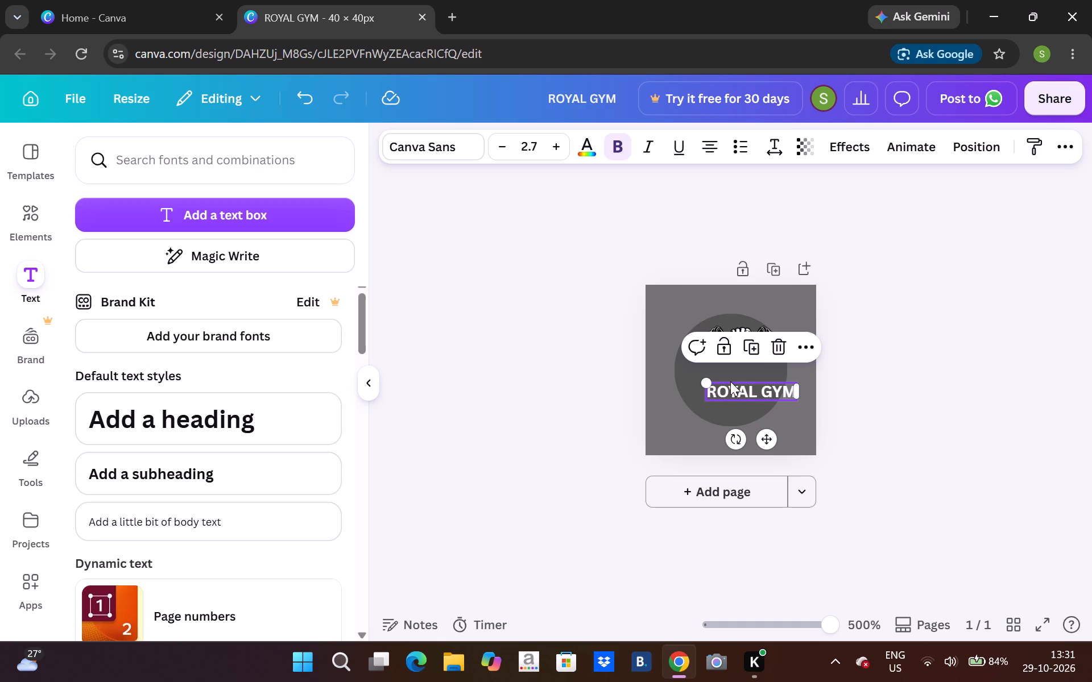
Move the ROYAL GYM heading left and slightly up so it sits within the circle's width.
drag(730, 381, 715, 380)
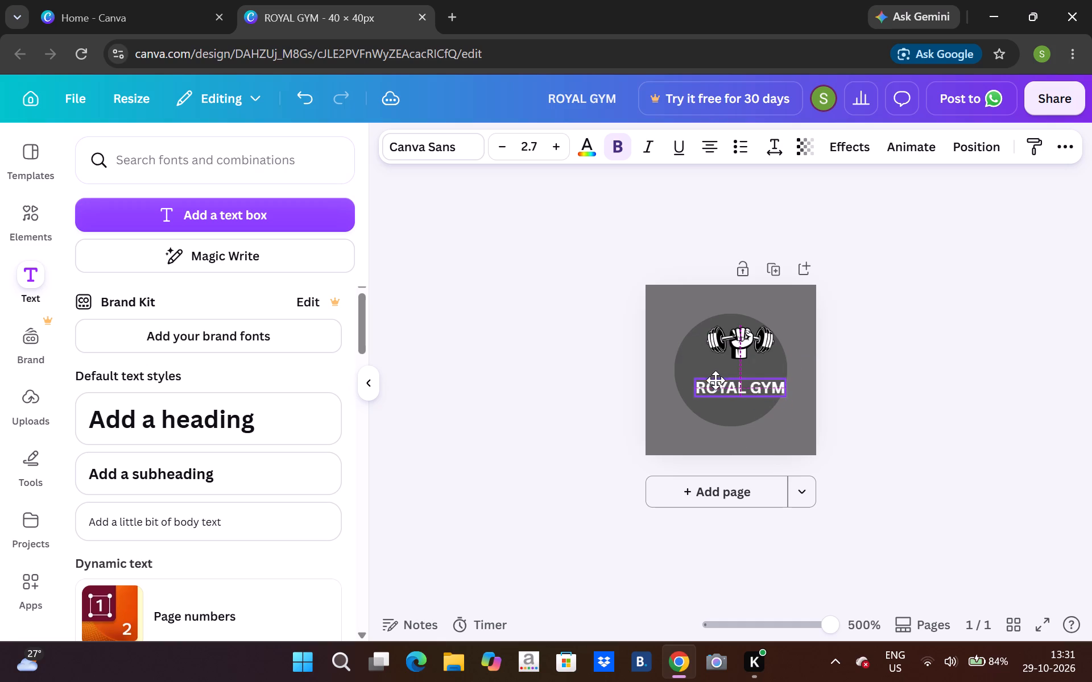
drag(715, 380, 715, 379)
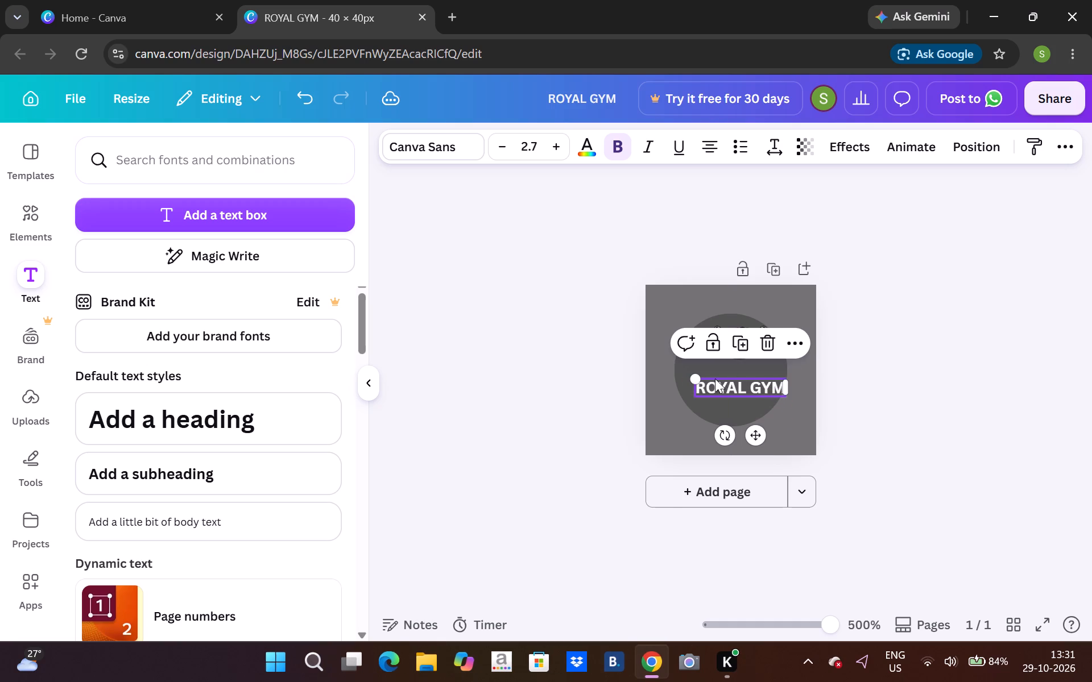
click(932, 396)
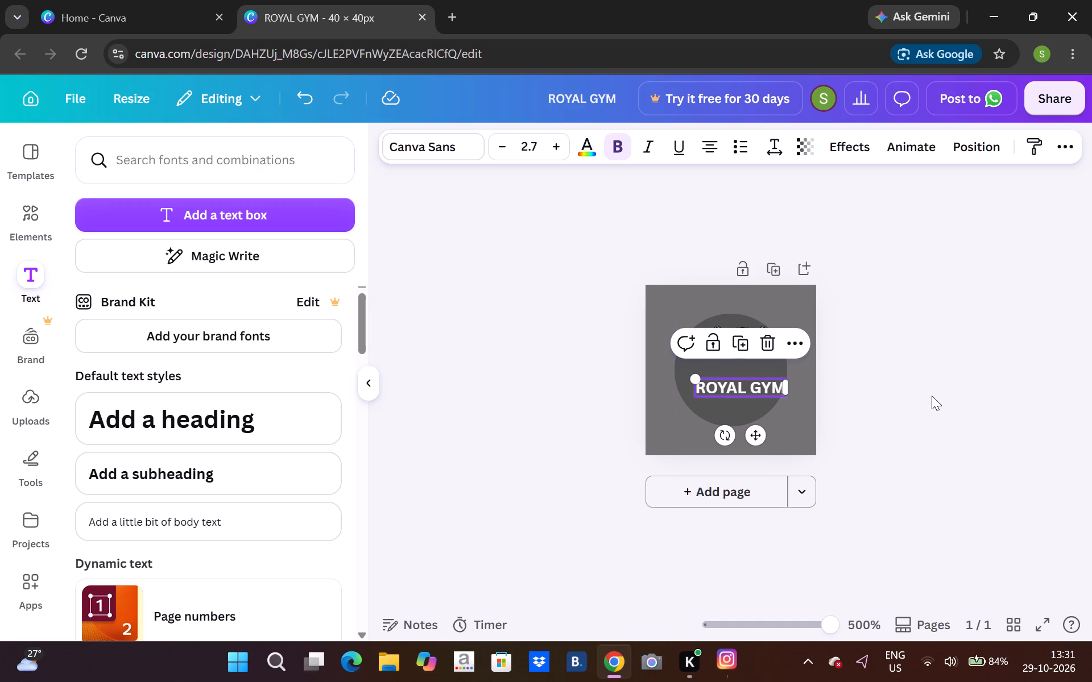
Move the fist-and-barbell graphic down toward the heading, enlarge it slightly, and center it horizontally in the circle.
drag(747, 352, 735, 366)
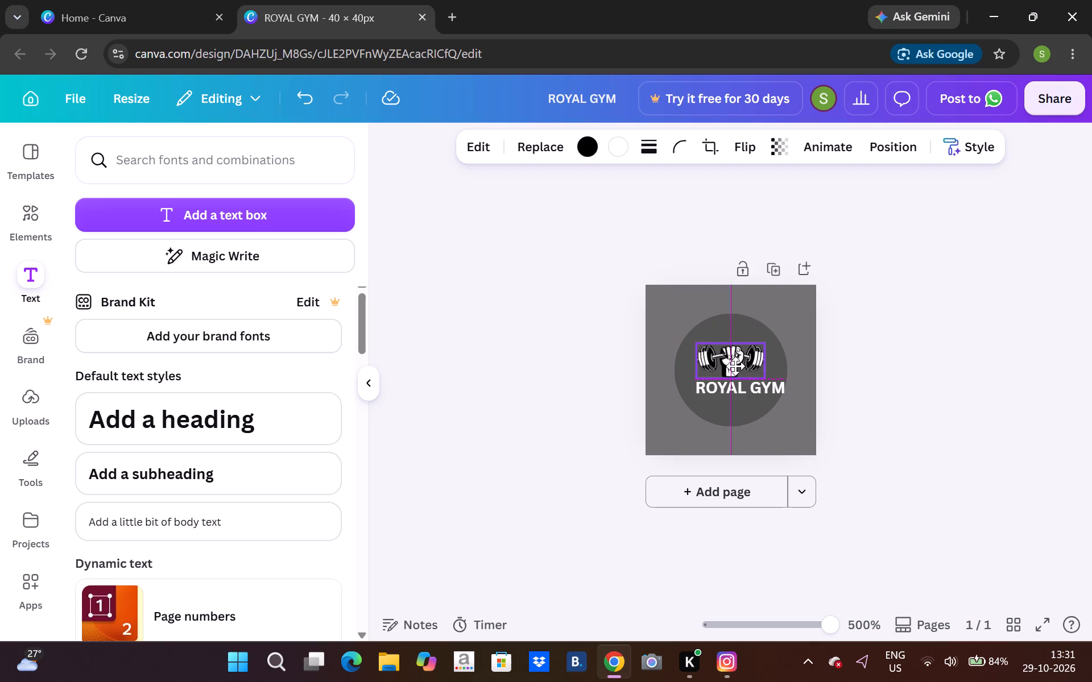
drag(735, 366, 738, 363)
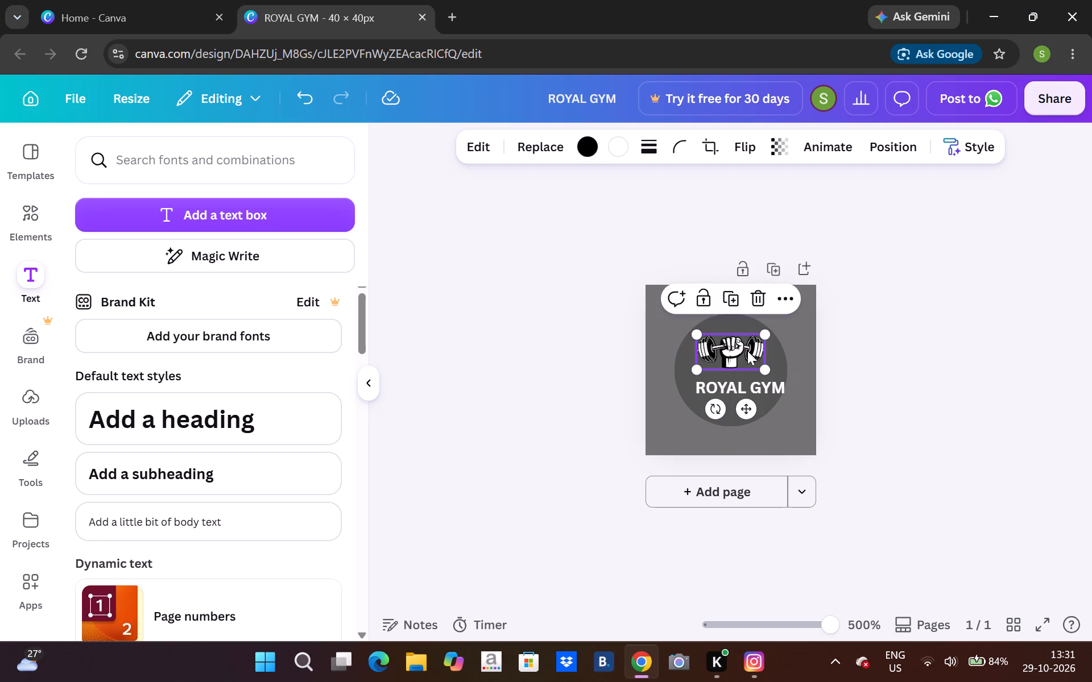
drag(760, 365, 765, 372)
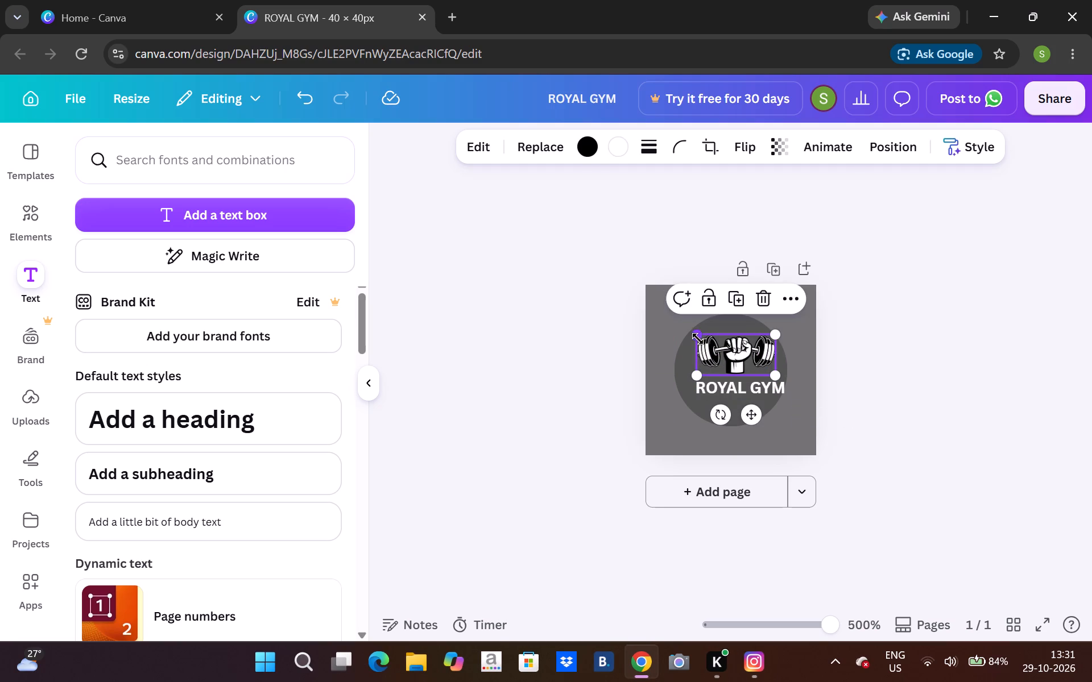
click(762, 352)
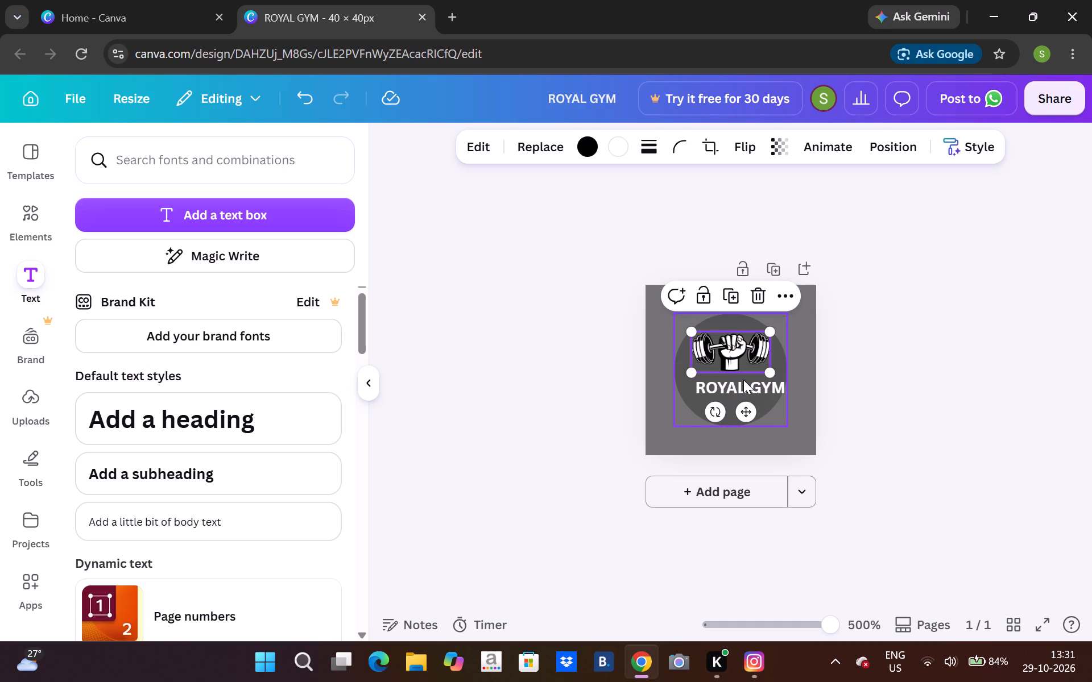
Move the ROYAL GYM heading up directly beneath the graphic and enlarge it to font size 3.2, nearly spanning the circle.
drag(743, 380, 739, 380)
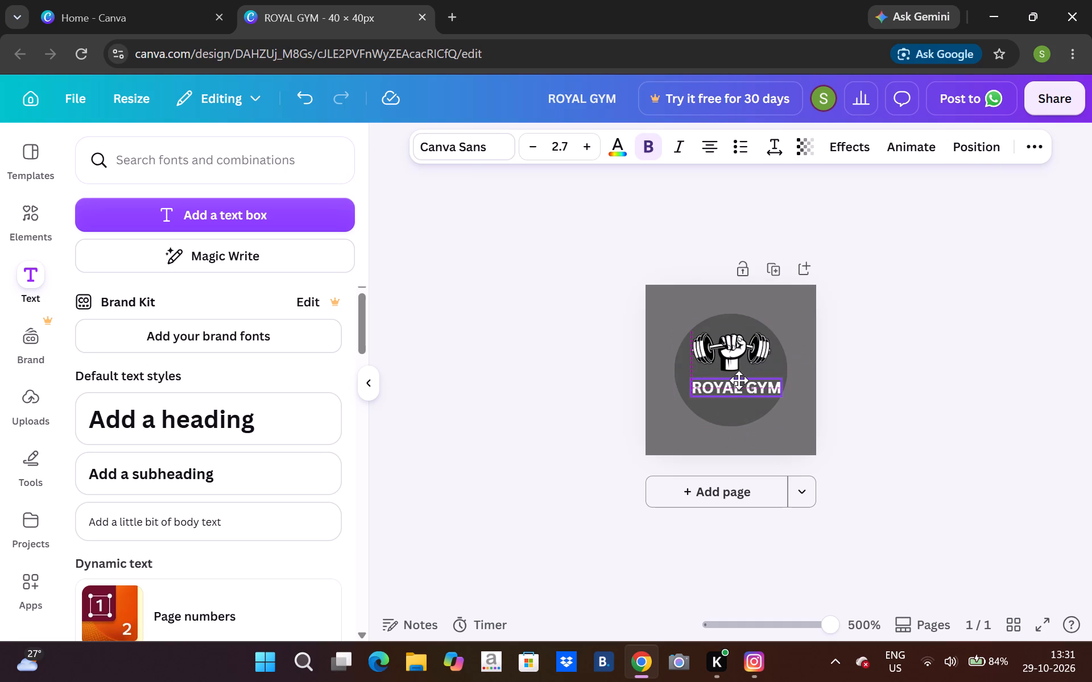
drag(739, 380, 733, 381)
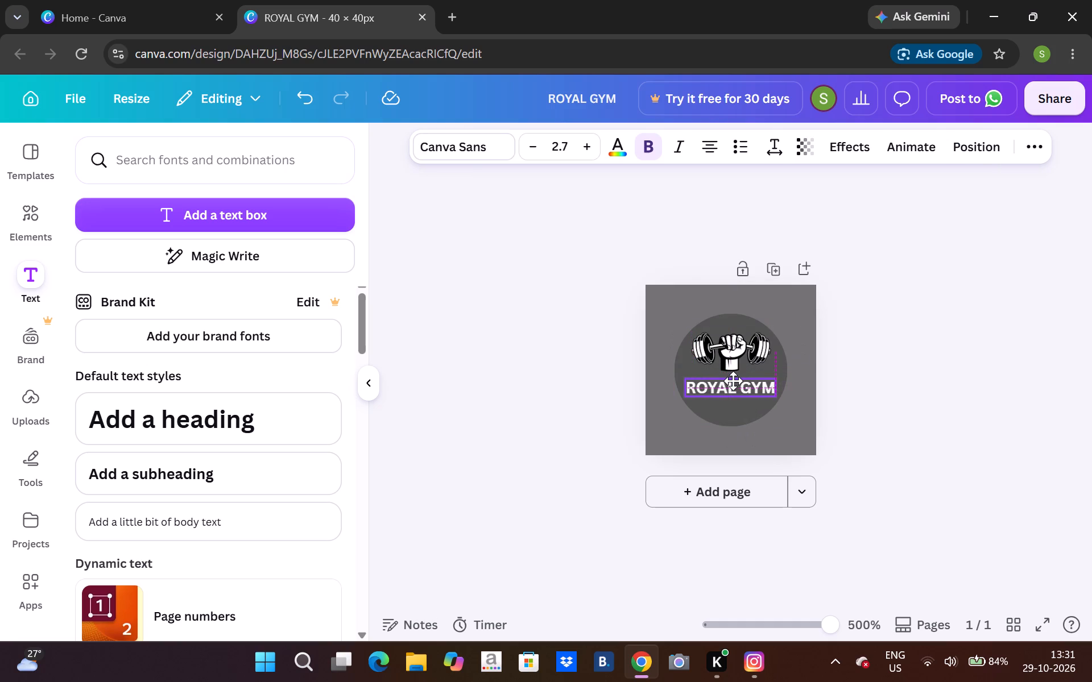
drag(733, 381, 737, 375)
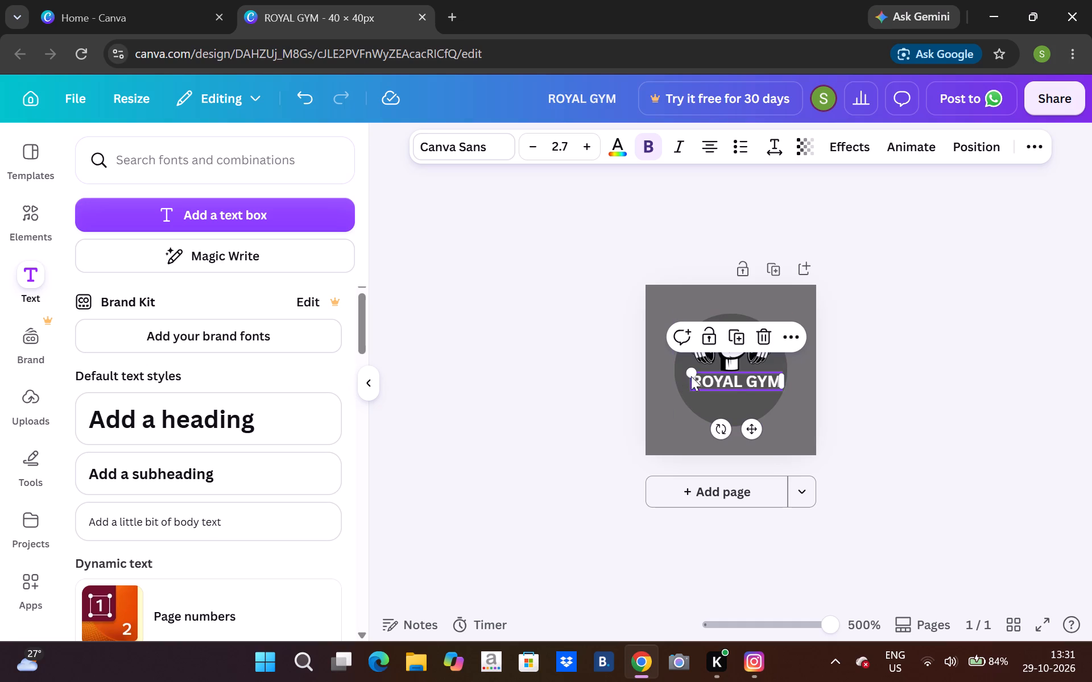
drag(694, 373, 684, 381)
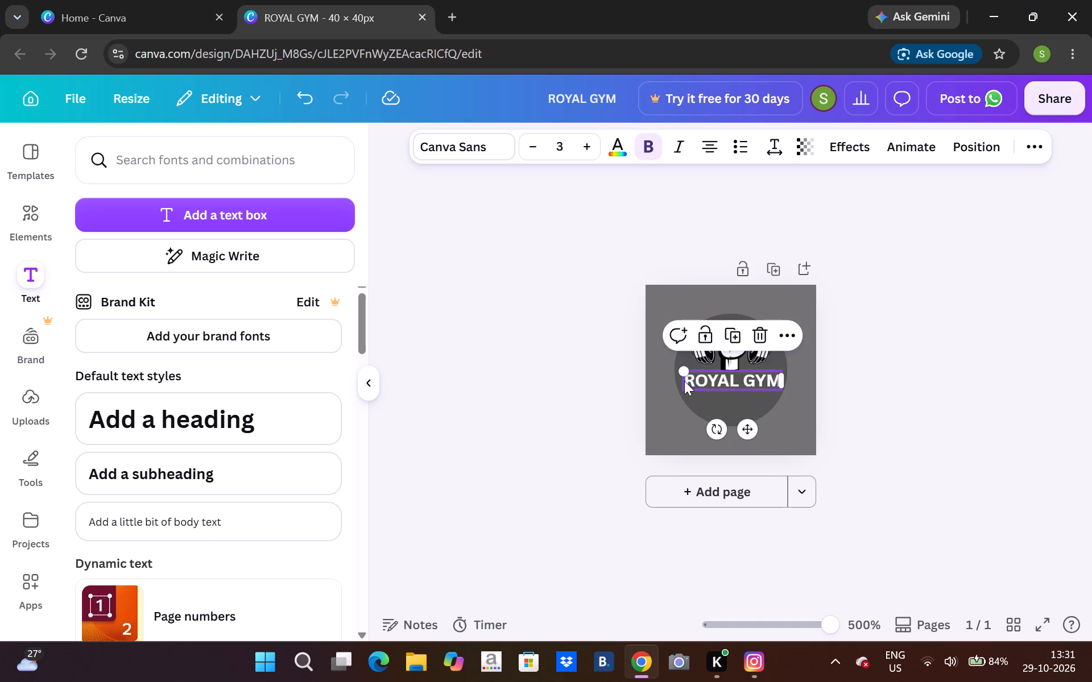
click(684, 381)
click(685, 376)
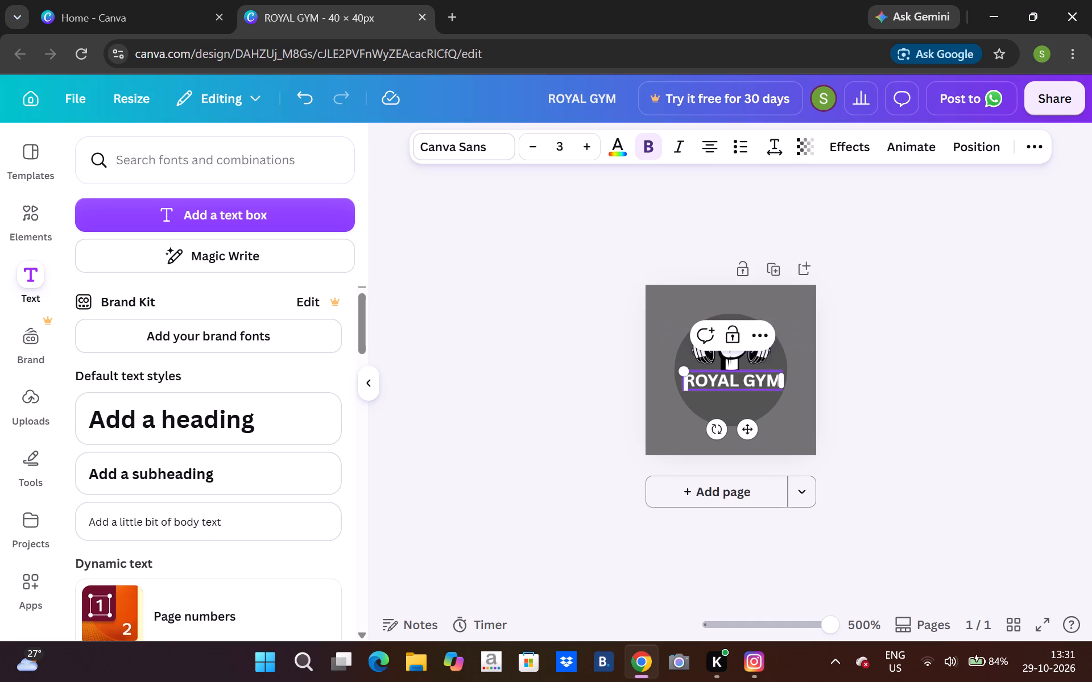
click(685, 377)
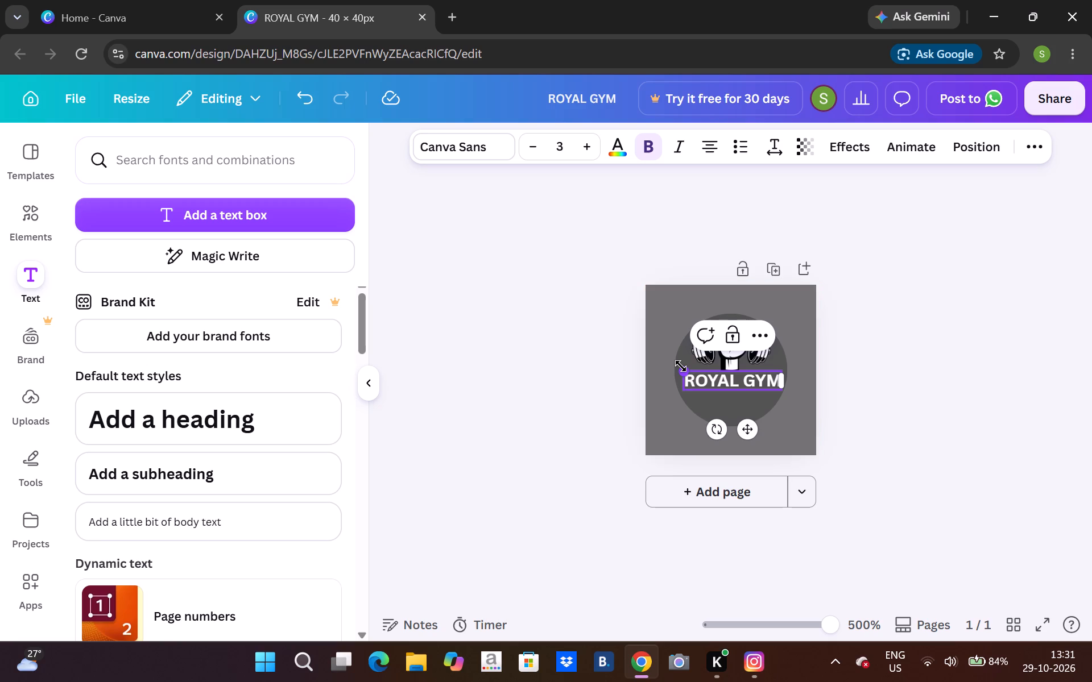
click(681, 366)
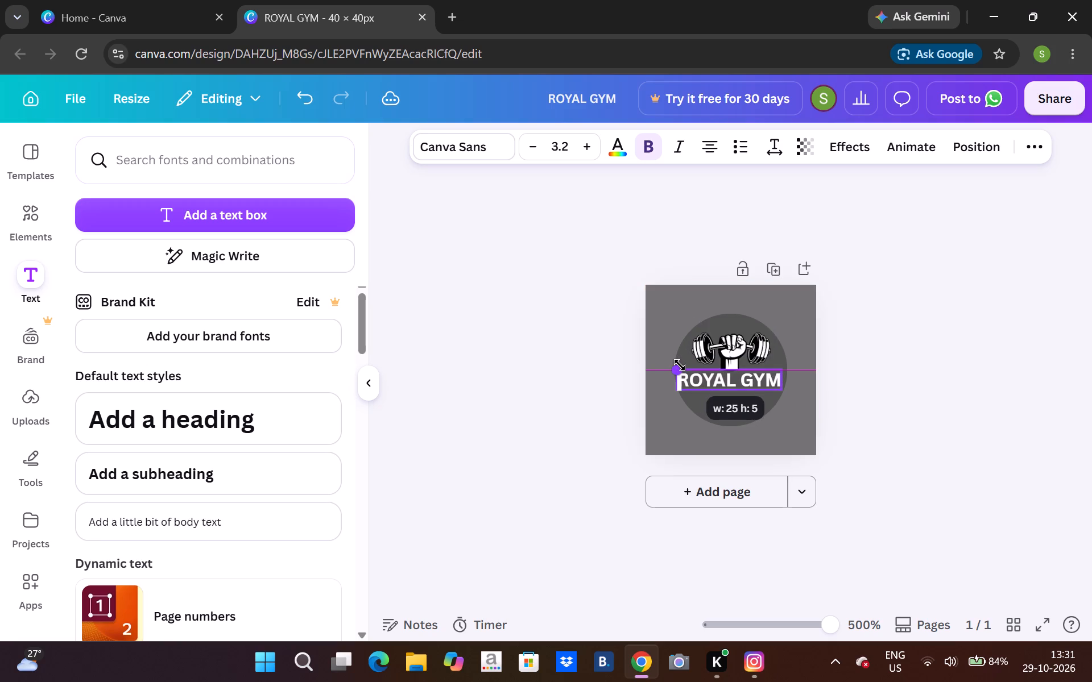
click(881, 435)
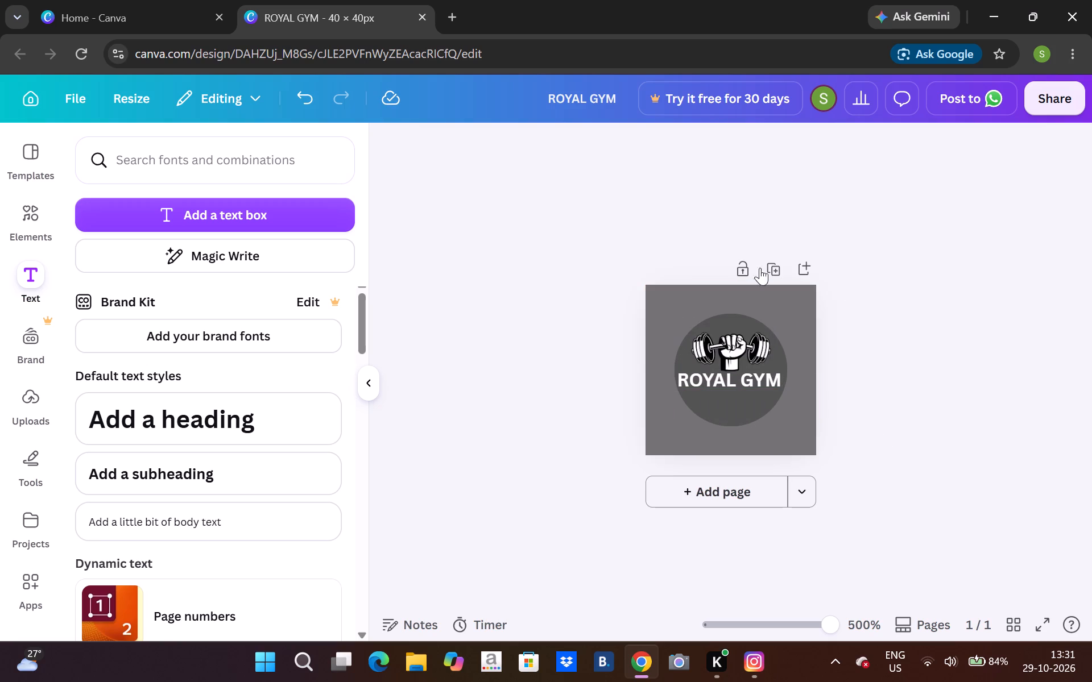
Try orange, dark blue, white and colorful gradients as the page background, settling on the default light gray-to-white gradient.
click(809, 423)
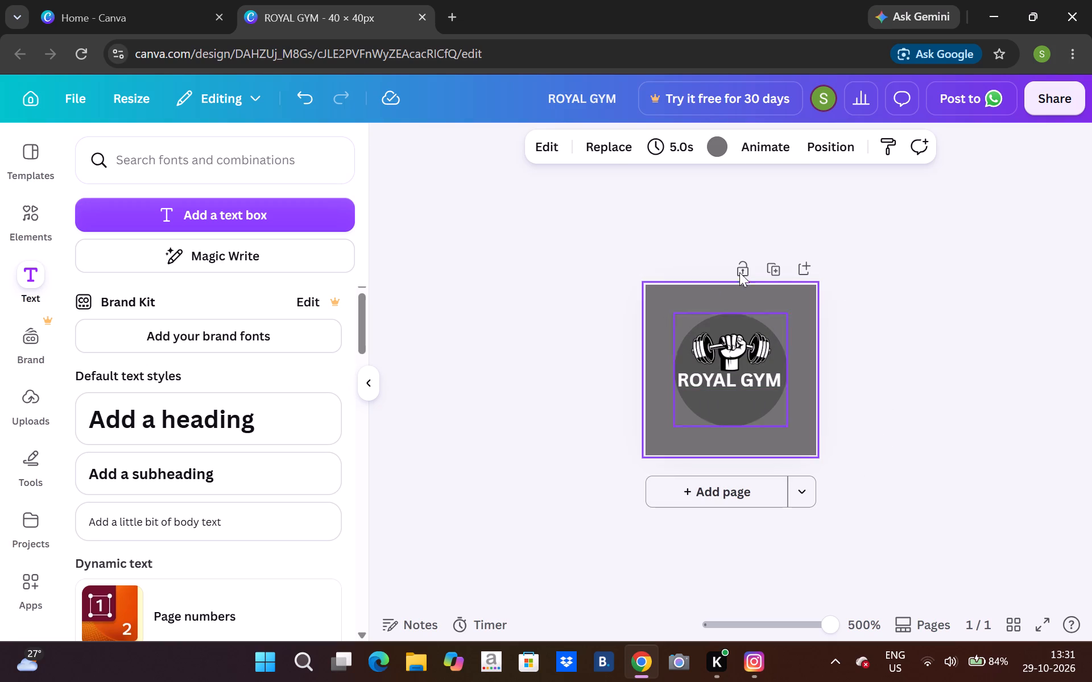
click(713, 153)
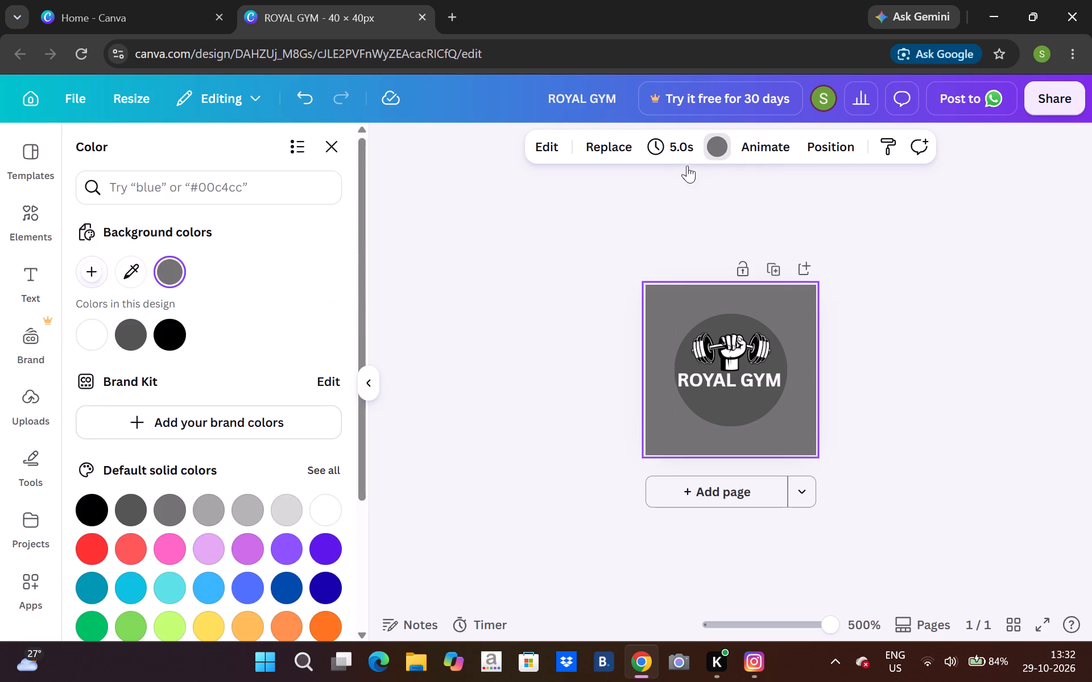
click(320, 619)
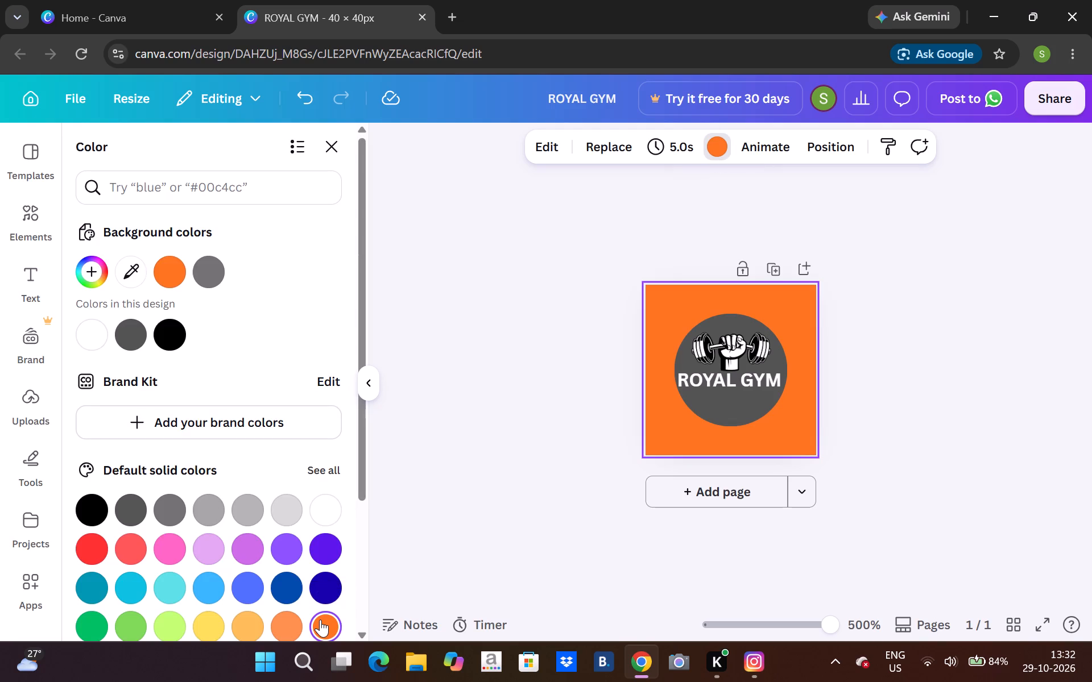
click(321, 579)
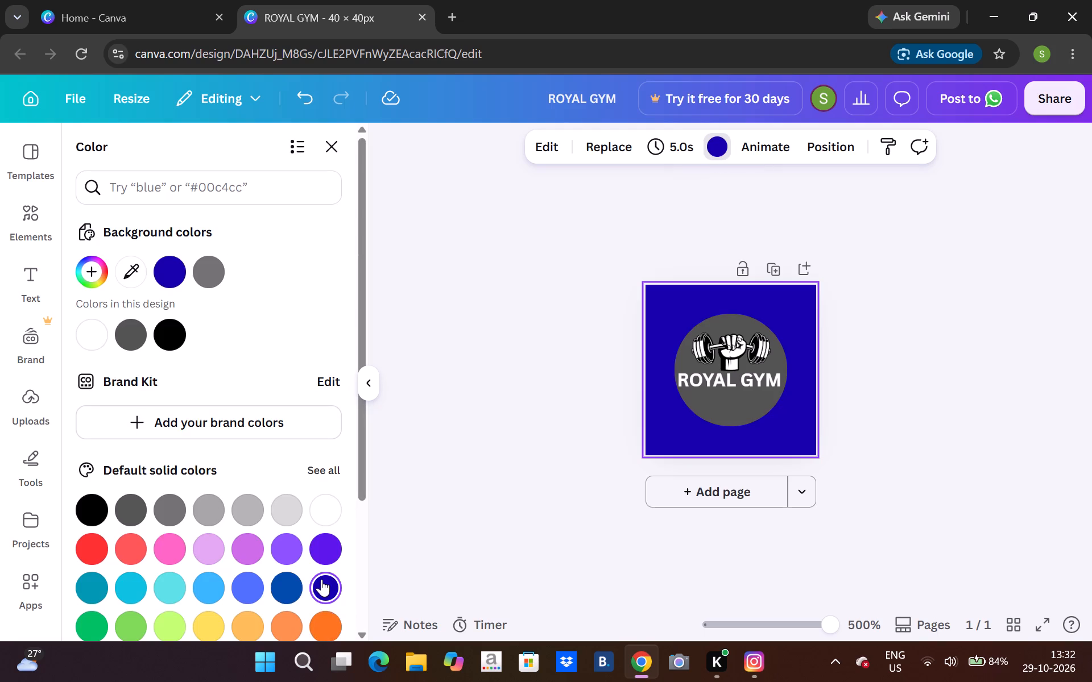
click(328, 494)
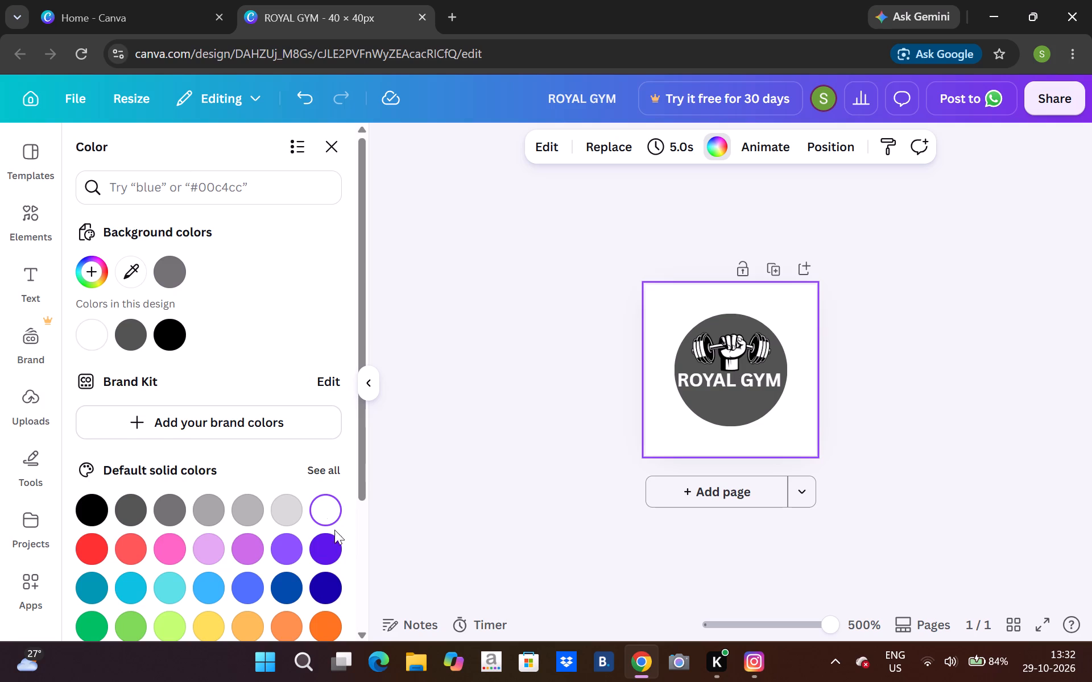
double_click(361, 622)
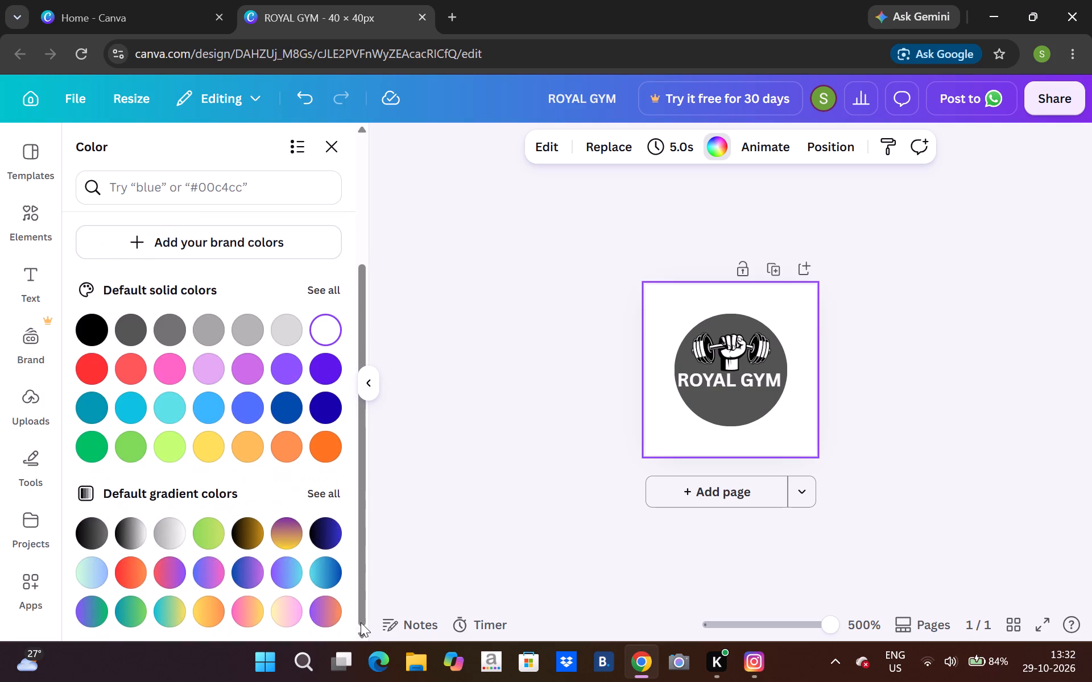
click(321, 571)
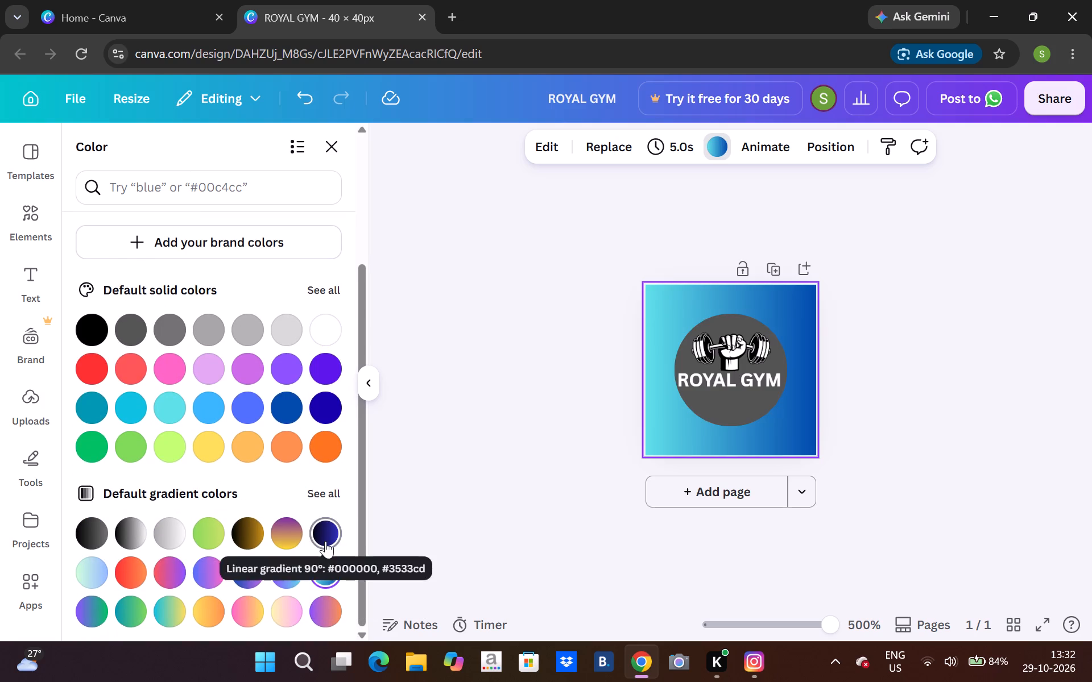
click(325, 541)
click(237, 567)
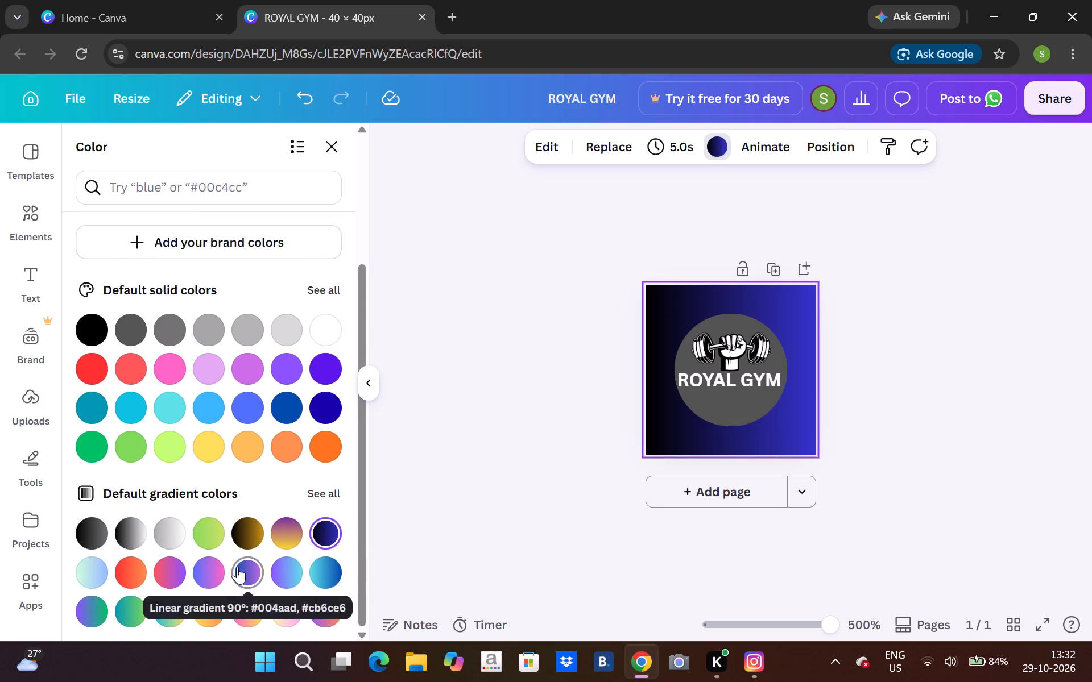
click(220, 575)
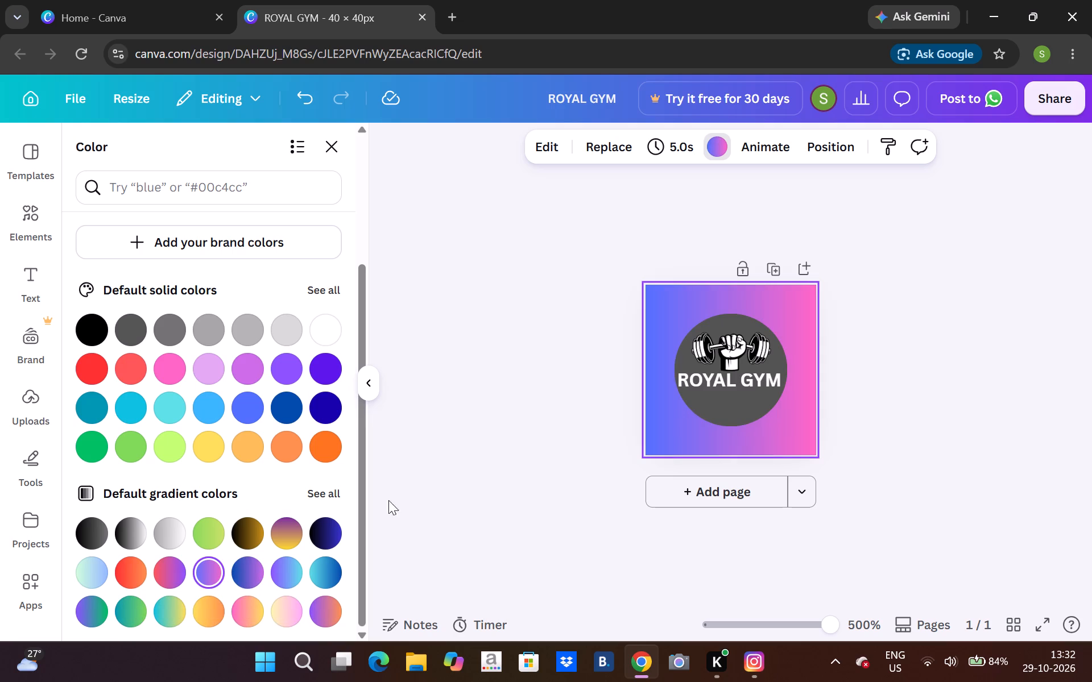
click(159, 529)
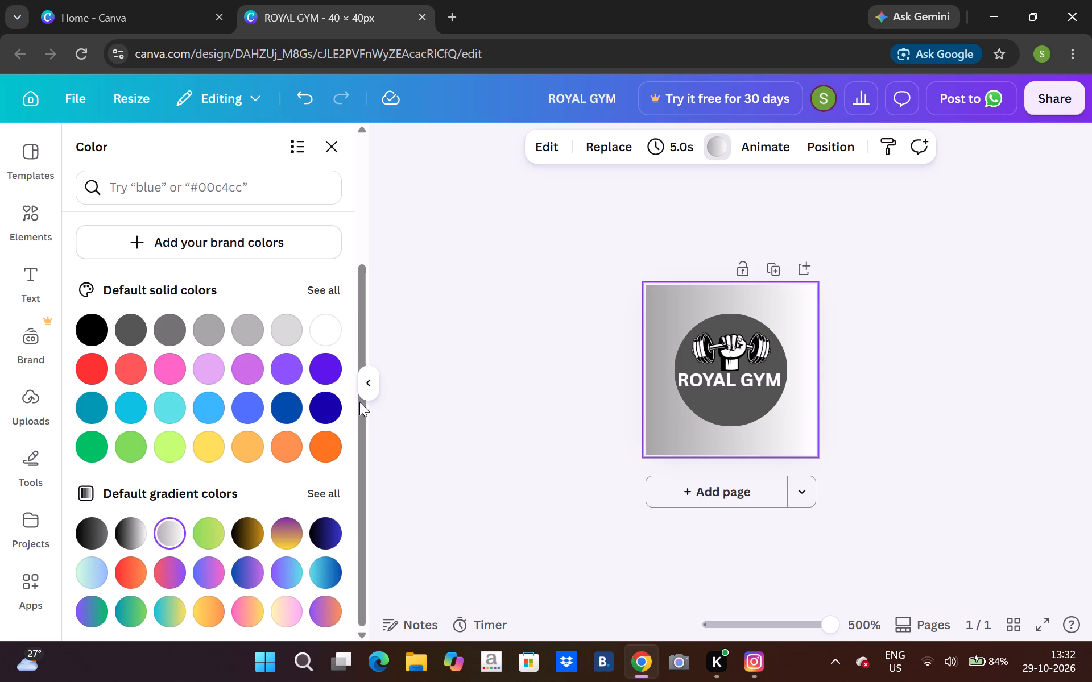
click(465, 290)
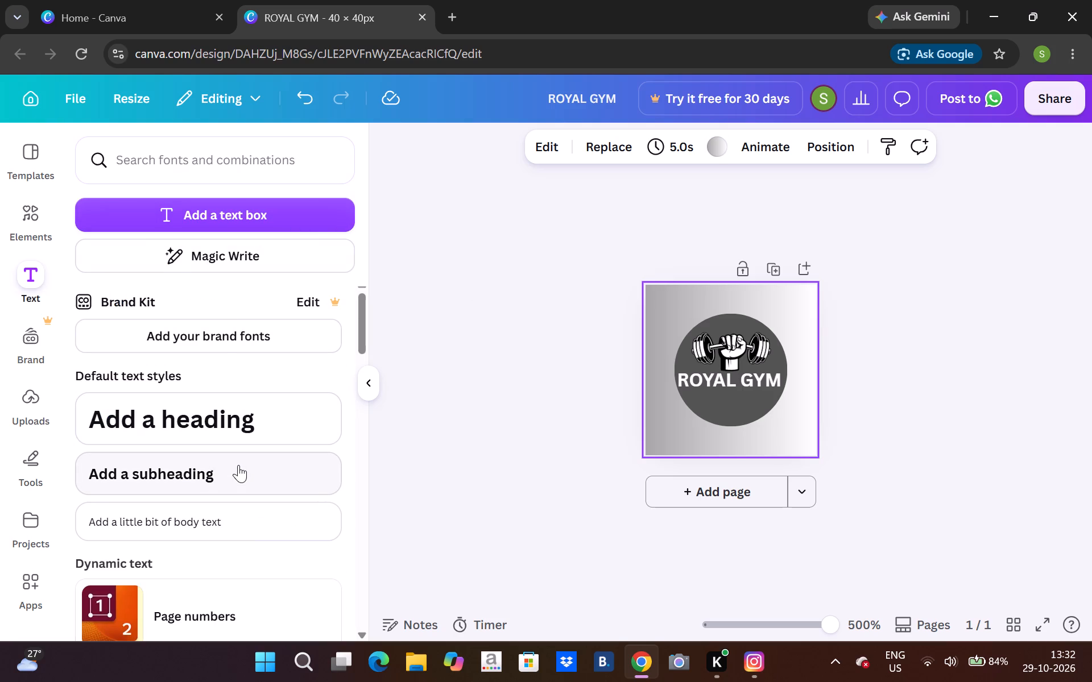
Look through the full collection of recently used elements for something to add to the logo.
click(34, 240)
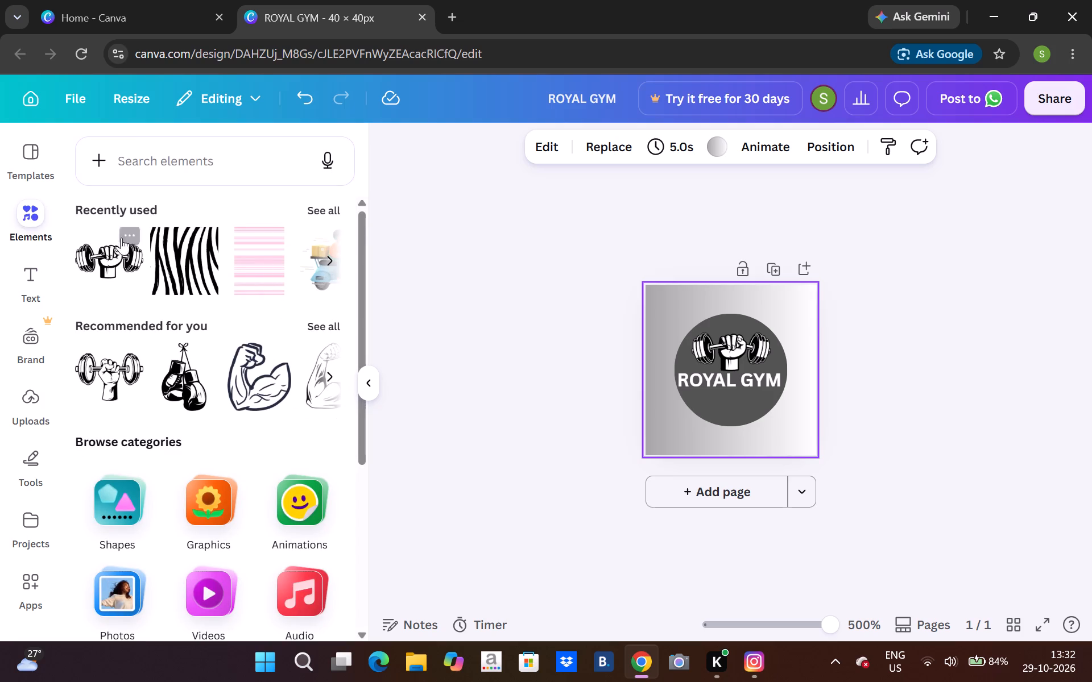
click(317, 205)
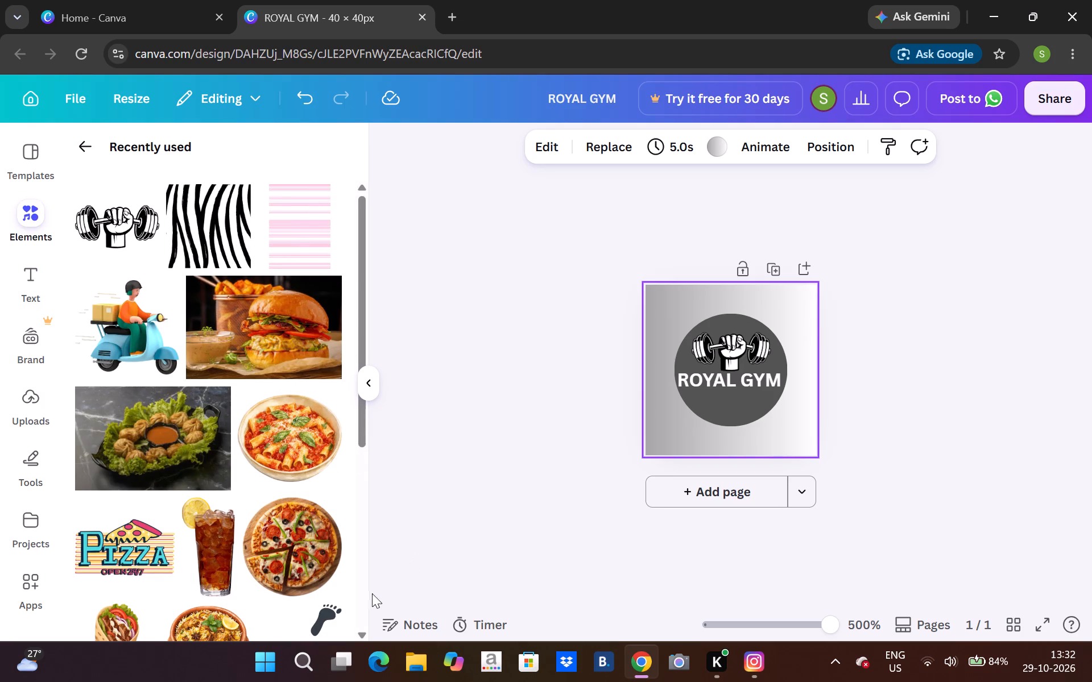
triple_click(365, 629)
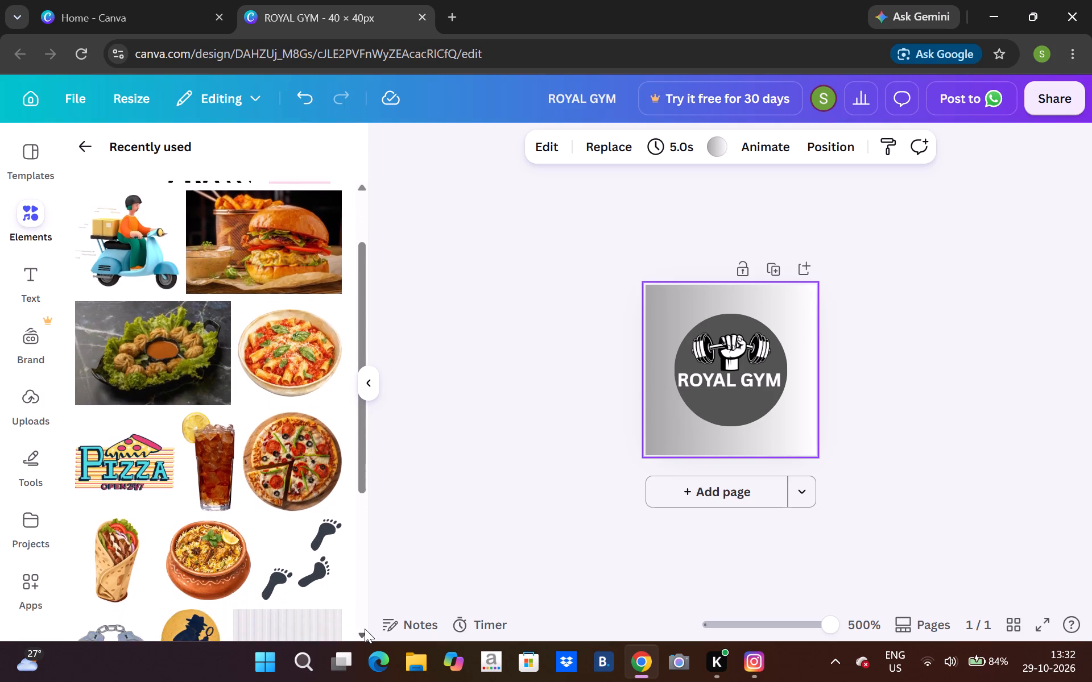
triple_click(365, 629)
triple_click(365, 629)
double_click(365, 629)
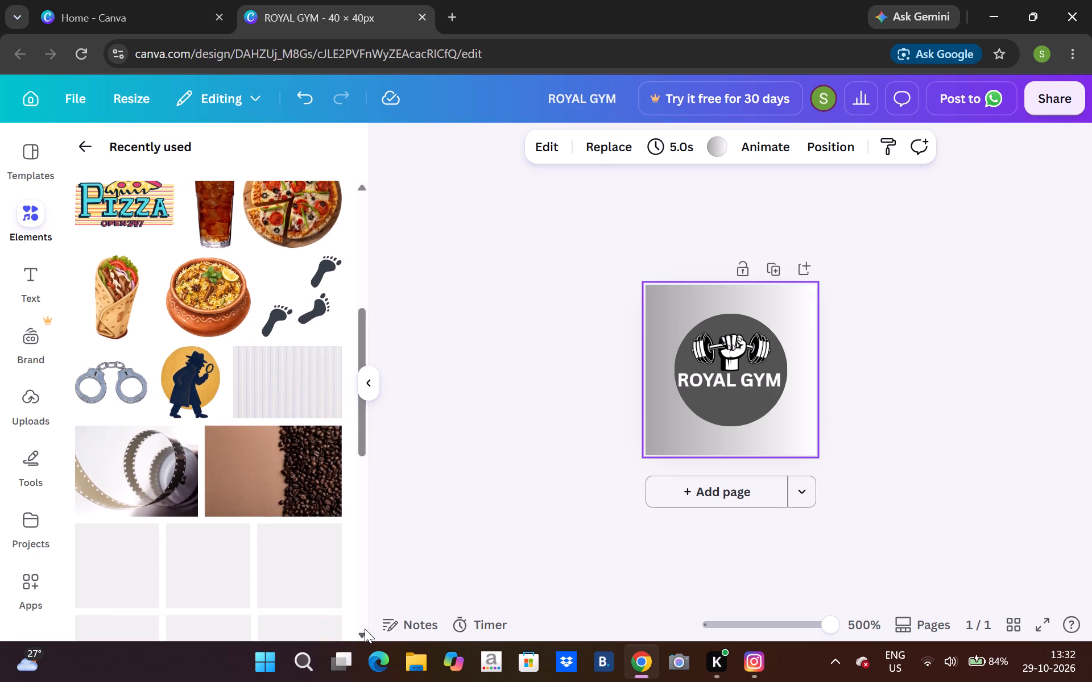
click(365, 629)
click(365, 629)
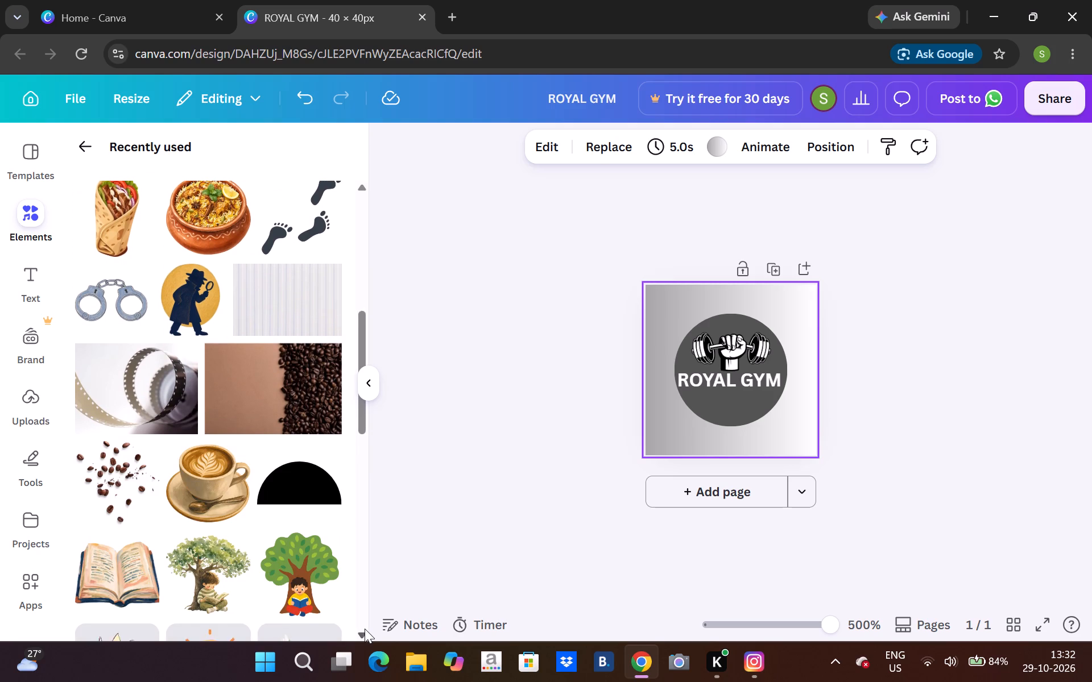
triple_click(365, 629)
double_click(365, 629)
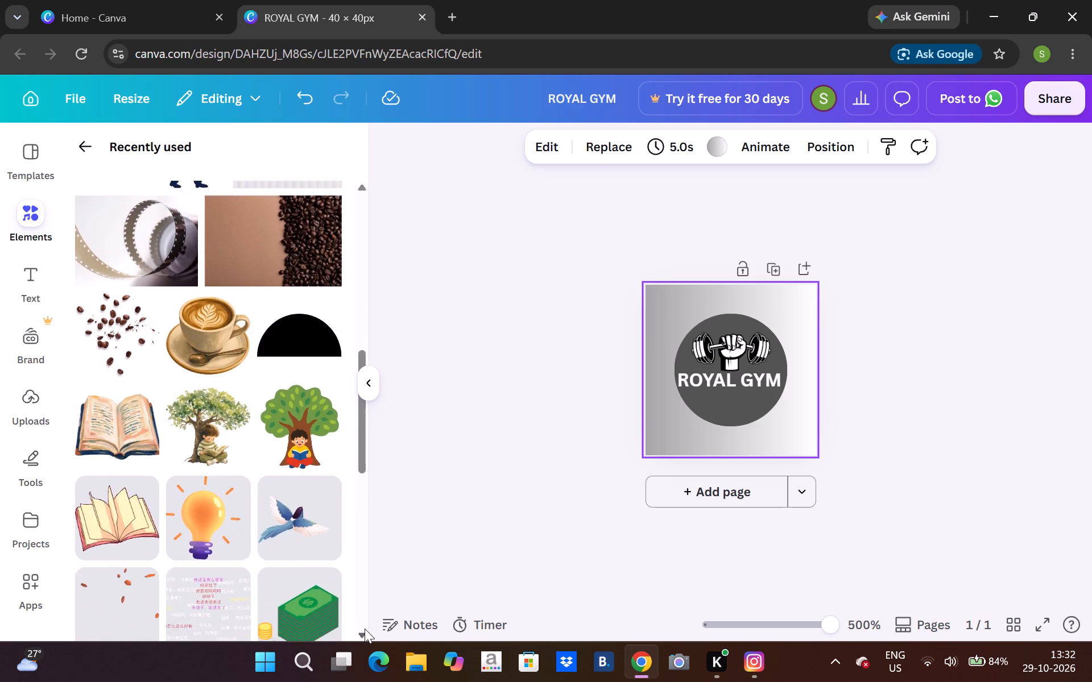
triple_click(365, 629)
triple_click(365, 629)
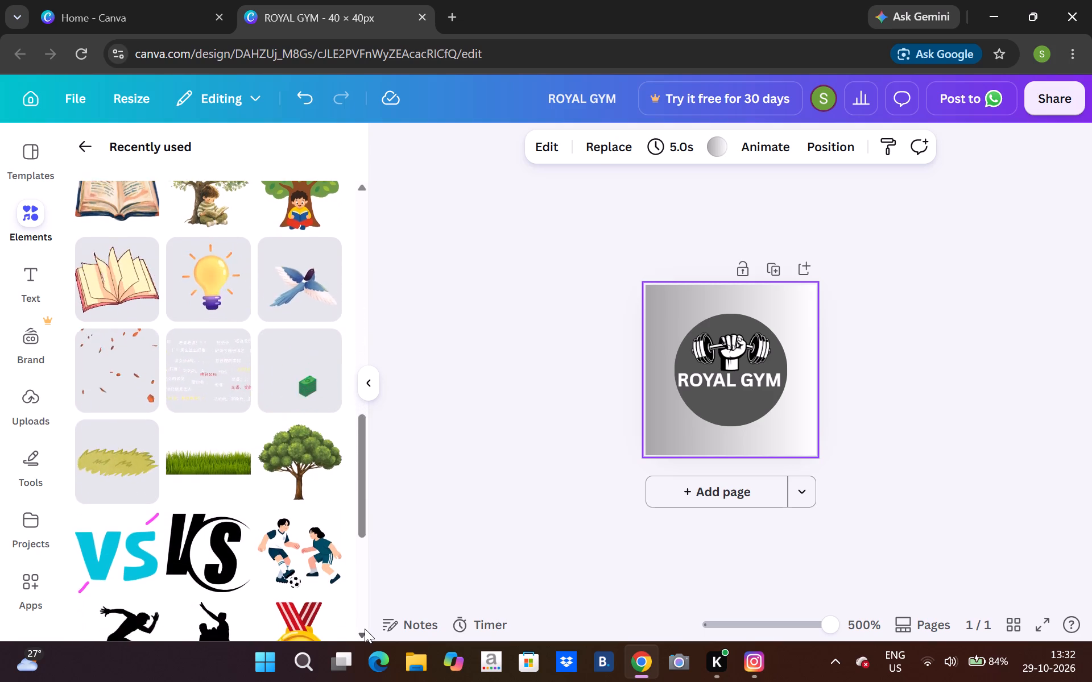
triple_click(365, 629)
double_click(365, 629)
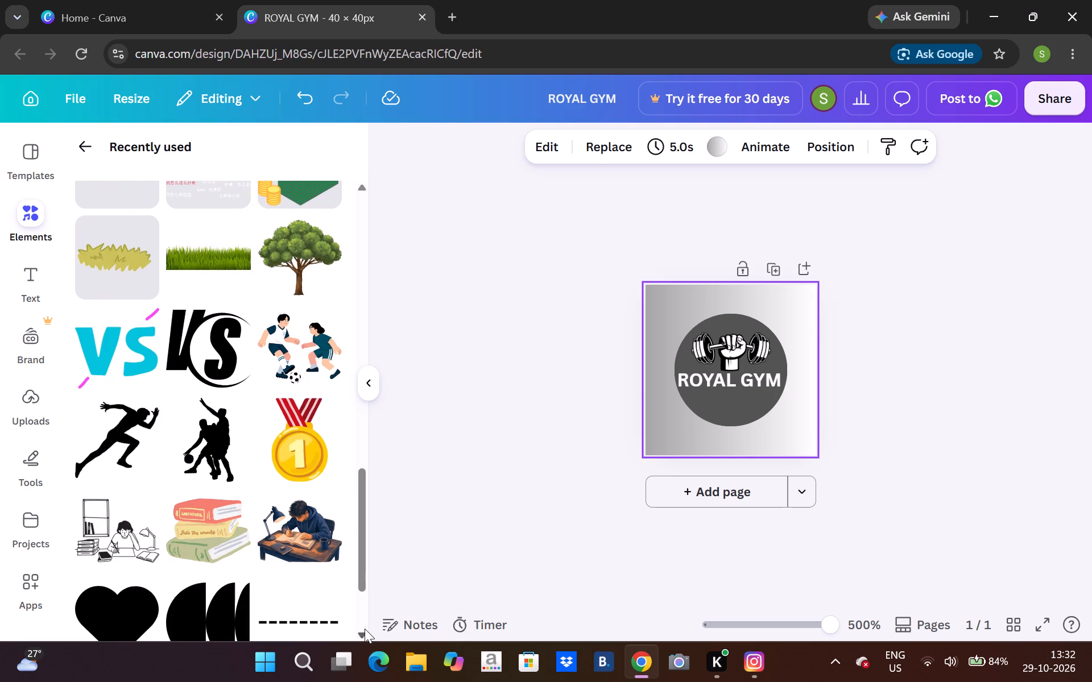
triple_click(365, 629)
triple_click(365, 629)
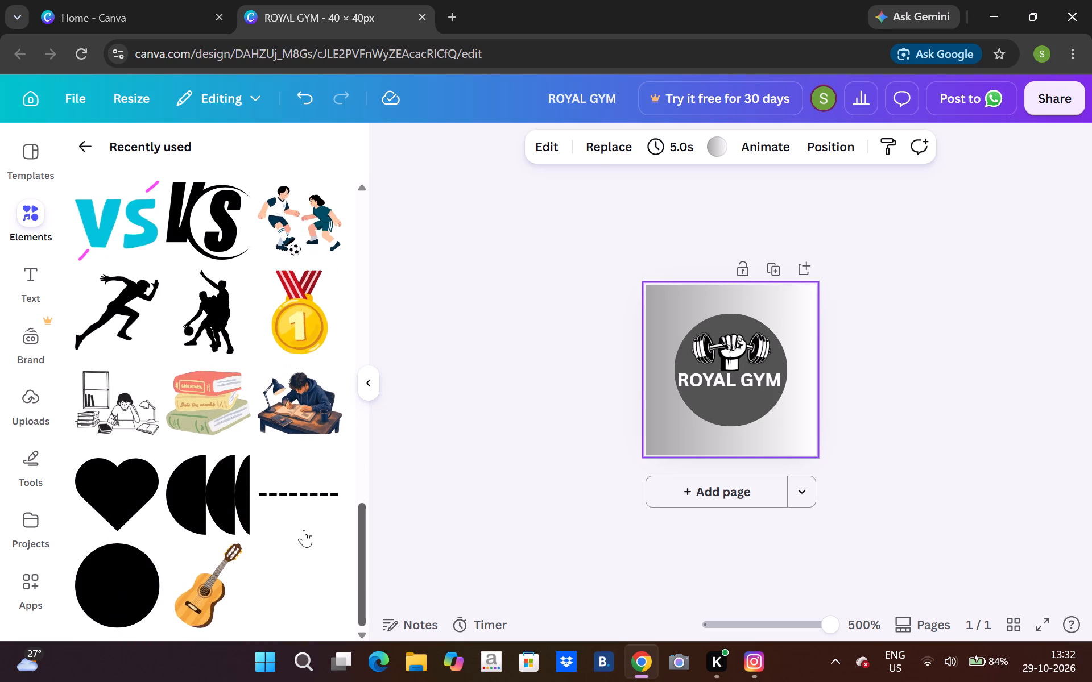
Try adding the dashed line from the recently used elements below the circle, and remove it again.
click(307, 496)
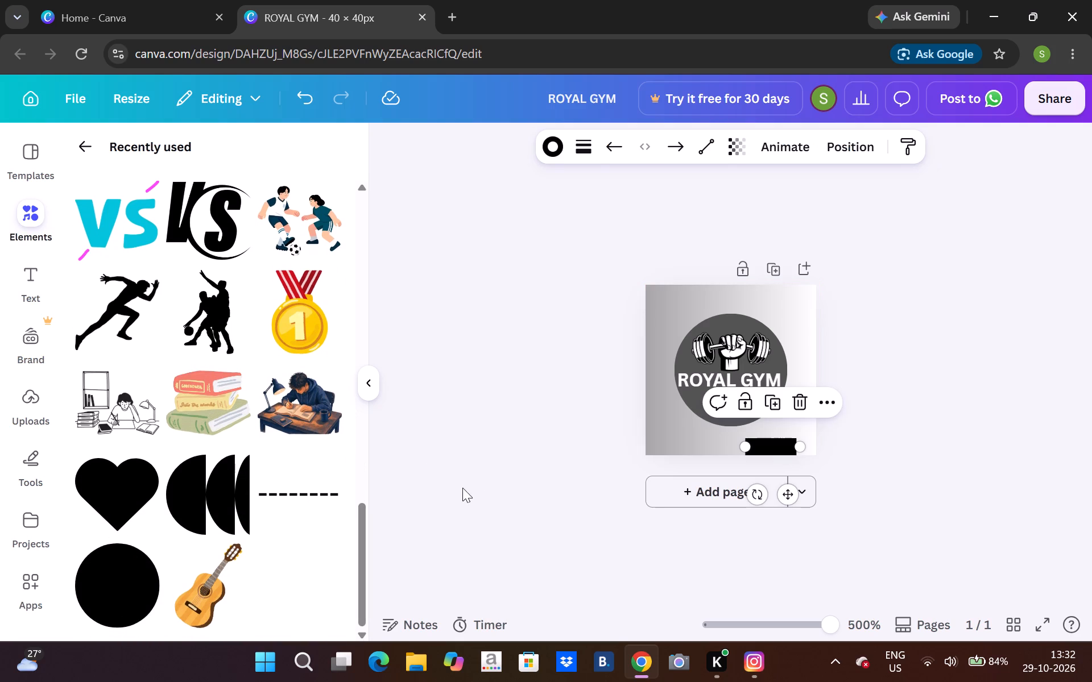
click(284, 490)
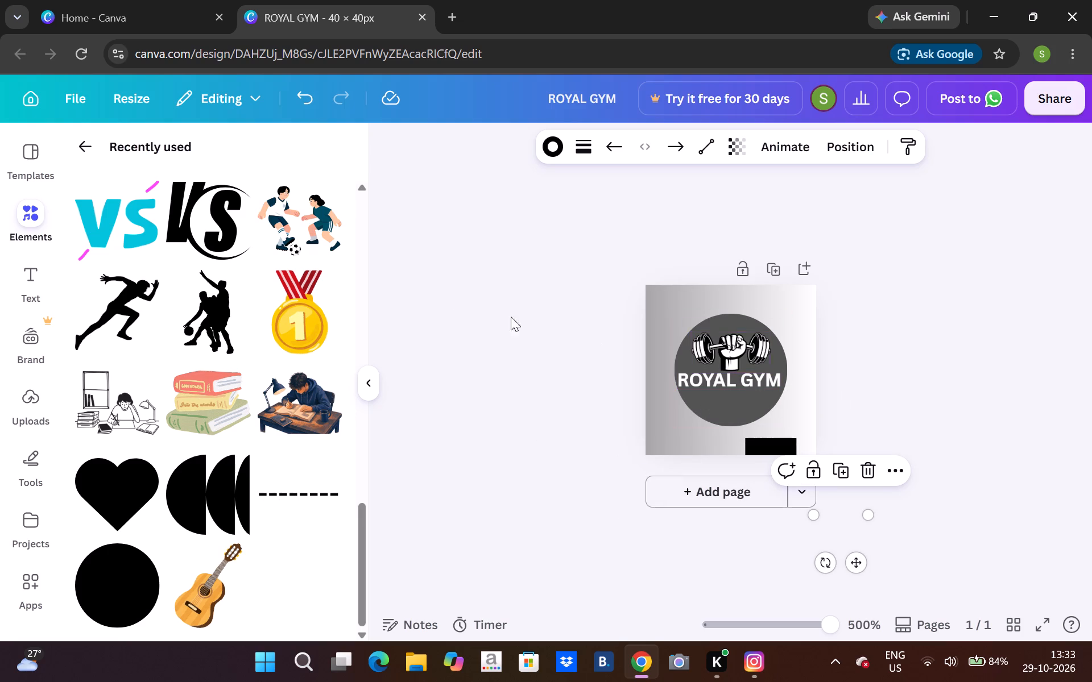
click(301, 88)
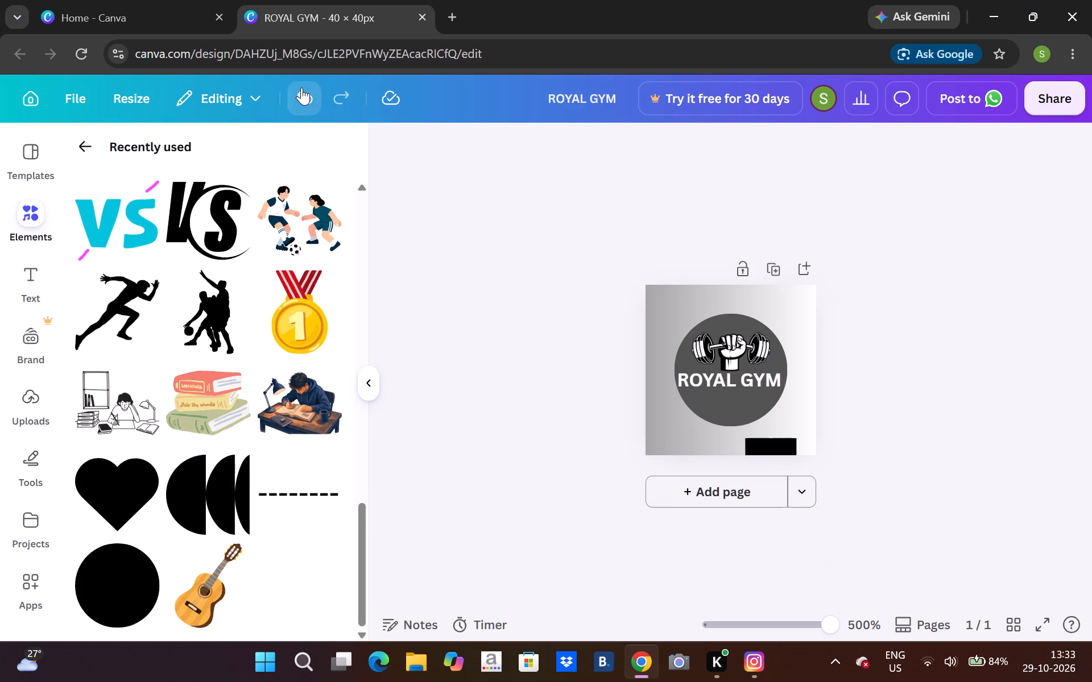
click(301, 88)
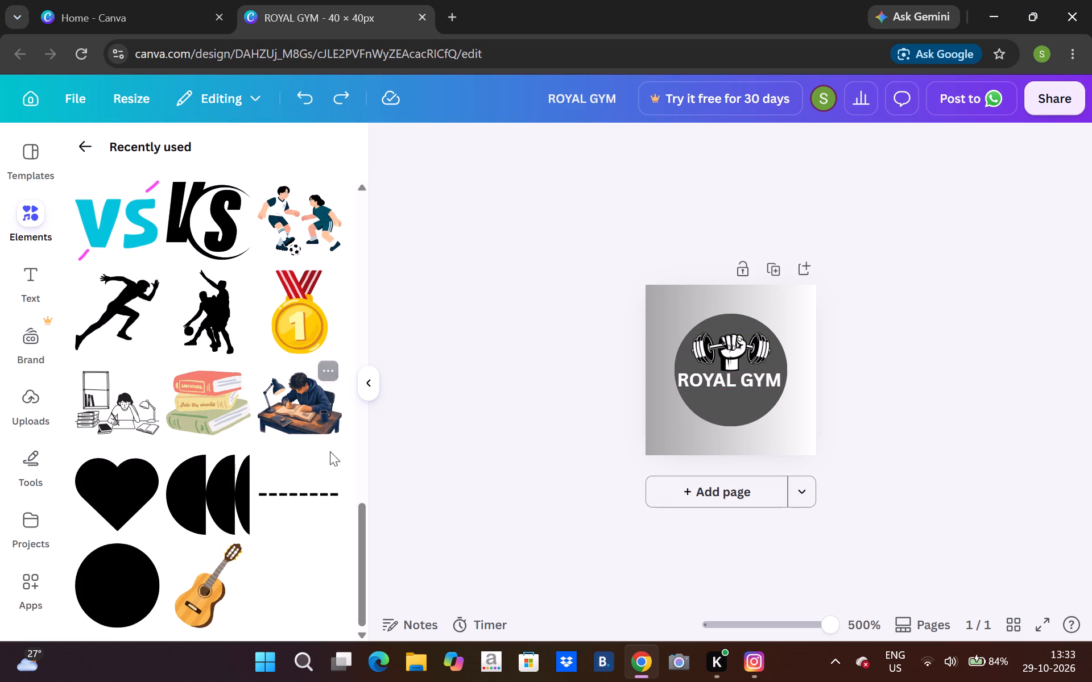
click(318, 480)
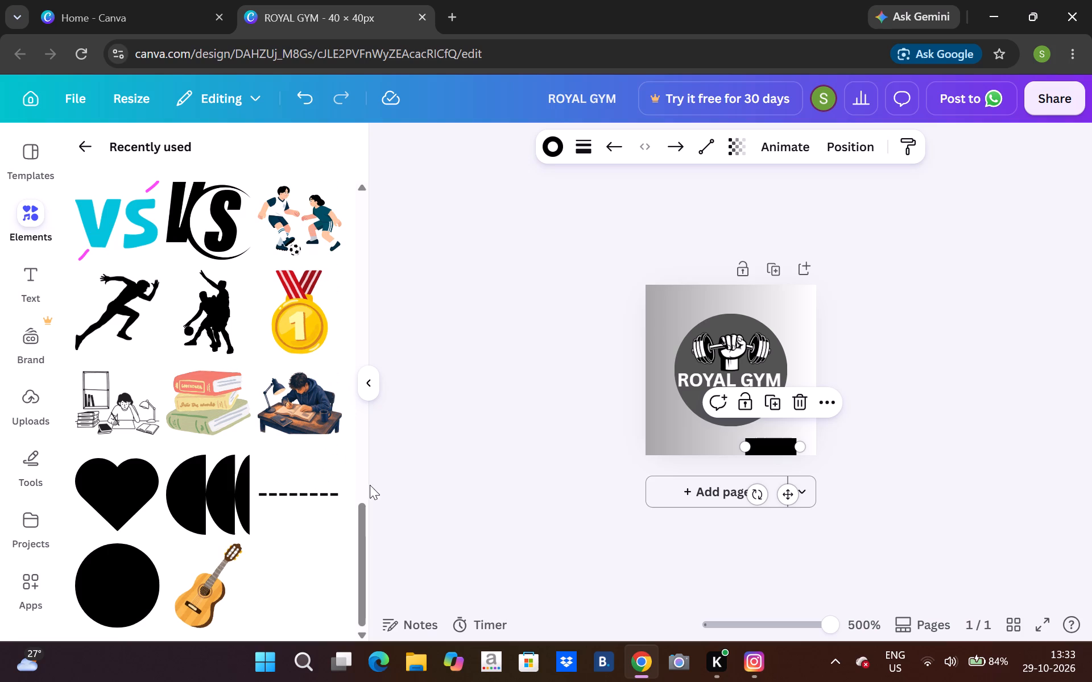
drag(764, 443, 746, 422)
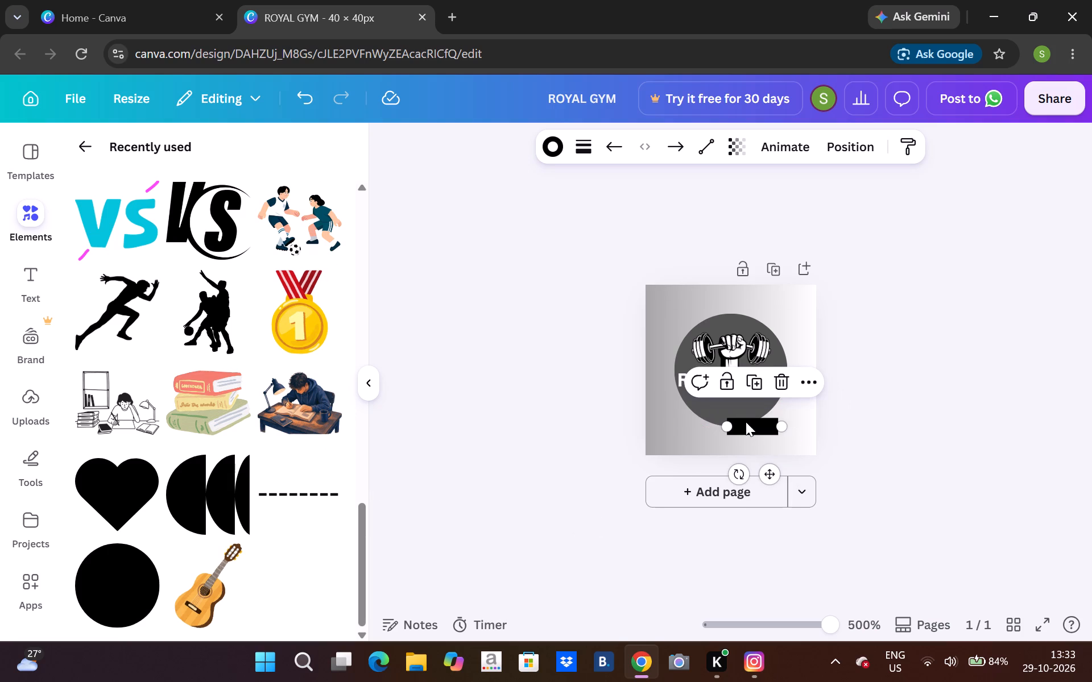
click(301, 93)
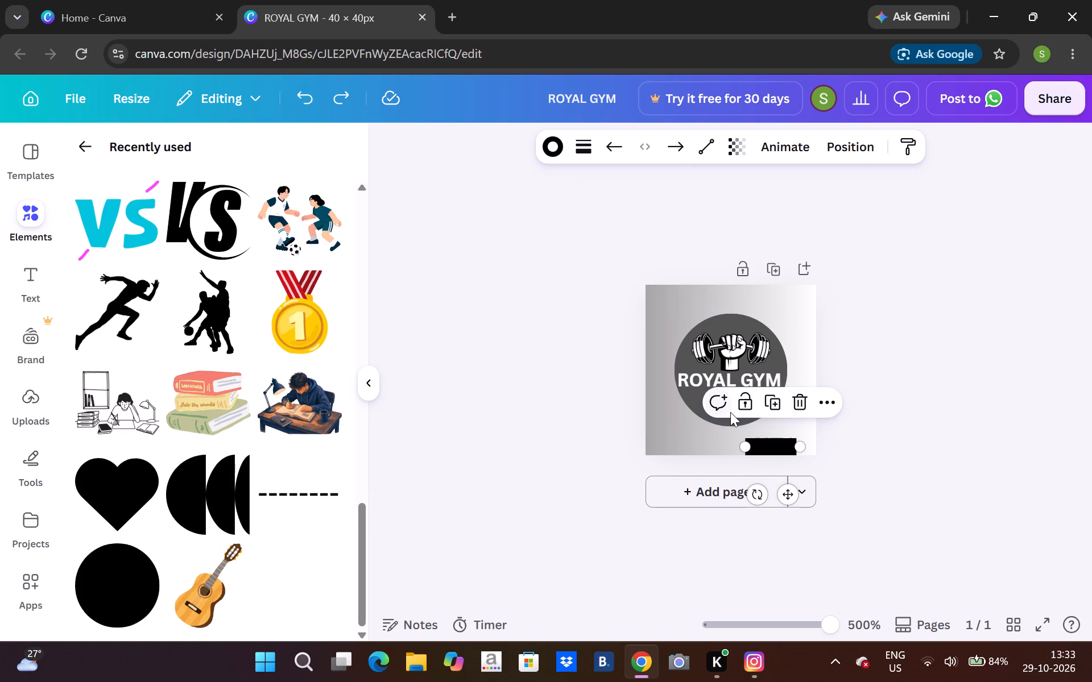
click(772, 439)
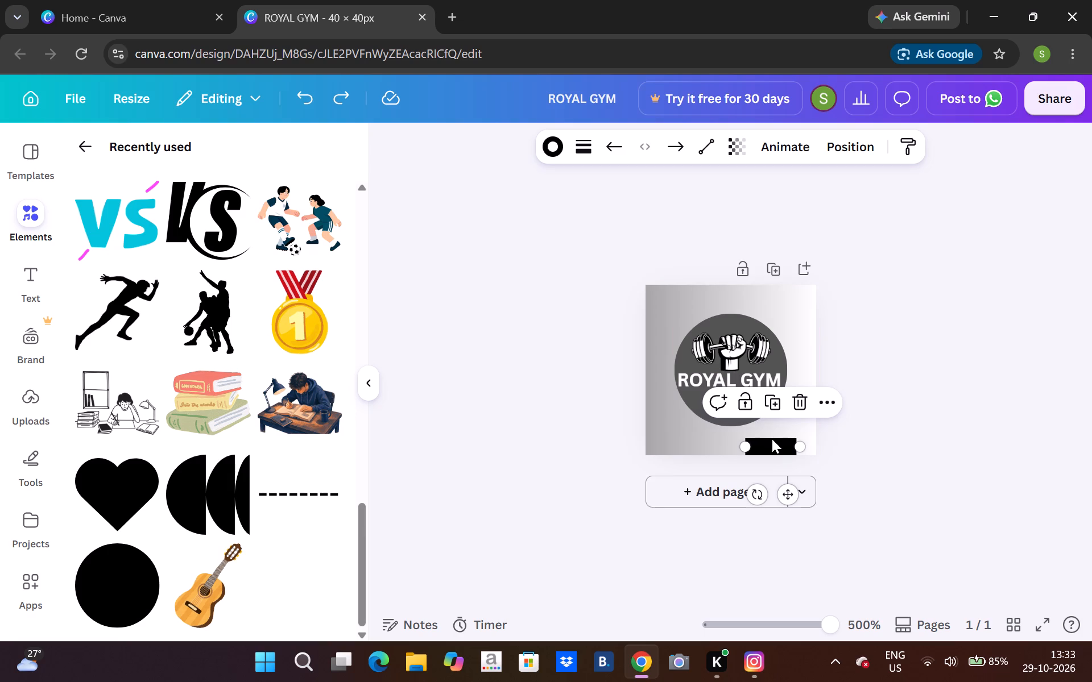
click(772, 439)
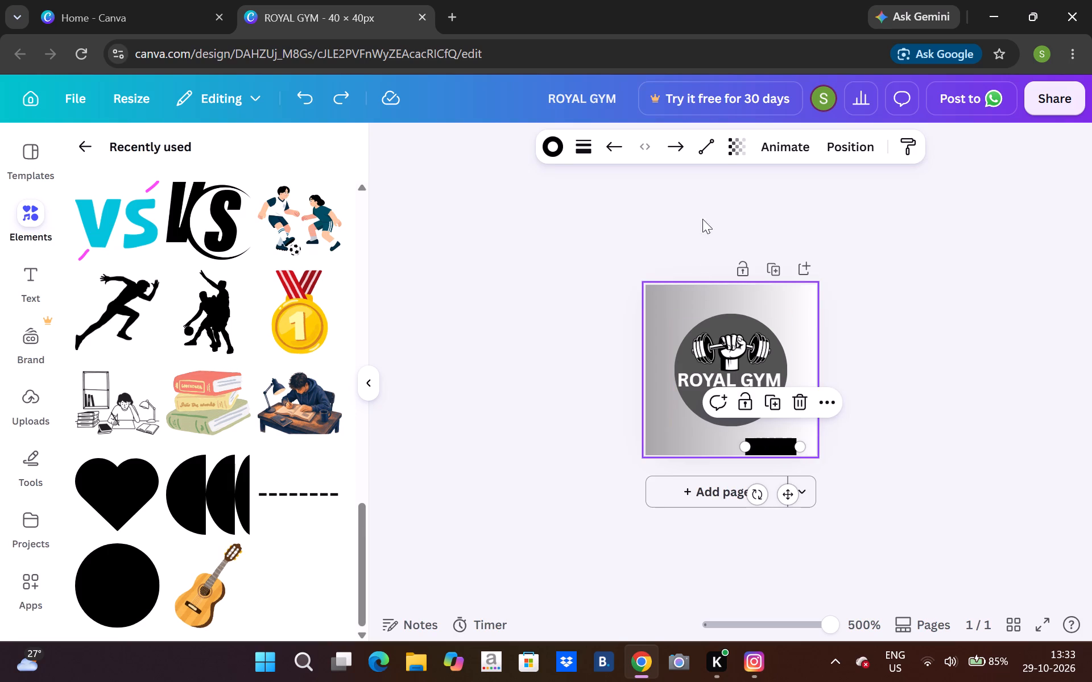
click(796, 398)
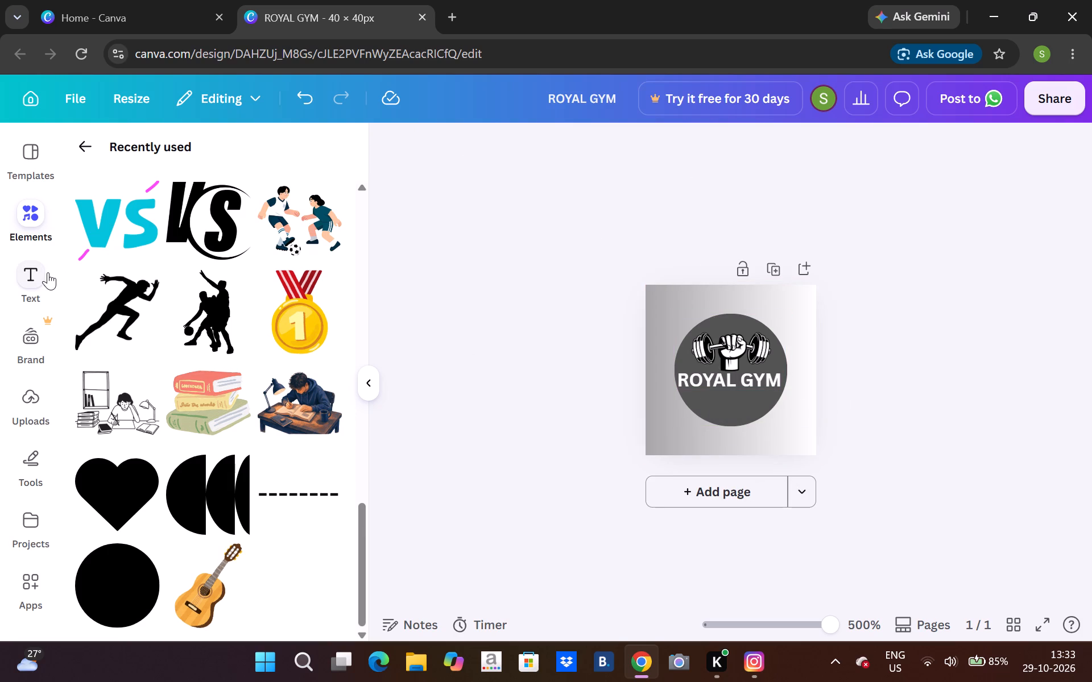
Add a subheading text reading "NEAR PD NAGAR< DELHI".
click(47, 272)
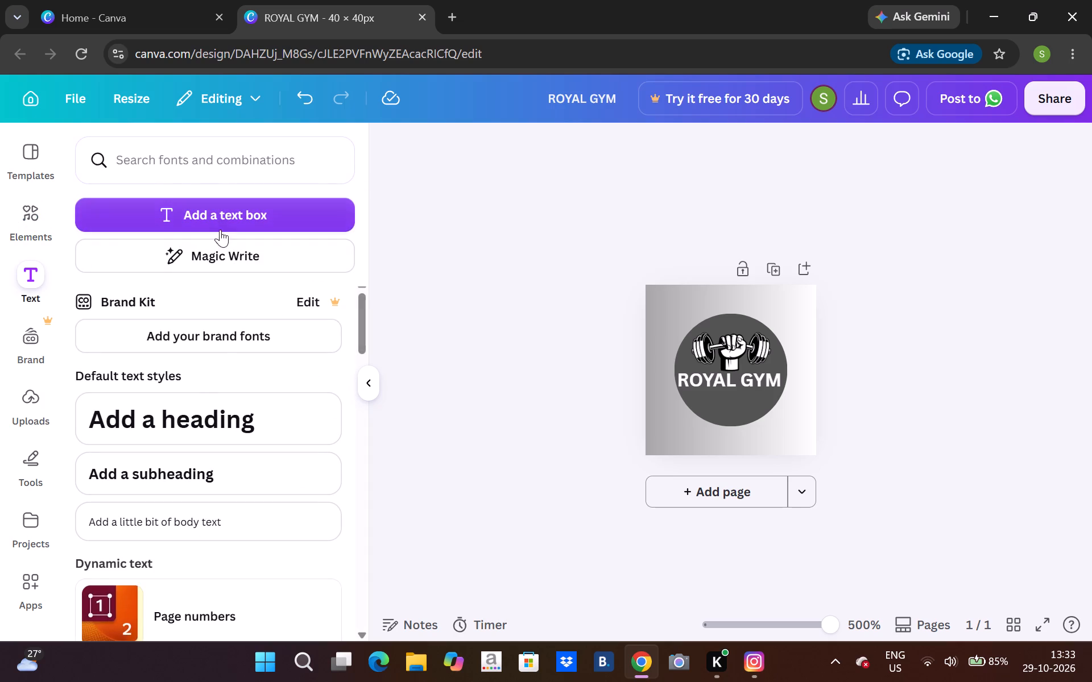
click(212, 473)
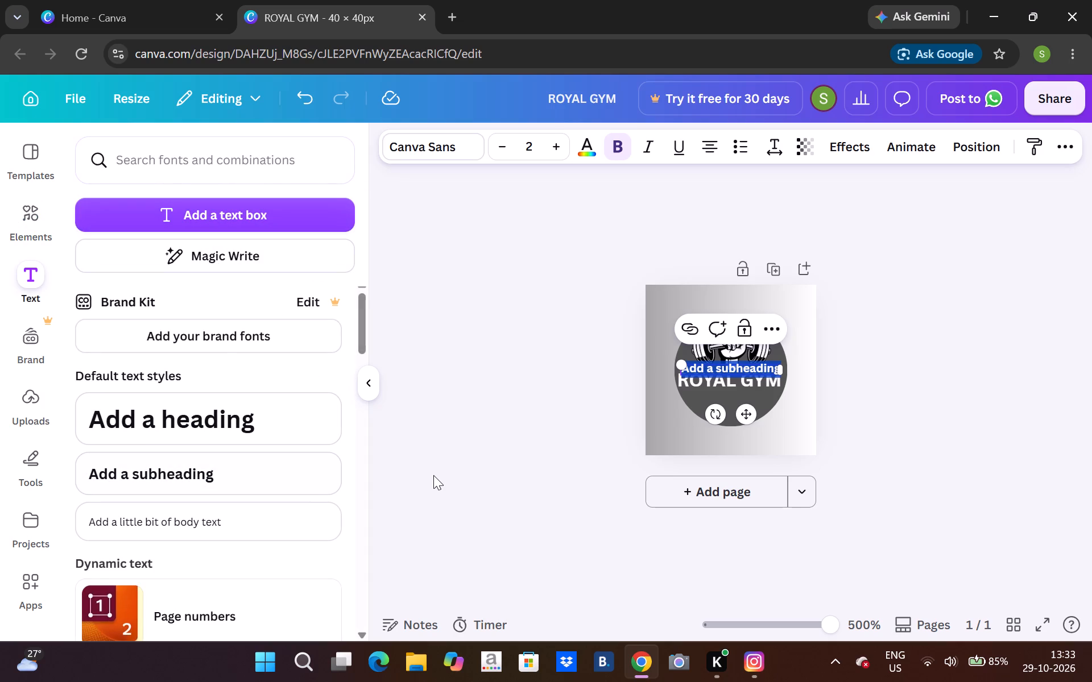
text(NEAR)
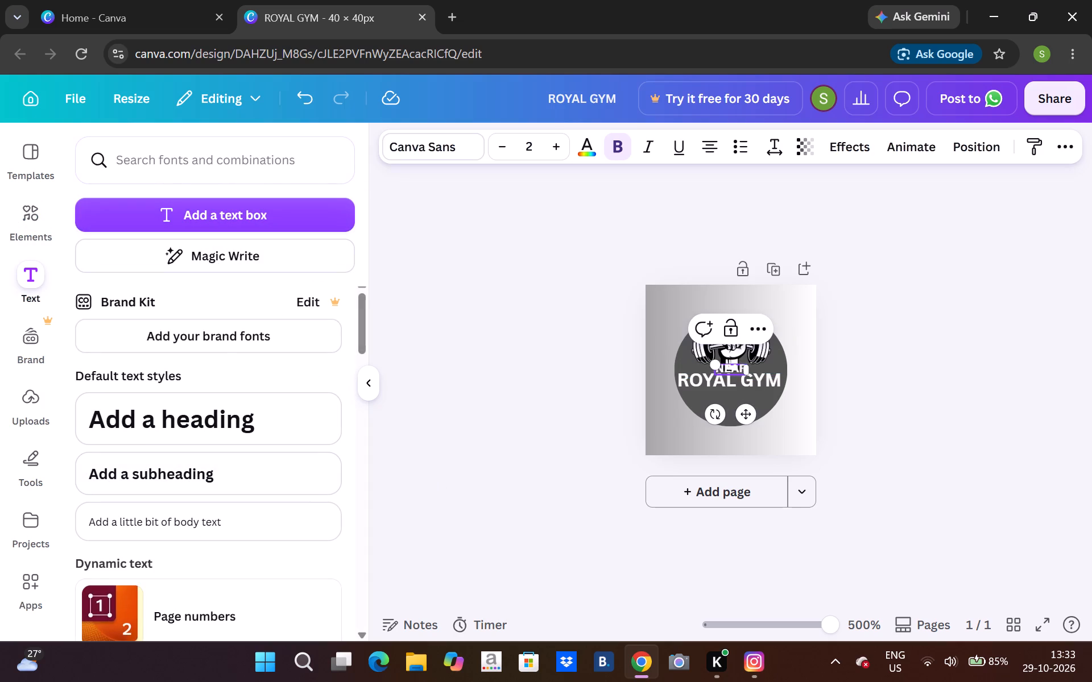
key(space)
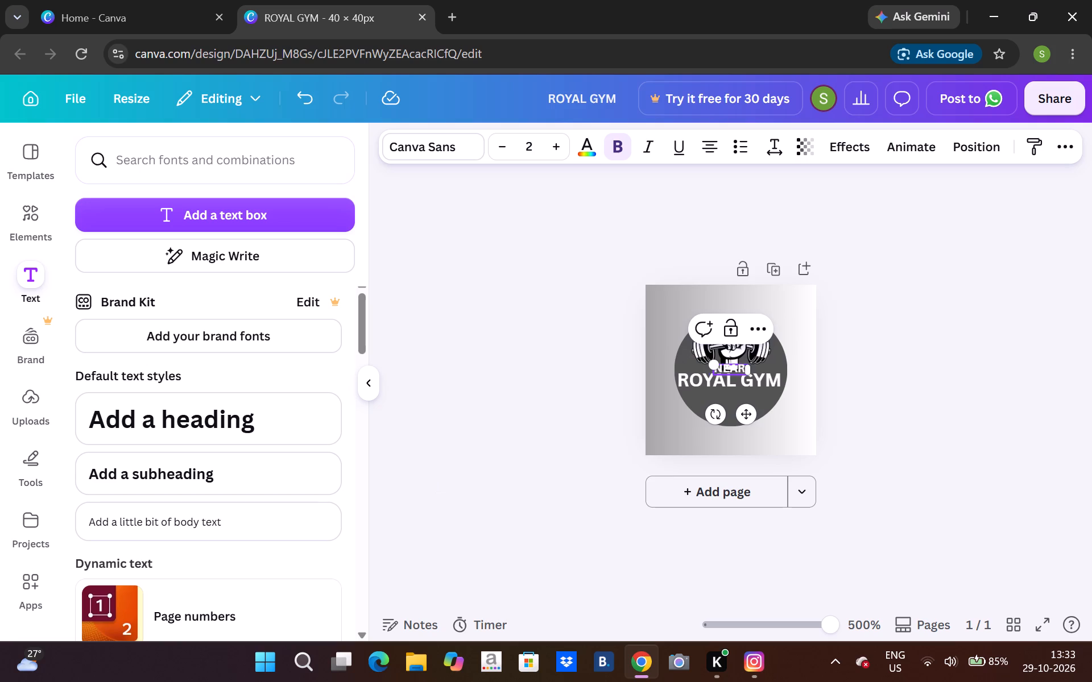
text(PD NAGAR)
key(space)
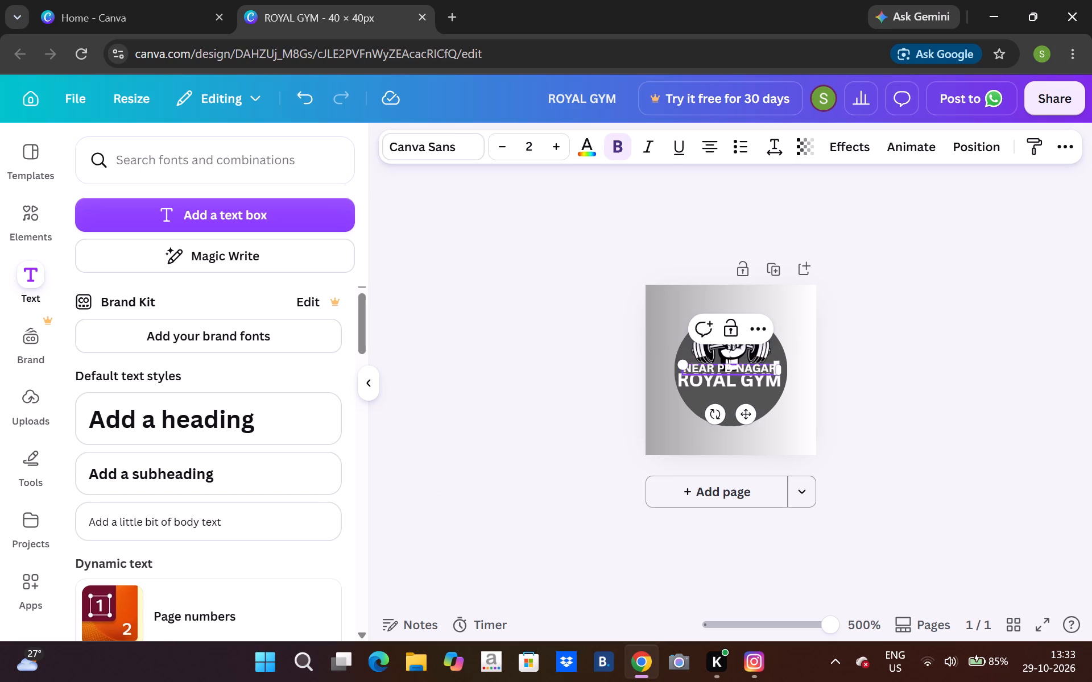
key(shift+BackSpace)
text(<)
key(space)
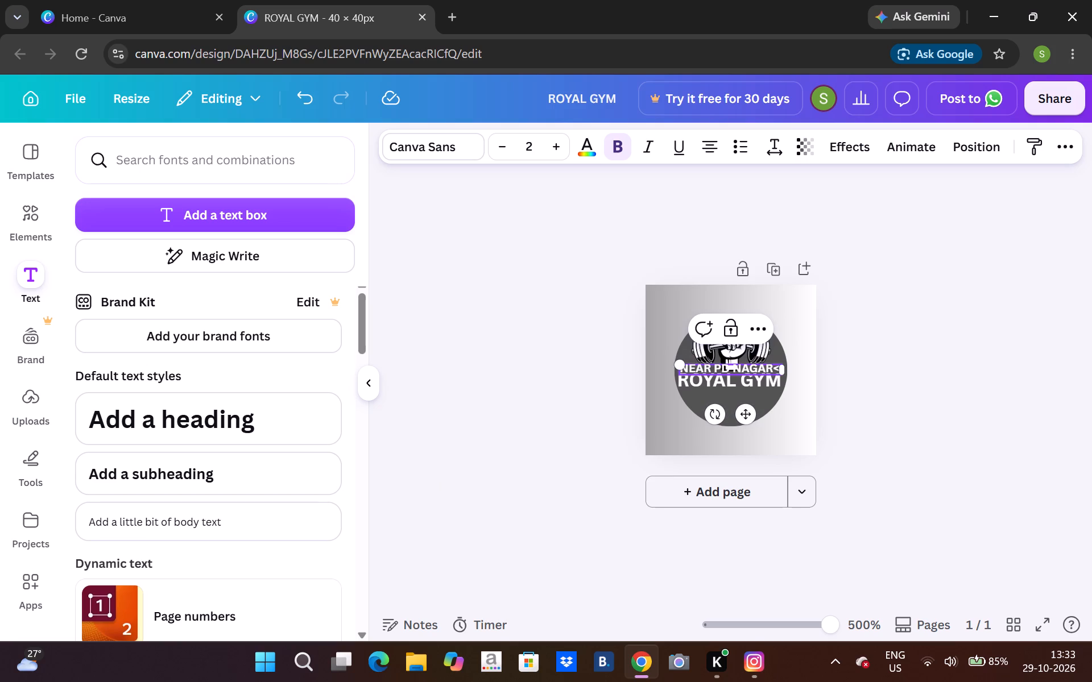
text(DELH)
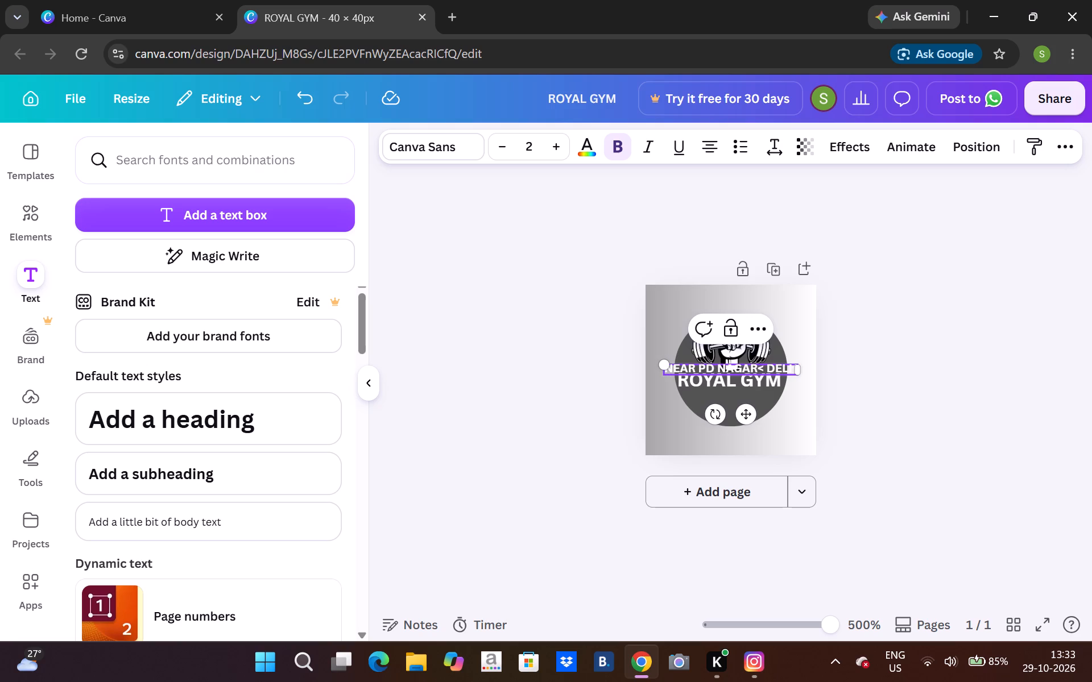
key(shift+i)
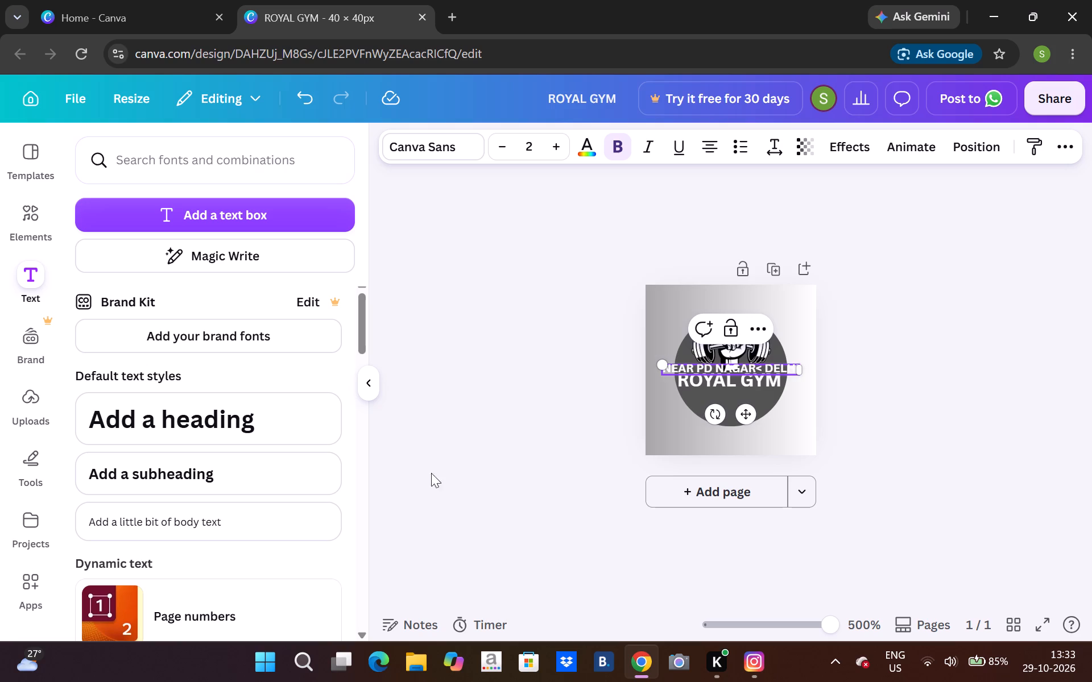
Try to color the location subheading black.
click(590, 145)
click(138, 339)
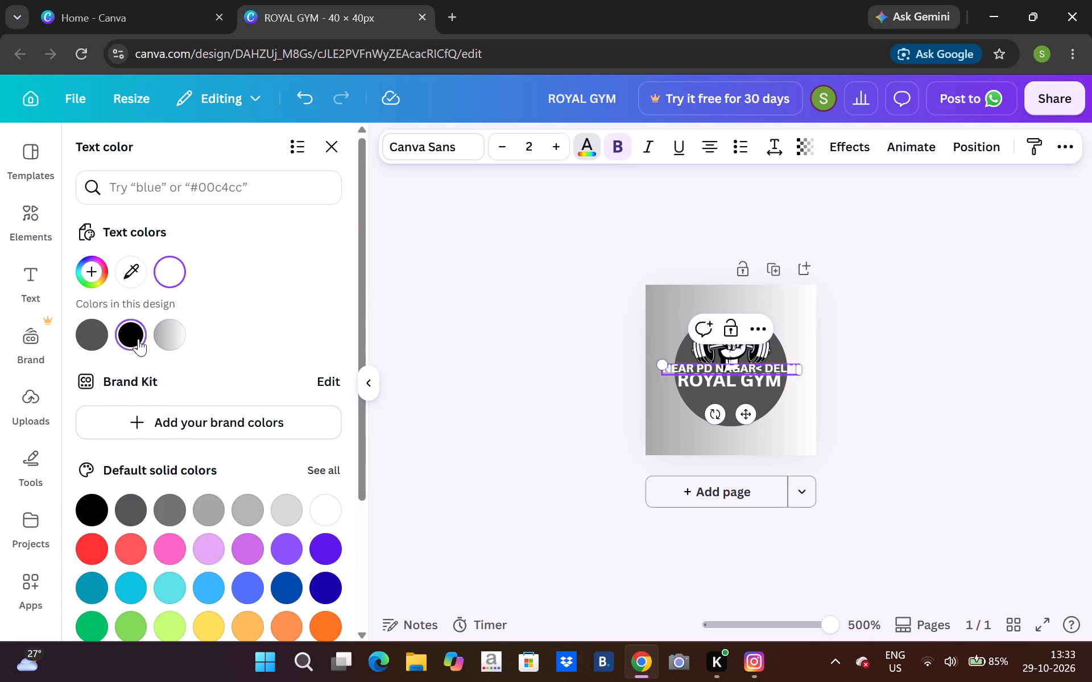
Move the location subheading down to just beneath the dark circle, near the bottom edge of the page.
drag(706, 376, 712, 393)
click(932, 428)
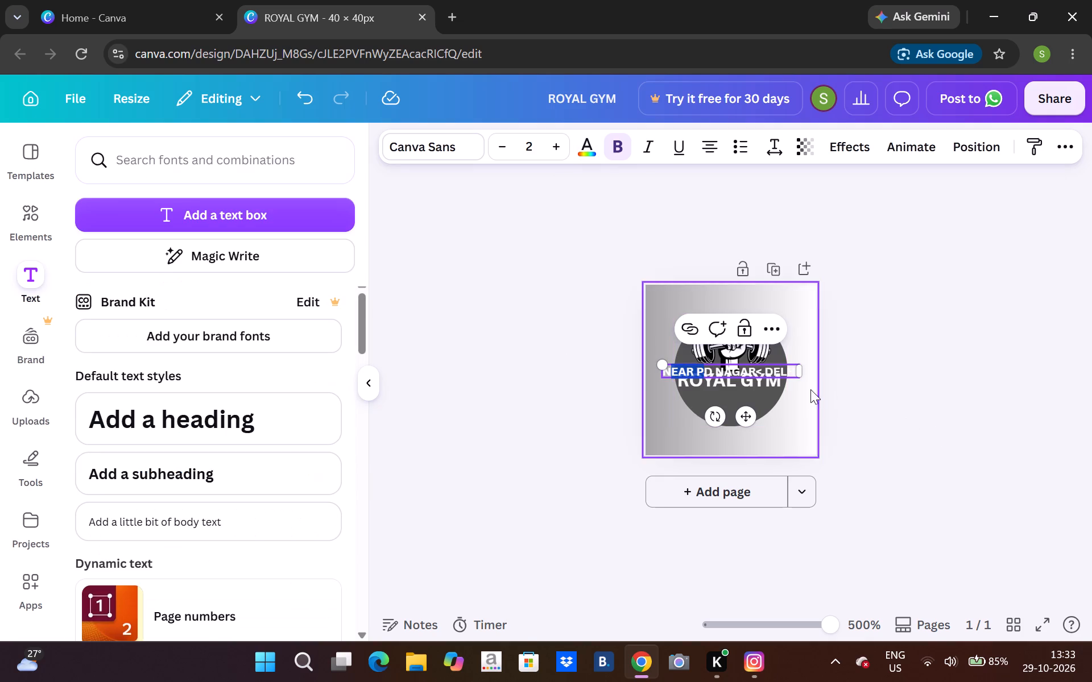
click(794, 371)
drag(777, 379, 779, 389)
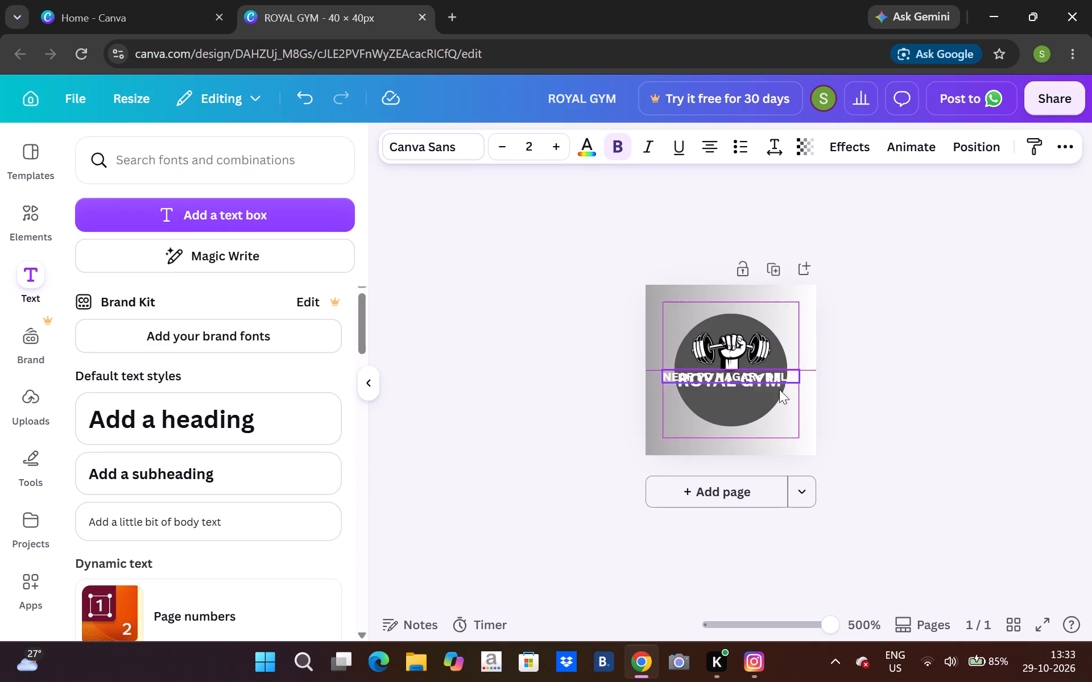
drag(779, 389, 781, 442)
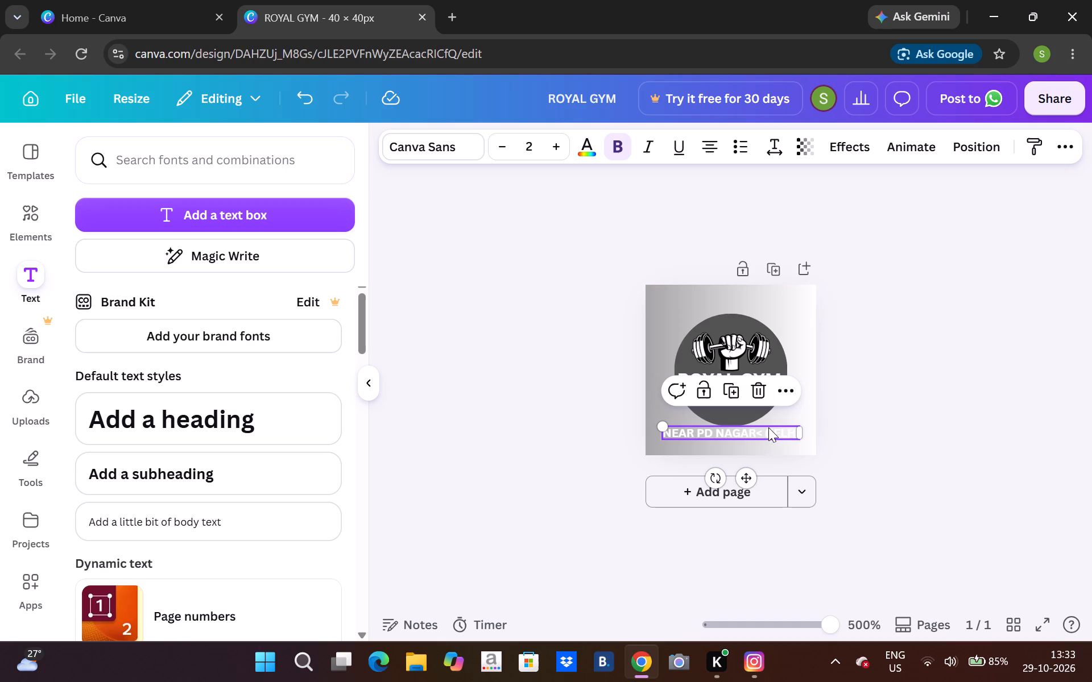
Set the text color of the location subheading beneath the circle to black (#000000).
click(764, 429)
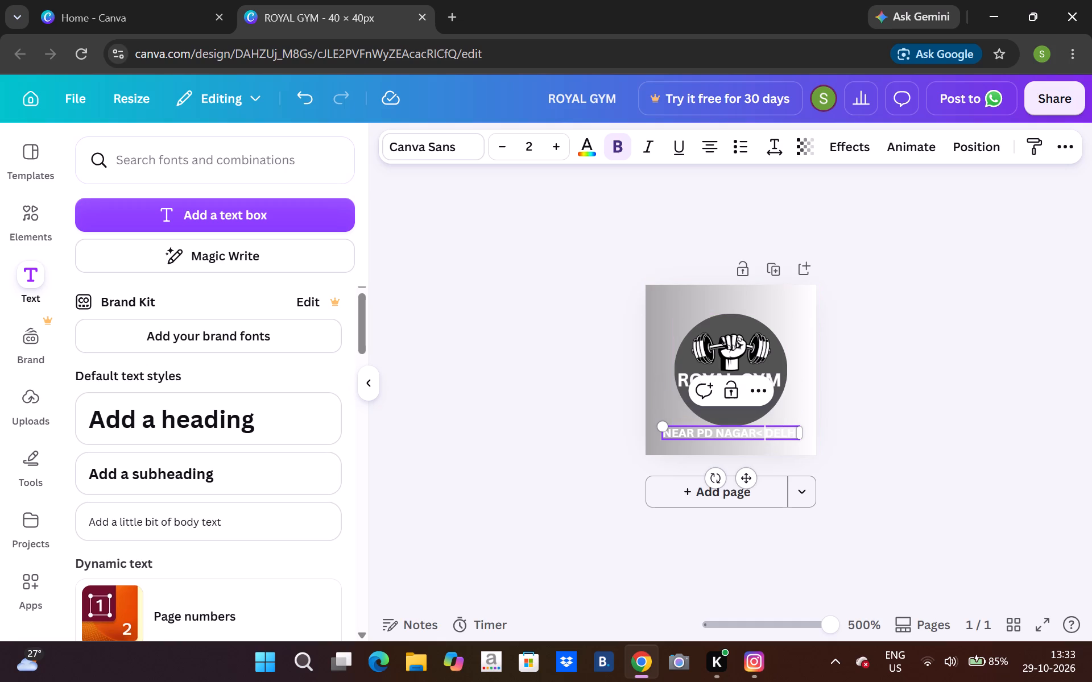
click(578, 153)
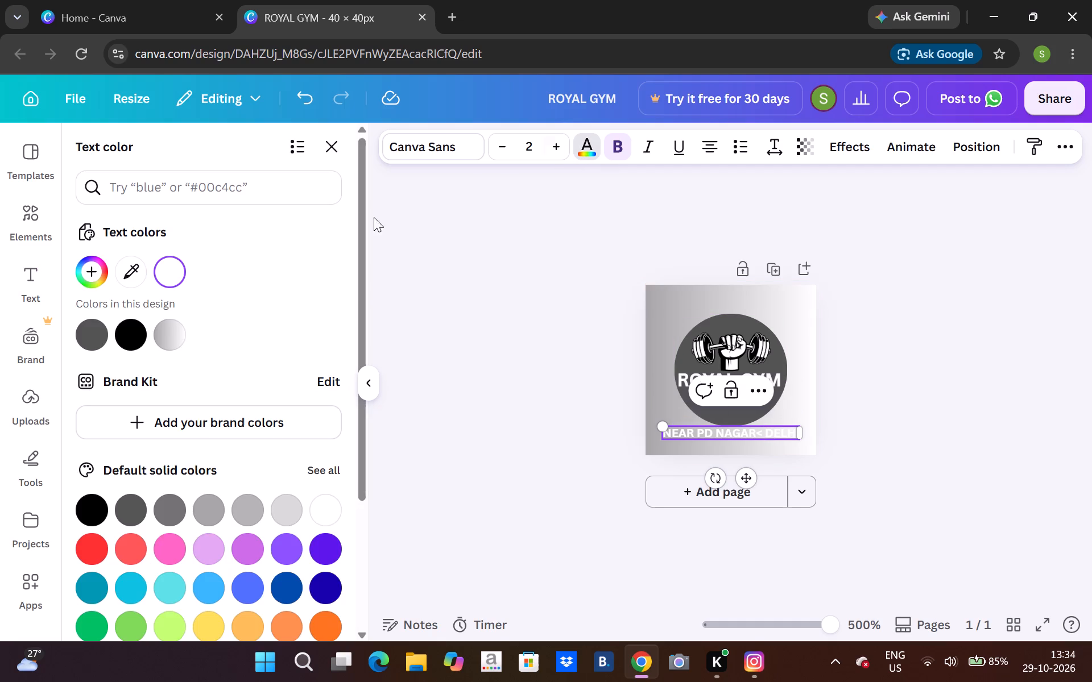
click(129, 330)
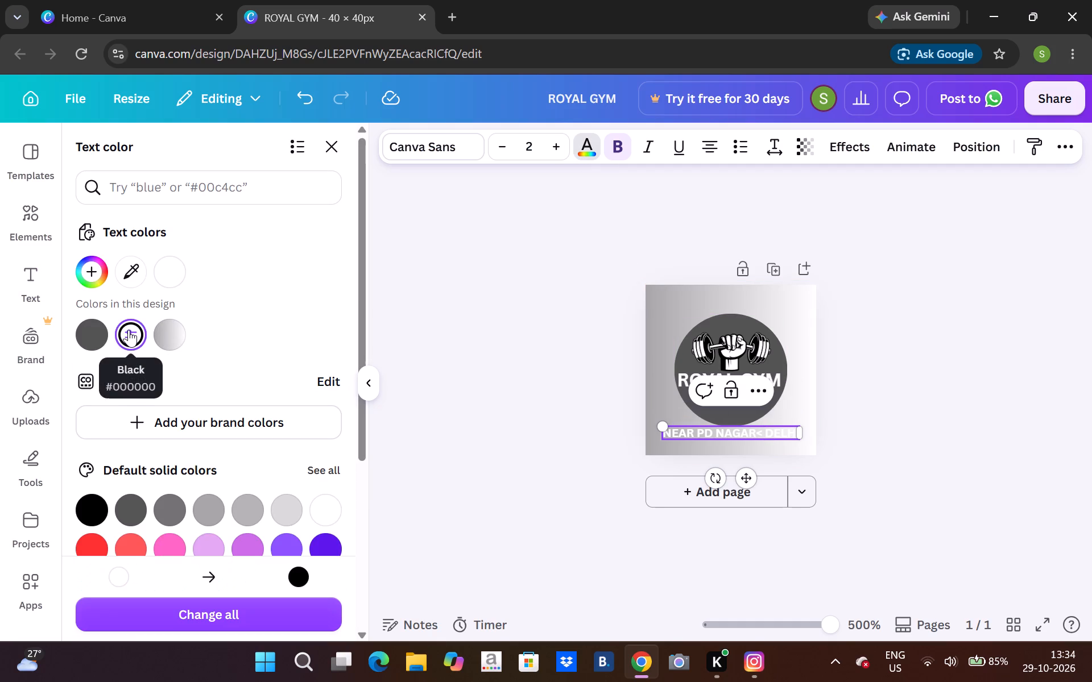
click(129, 330)
click(523, 374)
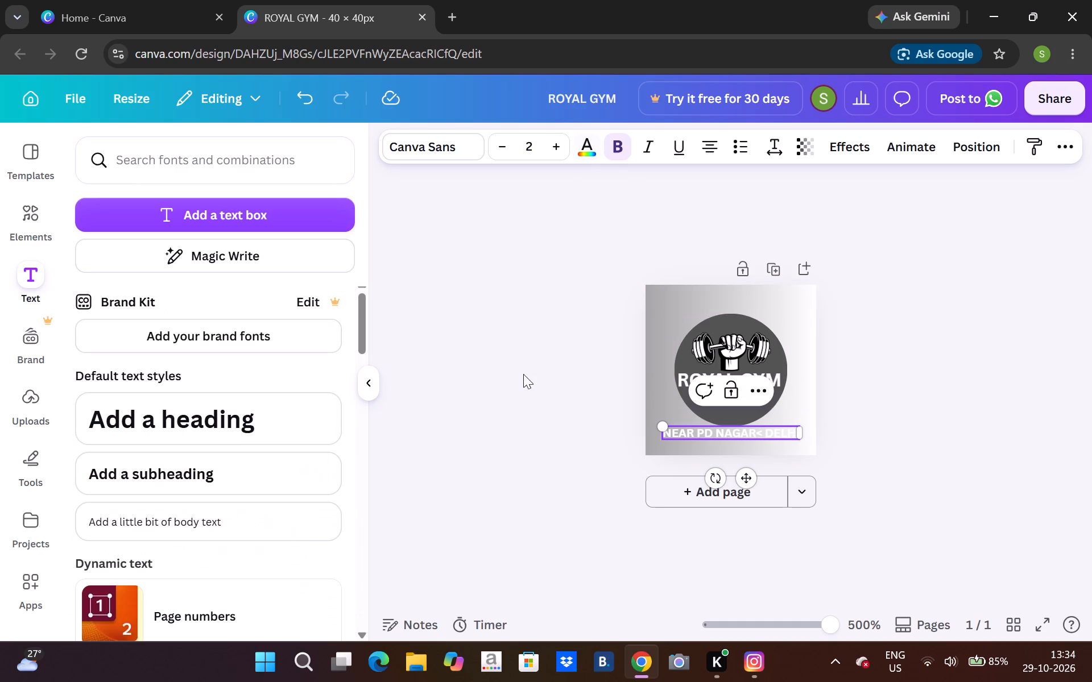
click(523, 374)
click(719, 429)
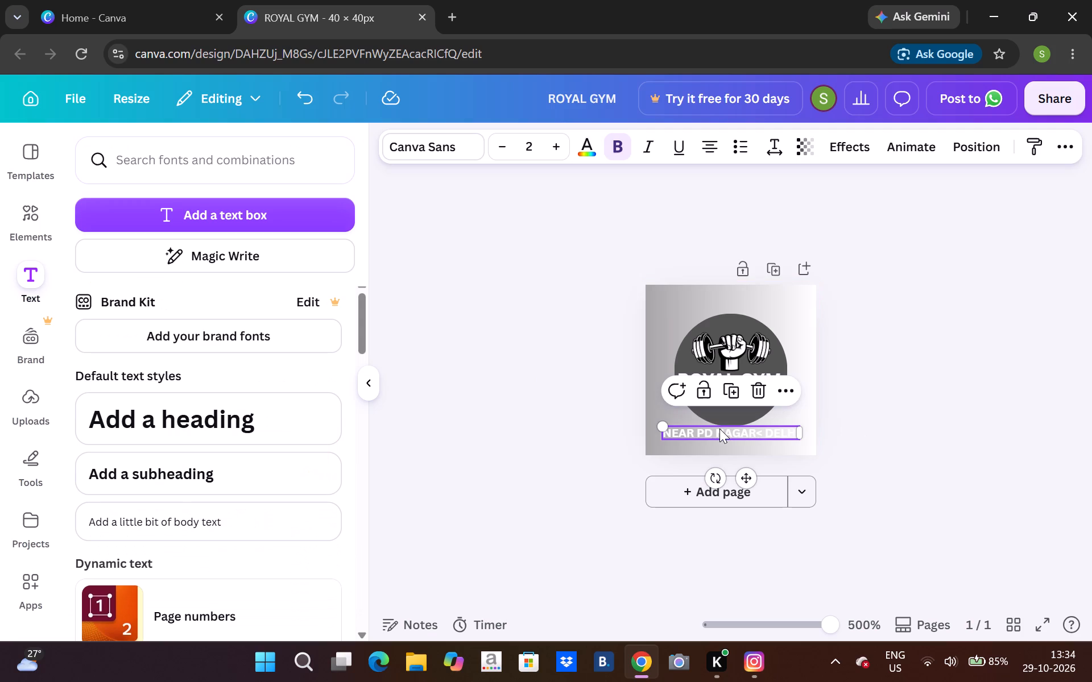
click(585, 147)
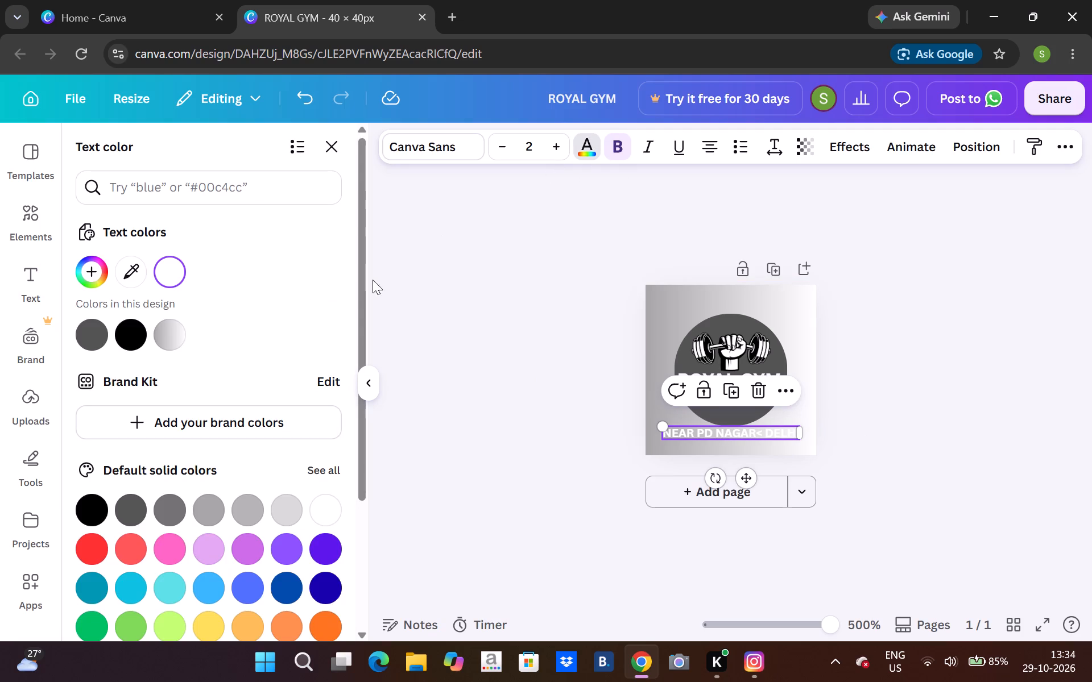
click(85, 504)
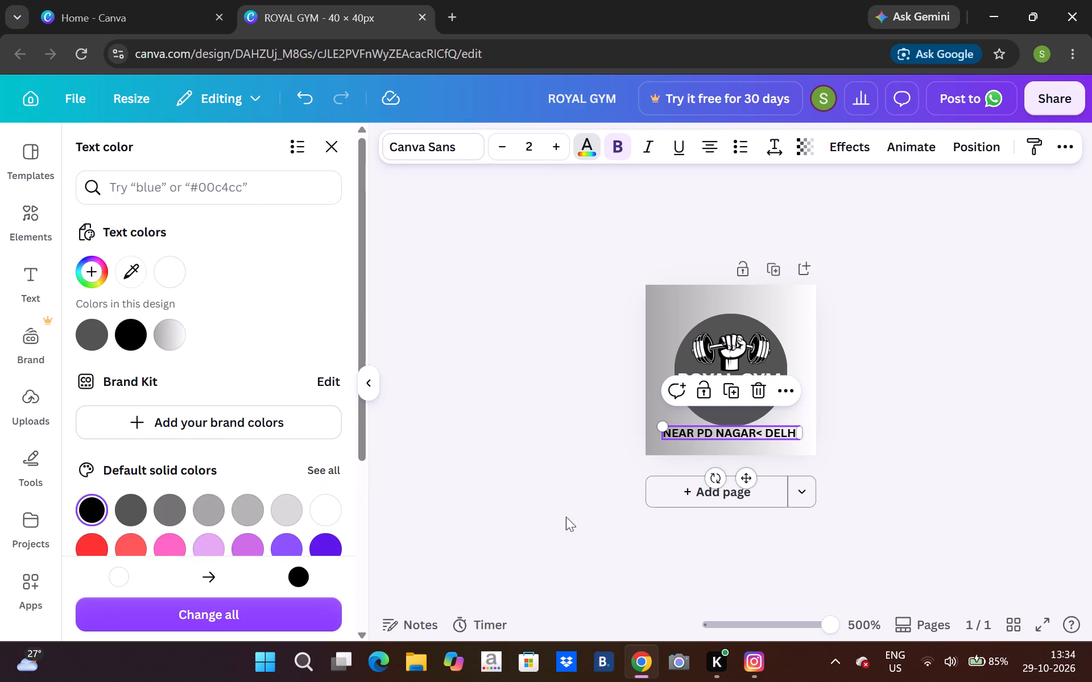
Remove the "< " between NAGAR and DELHI in the location subheading and insert an I at the end of DELHI.
click(779, 425)
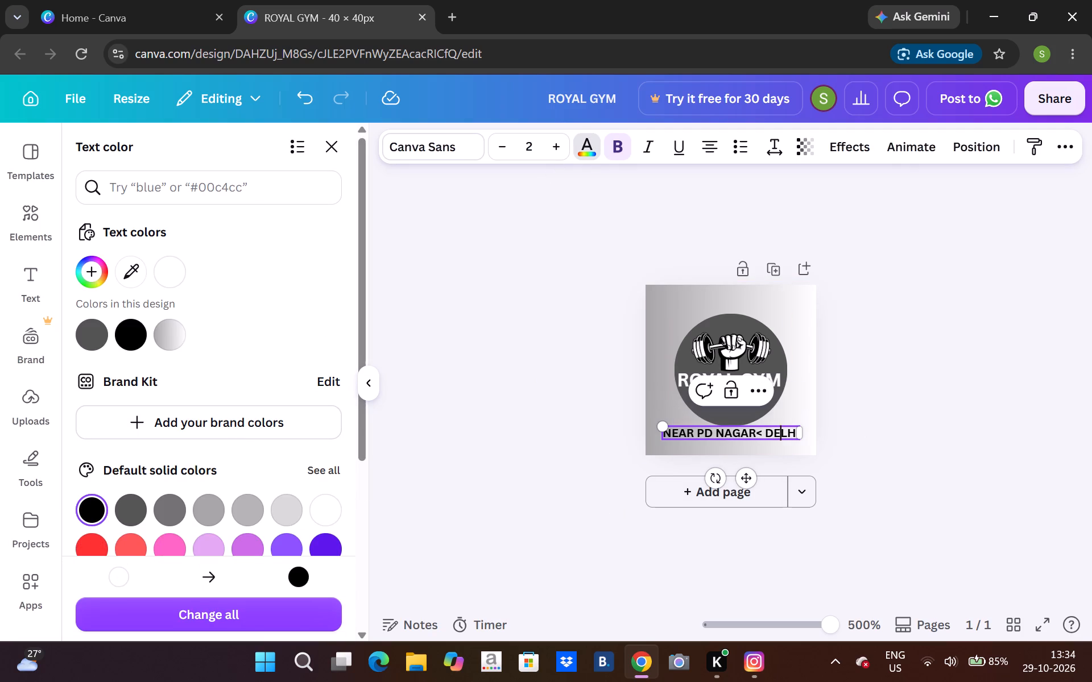
click(764, 431)
key(BackSpace)
key(BackSpace)
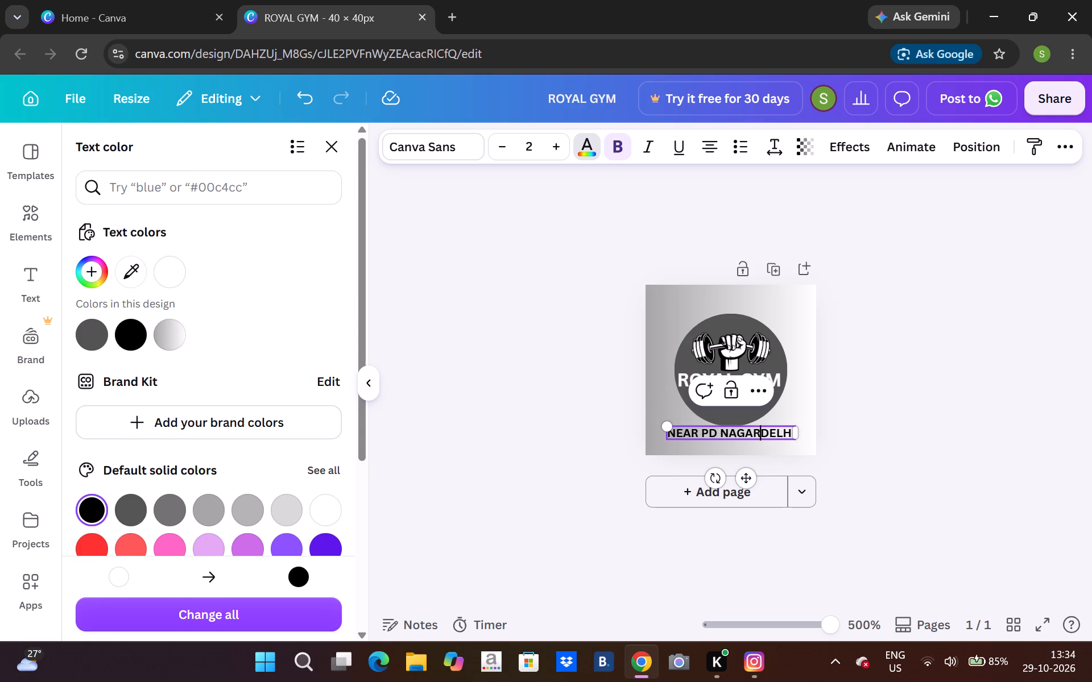
click(788, 435)
key(shift+i)
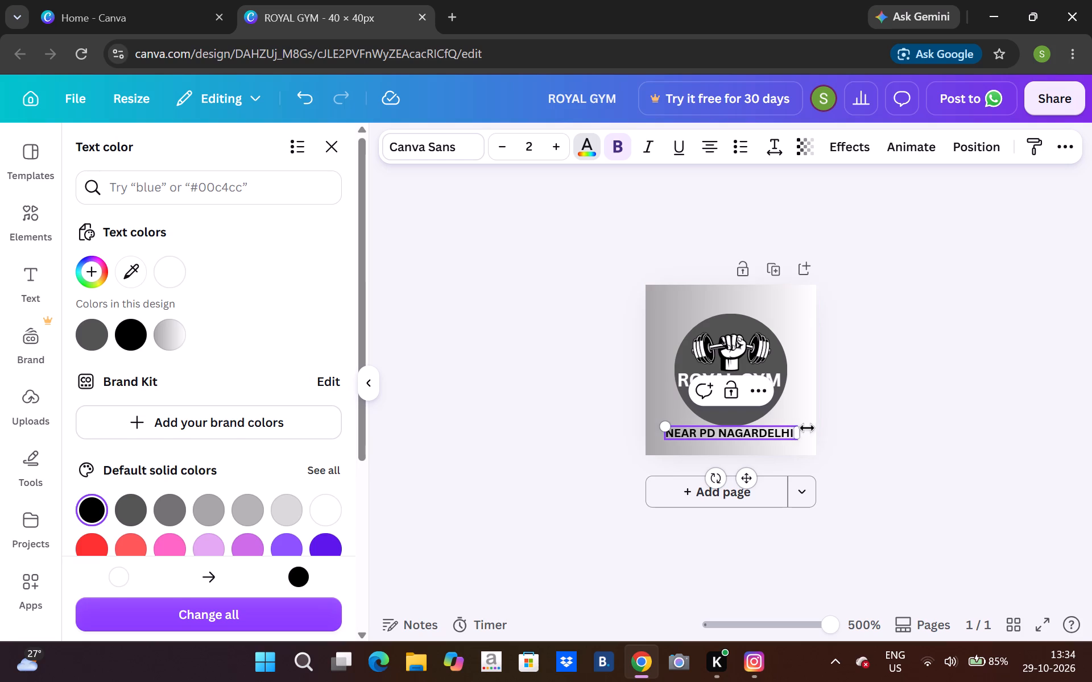
click(832, 419)
click(835, 427)
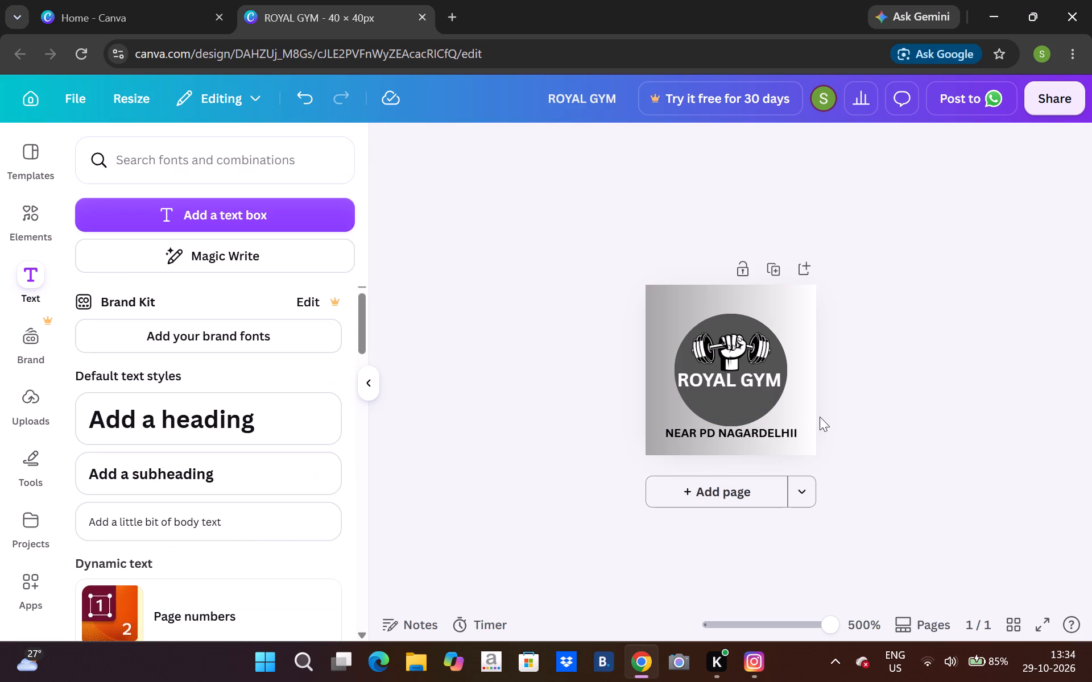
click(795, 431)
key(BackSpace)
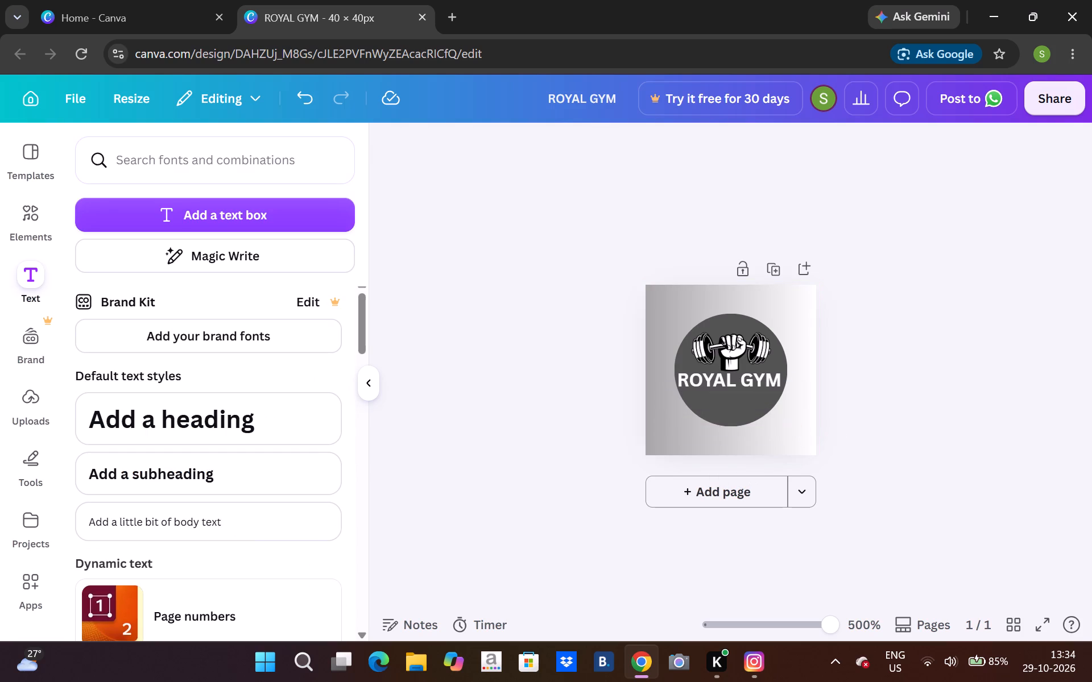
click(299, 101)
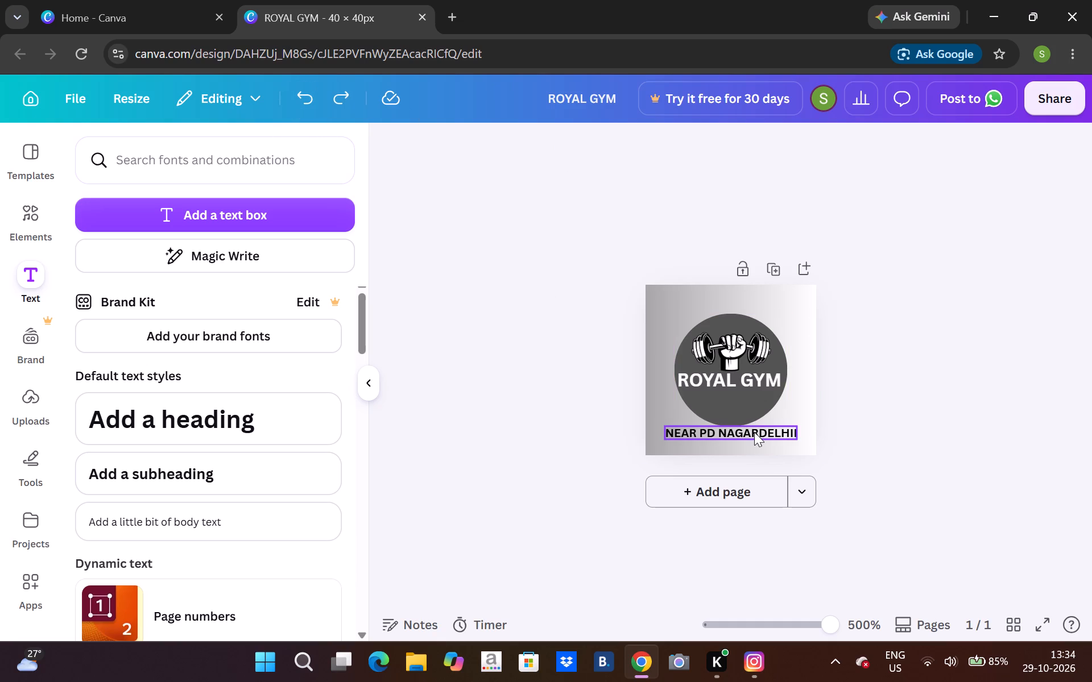
Remove the extra I at the end of DELHI in the location subheading.
click(754, 432)
click(754, 432)
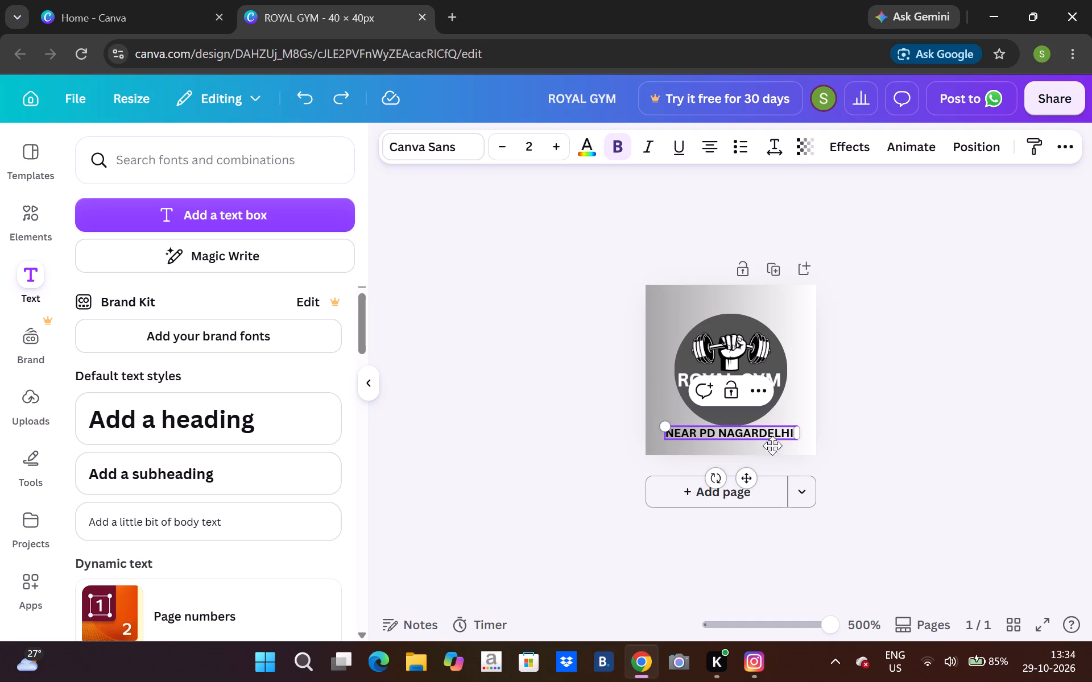
key(Right)
key(Right)
key(Right)
key(Right)
key(Right)
key(Right)
key(BackSpace)
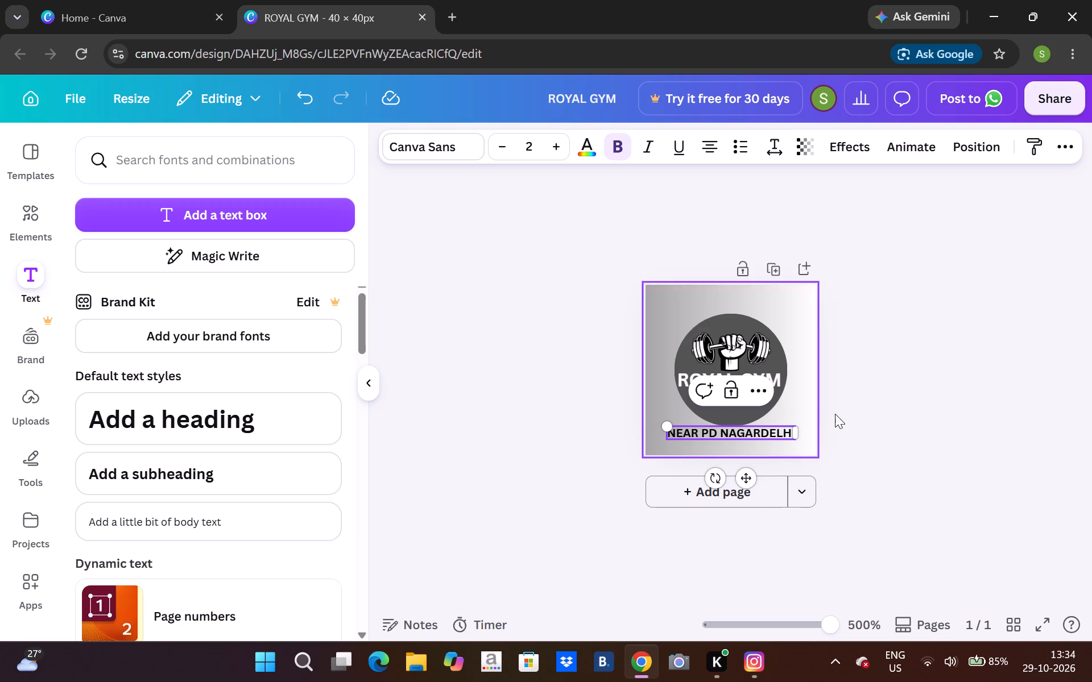
click(858, 411)
Move the location subheading slightly down and to the right, leaving a small gap beneath the dark circle.
drag(779, 431, 780, 433)
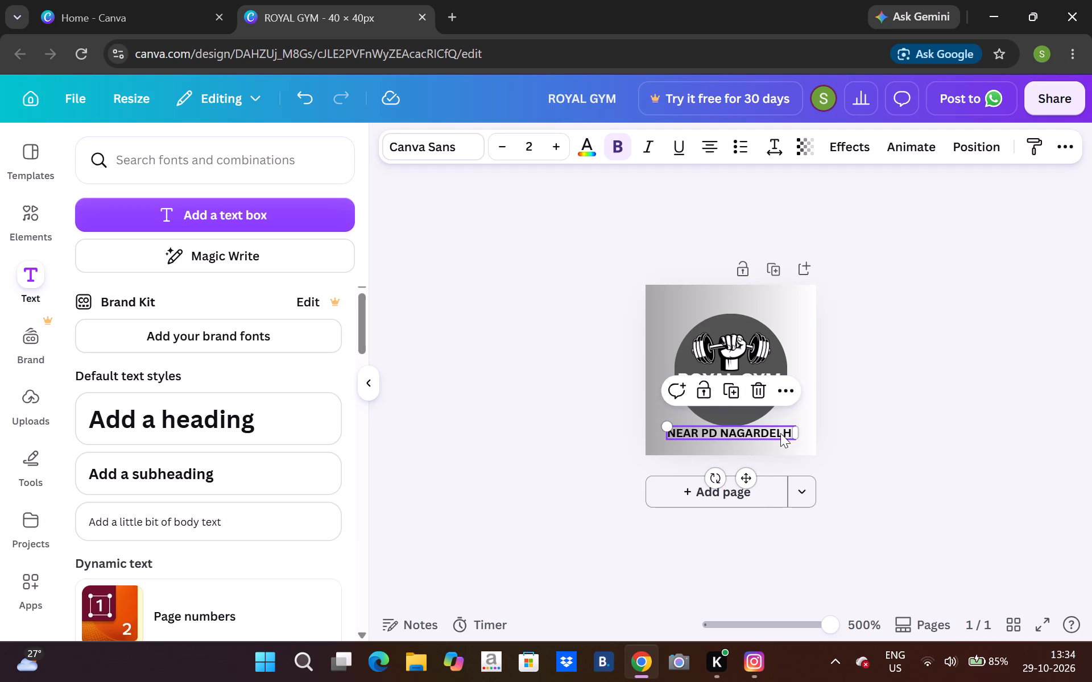
drag(780, 433, 777, 438)
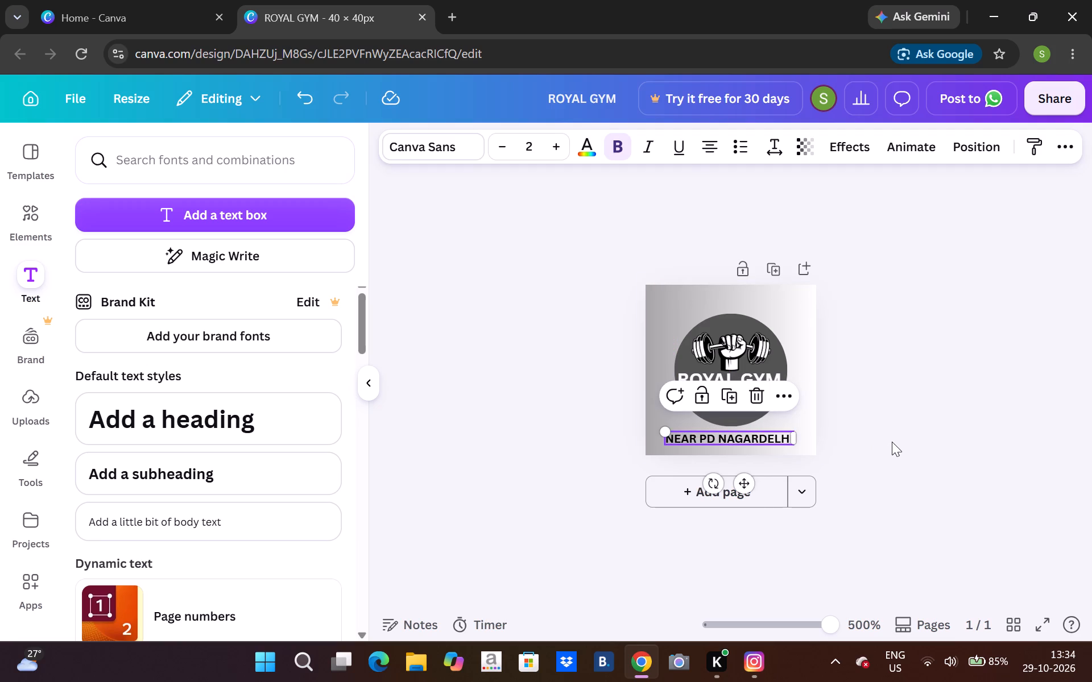
click(892, 441)
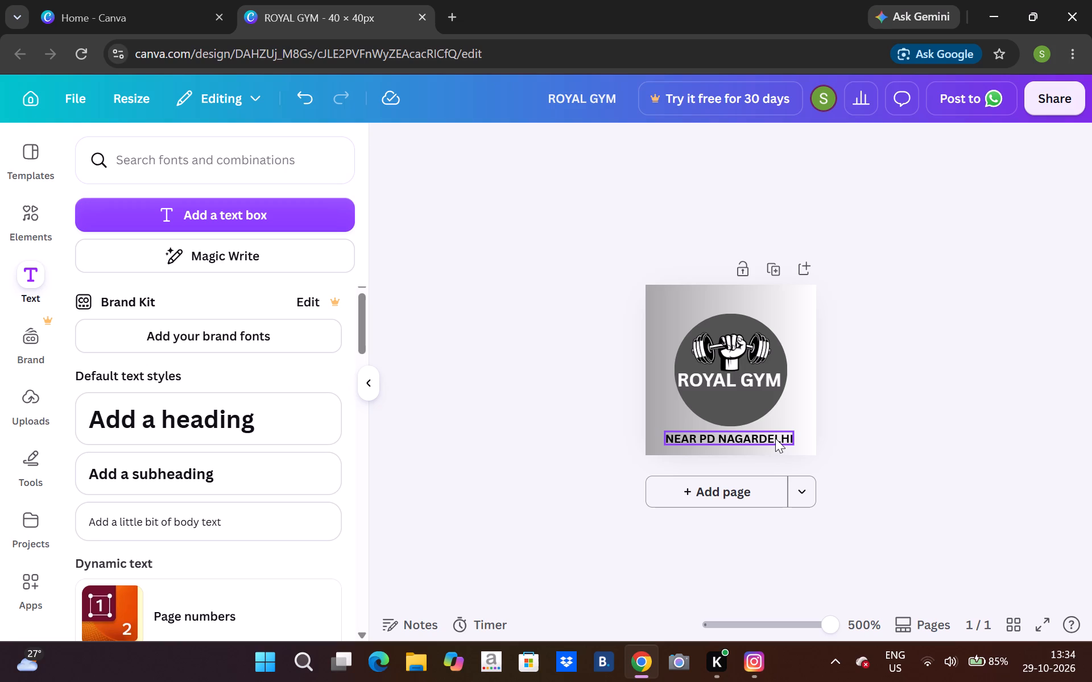
click(775, 438)
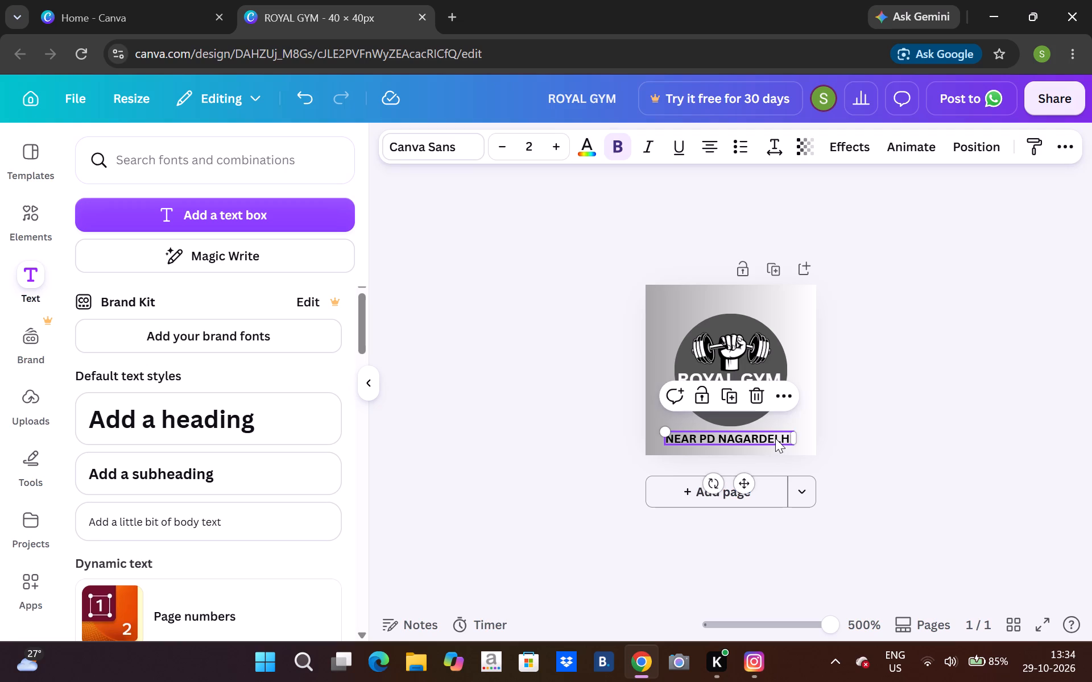
click(742, 486)
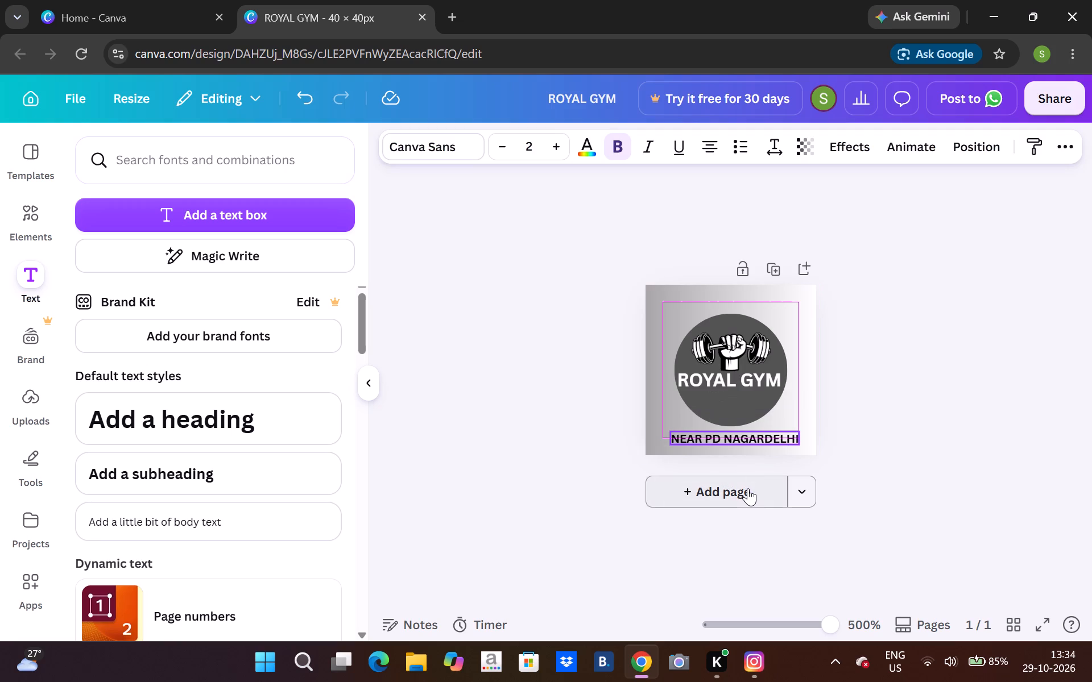
click(953, 444)
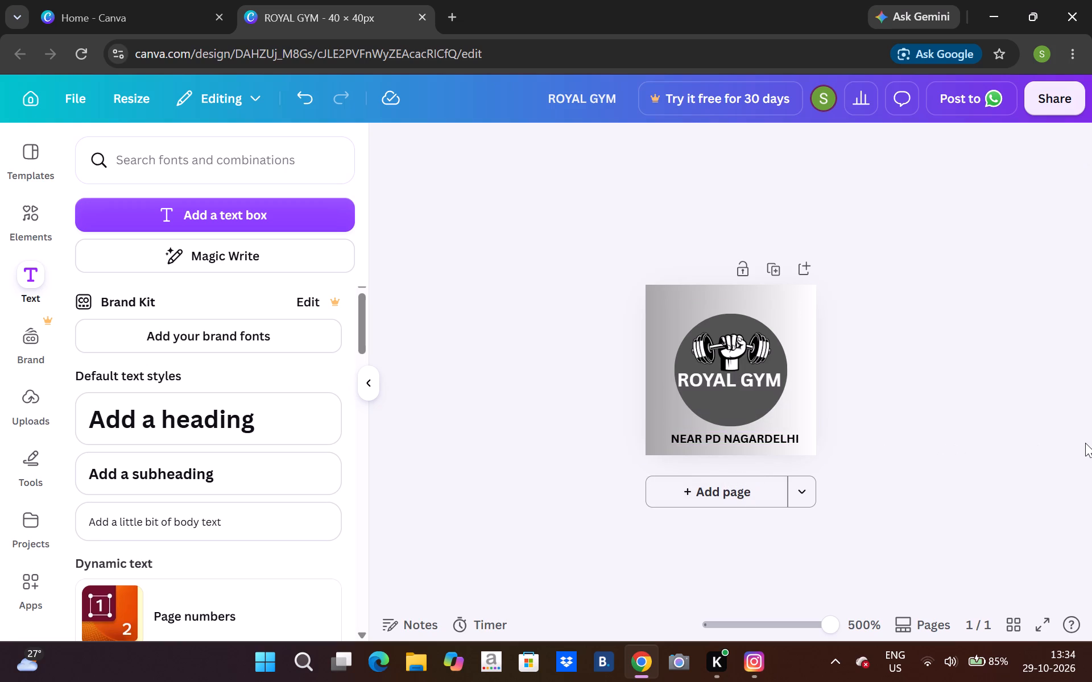
Insert a space between NAGAR and DELHI in the location subheading.
click(764, 434)
click(764, 434)
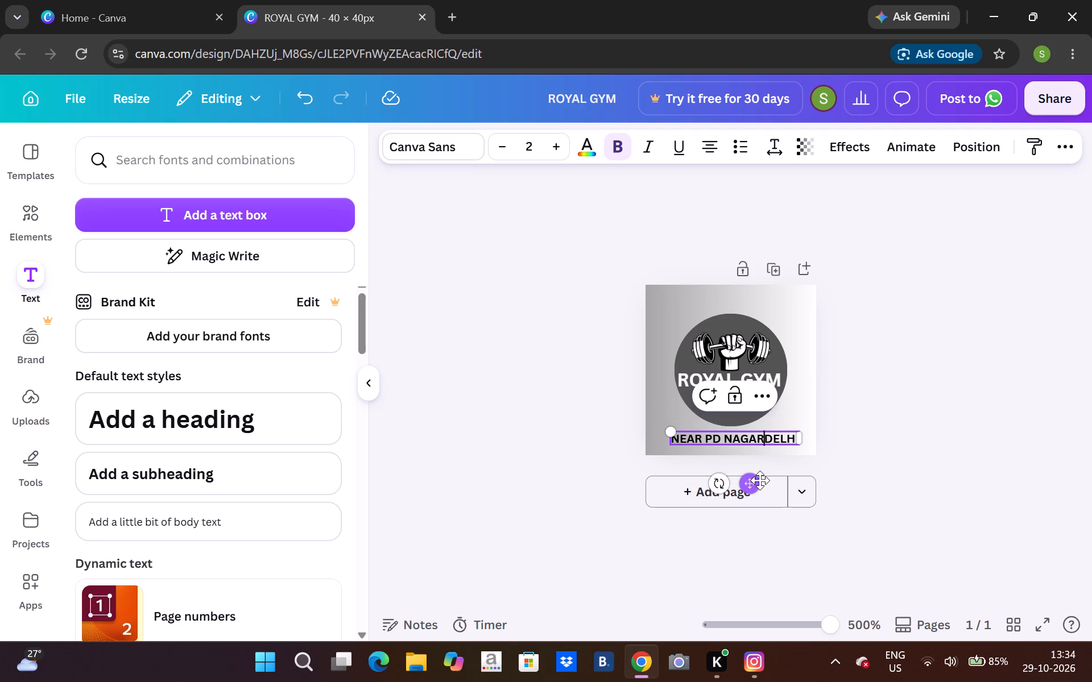
key(space)
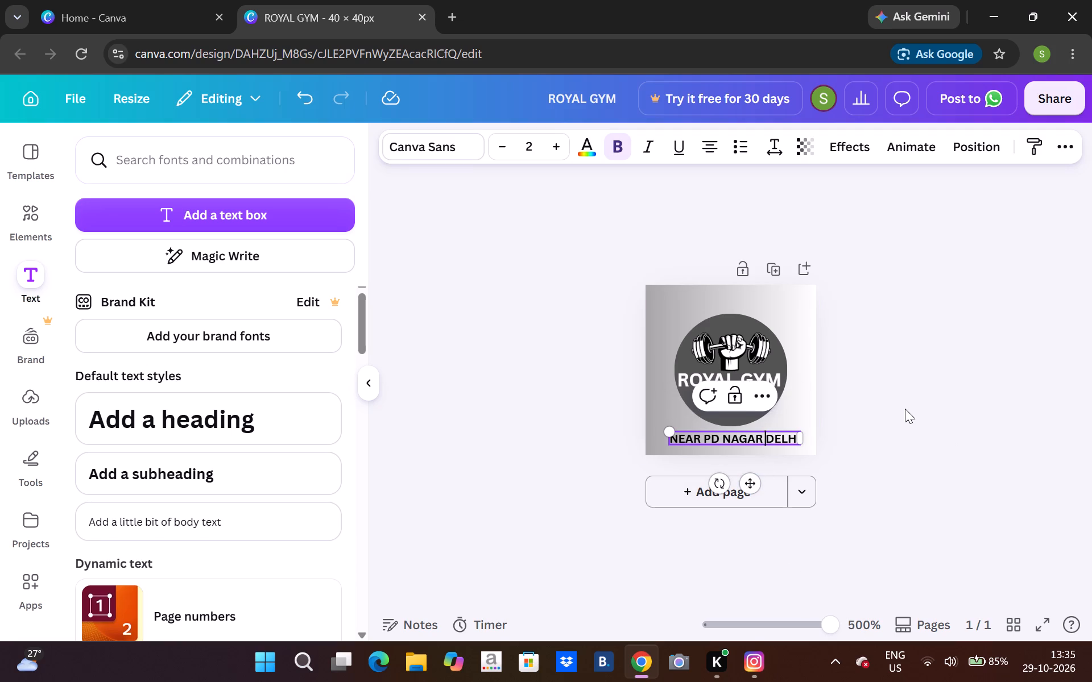
click(905, 409)
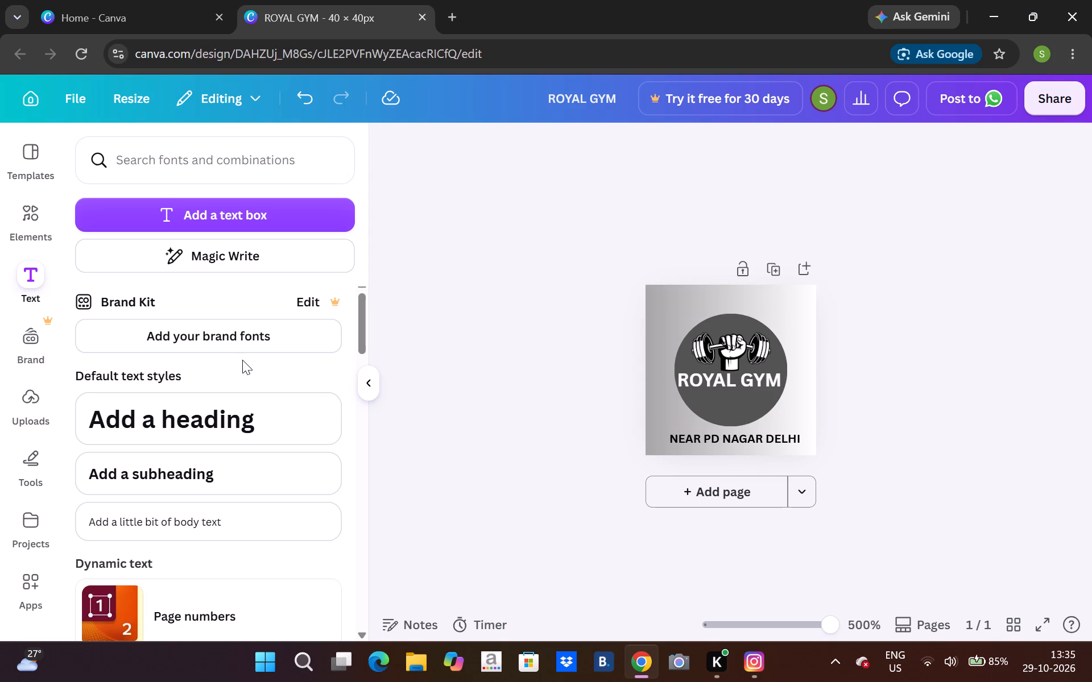
Add the black hanging boxing gloves graphic from the recommended elements and place it in the page's top-left corner.
click(48, 215)
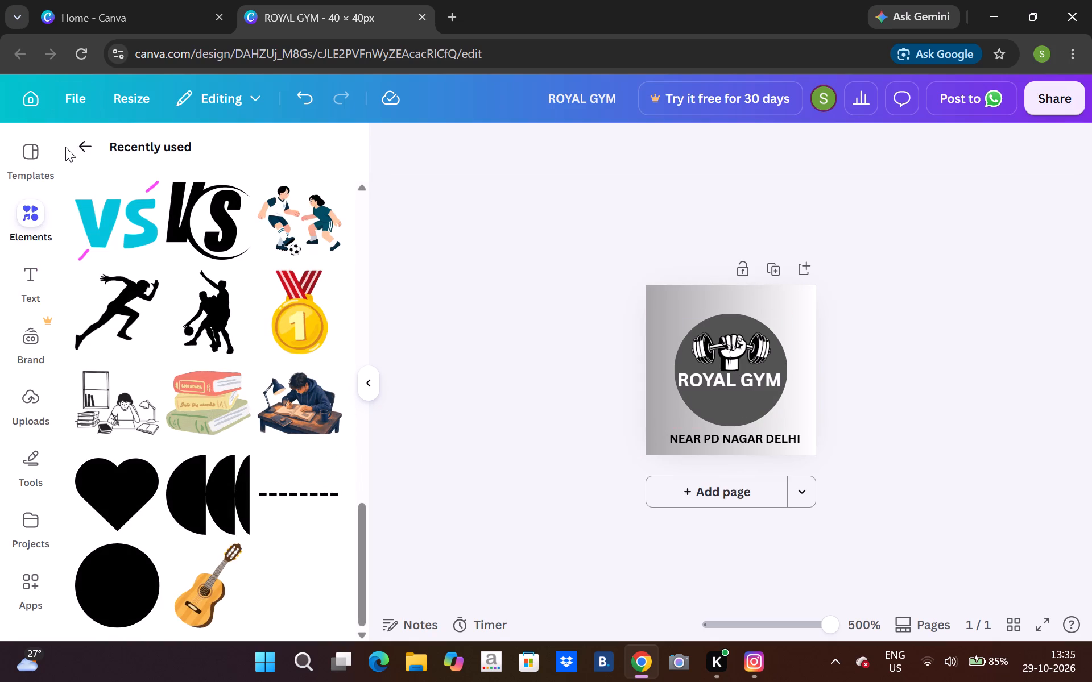
click(88, 142)
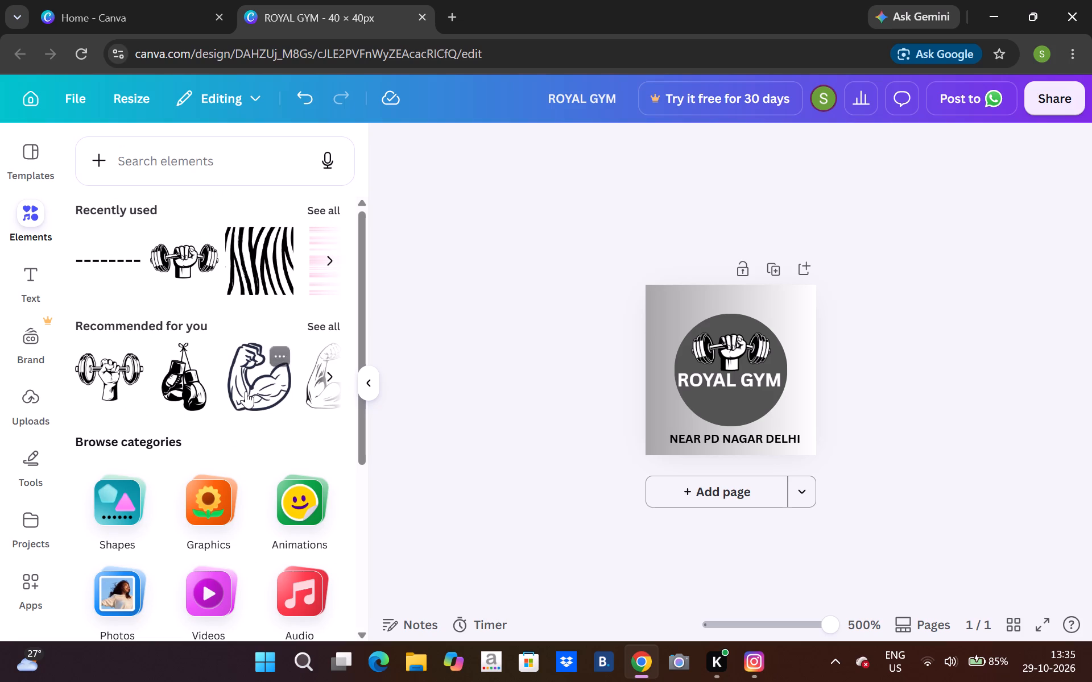
click(185, 378)
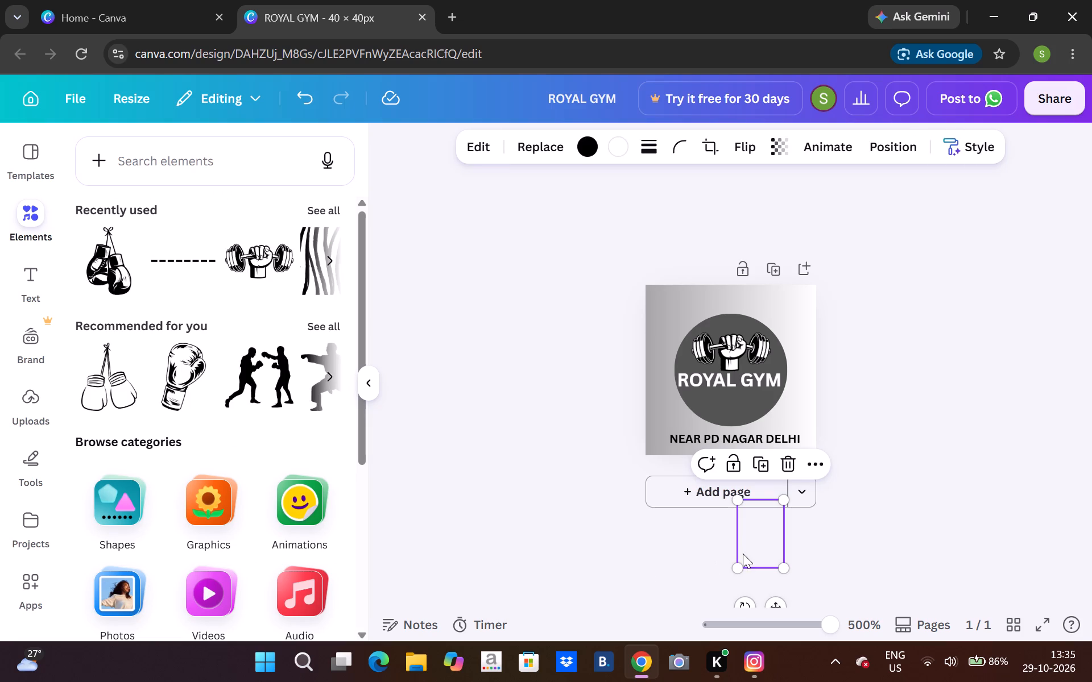
drag(759, 548, 664, 325)
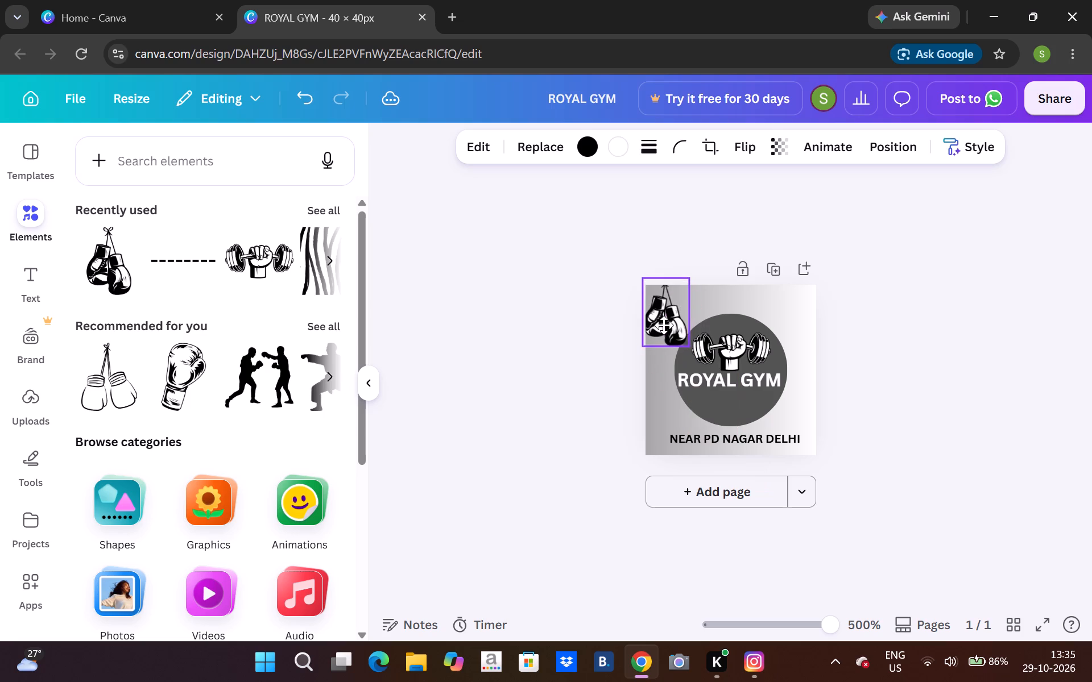
drag(664, 325, 663, 319)
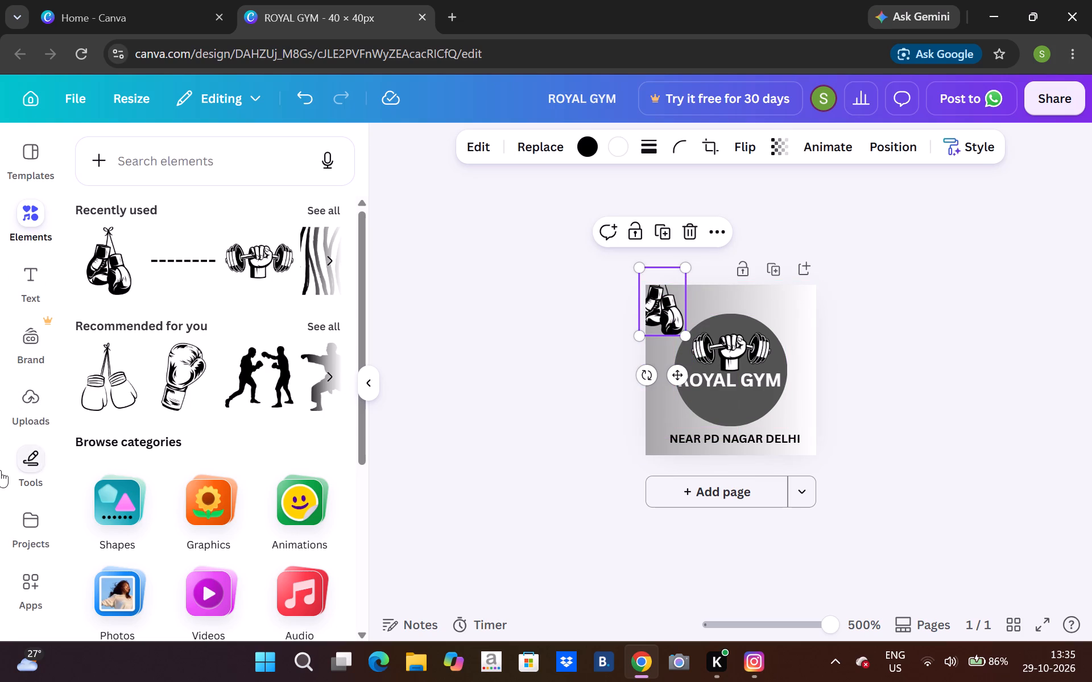
Add the dark weightlifter silhouette from the full set of recommended elements and move it onto the page's right side, overlapping the circle.
click(334, 326)
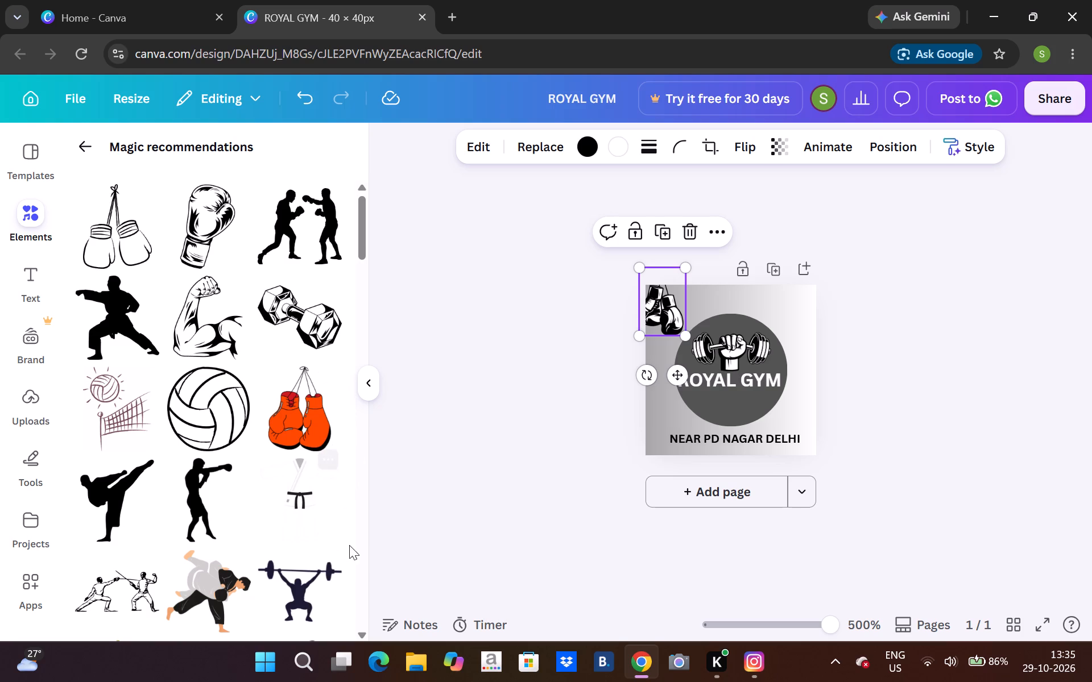
scroll(373, 651, up, 2)
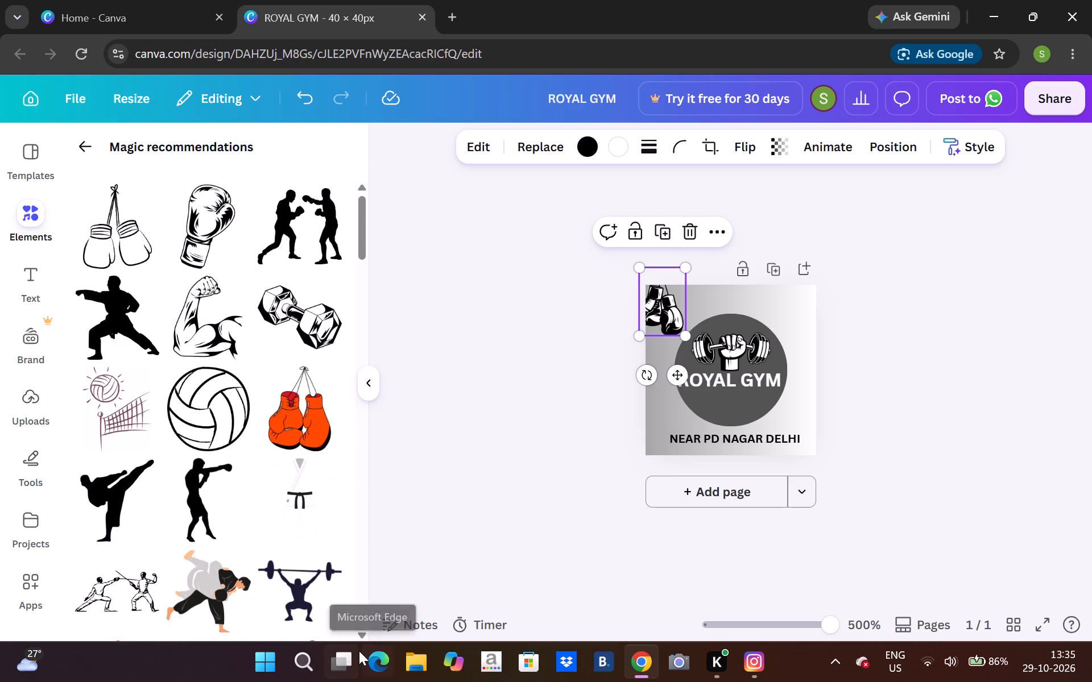
click(310, 591)
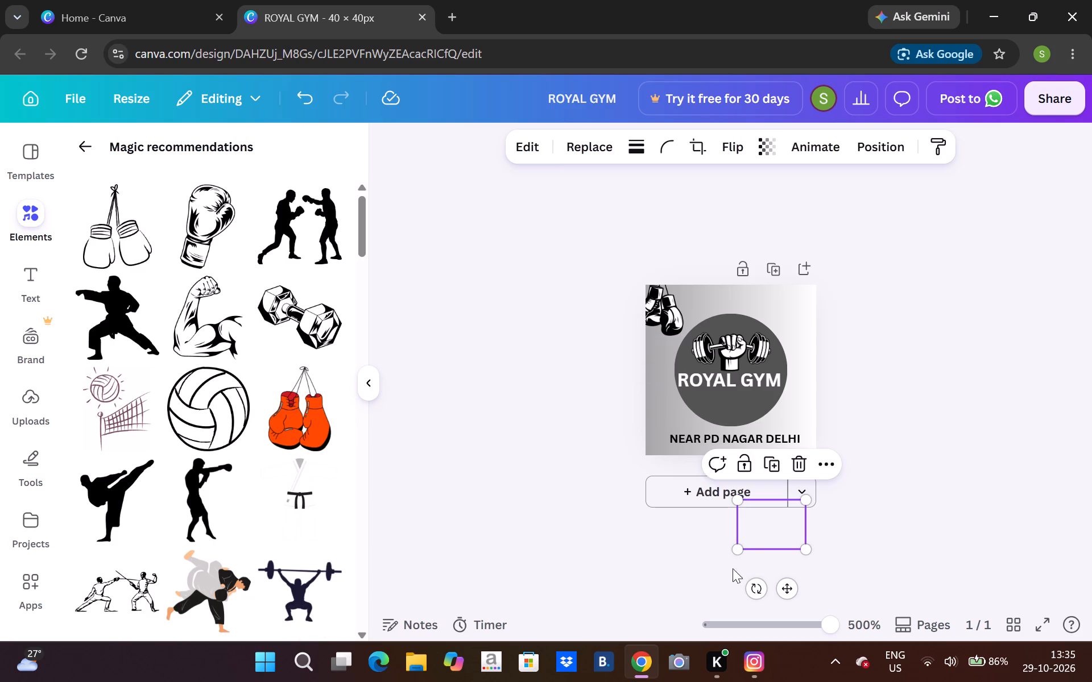
drag(767, 525, 769, 465)
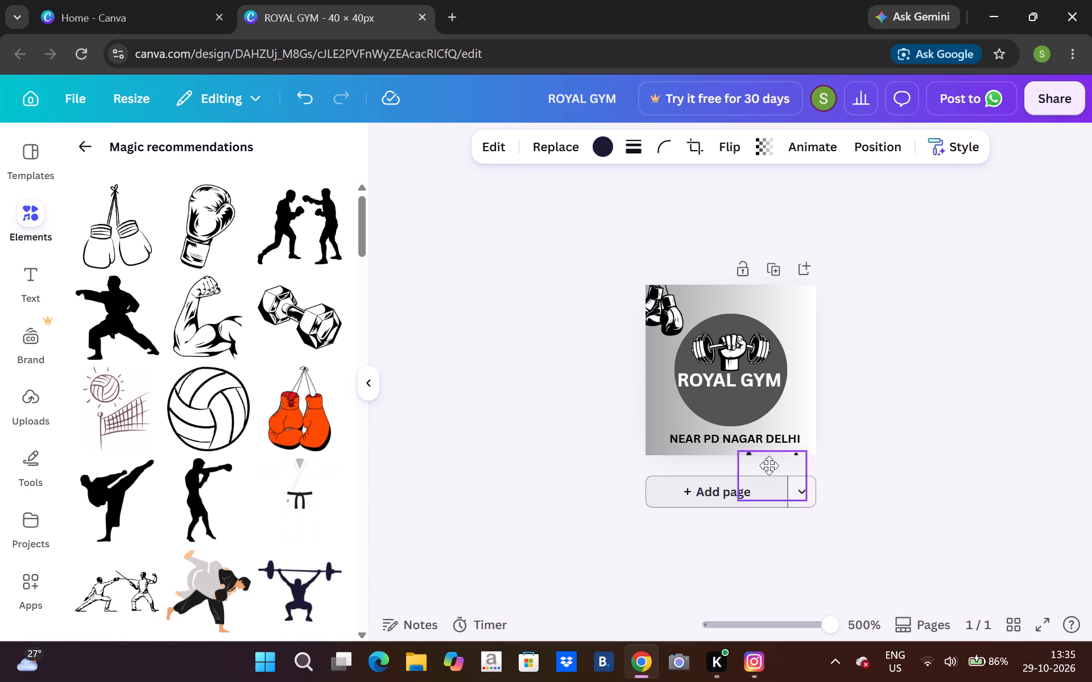
drag(769, 465, 769, 456)
drag(771, 454, 773, 388)
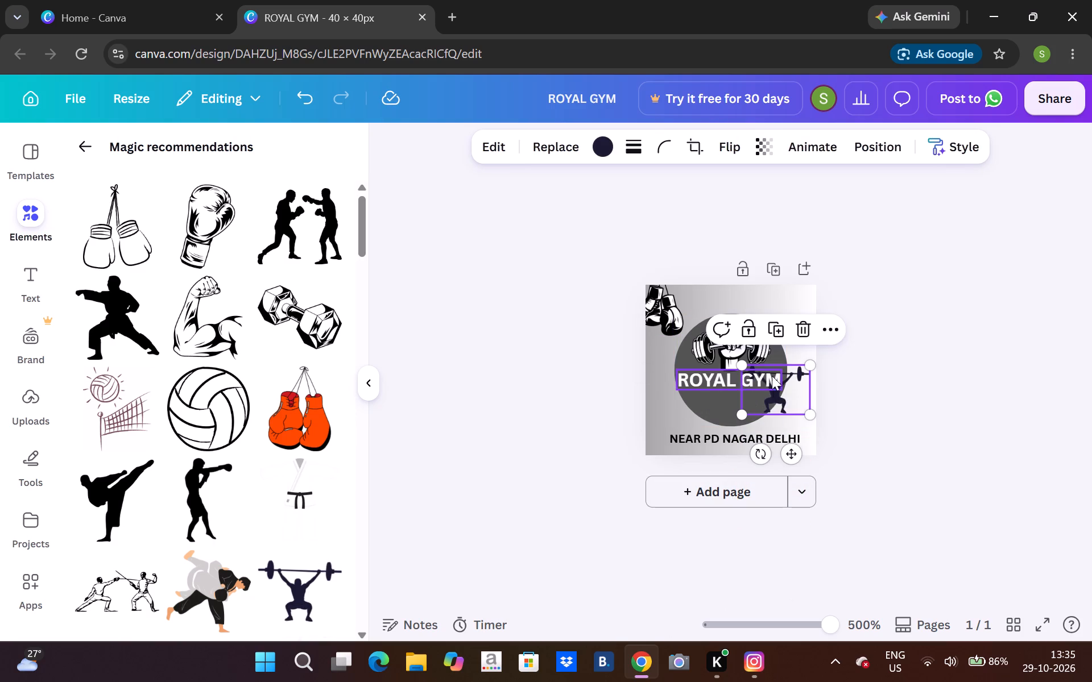
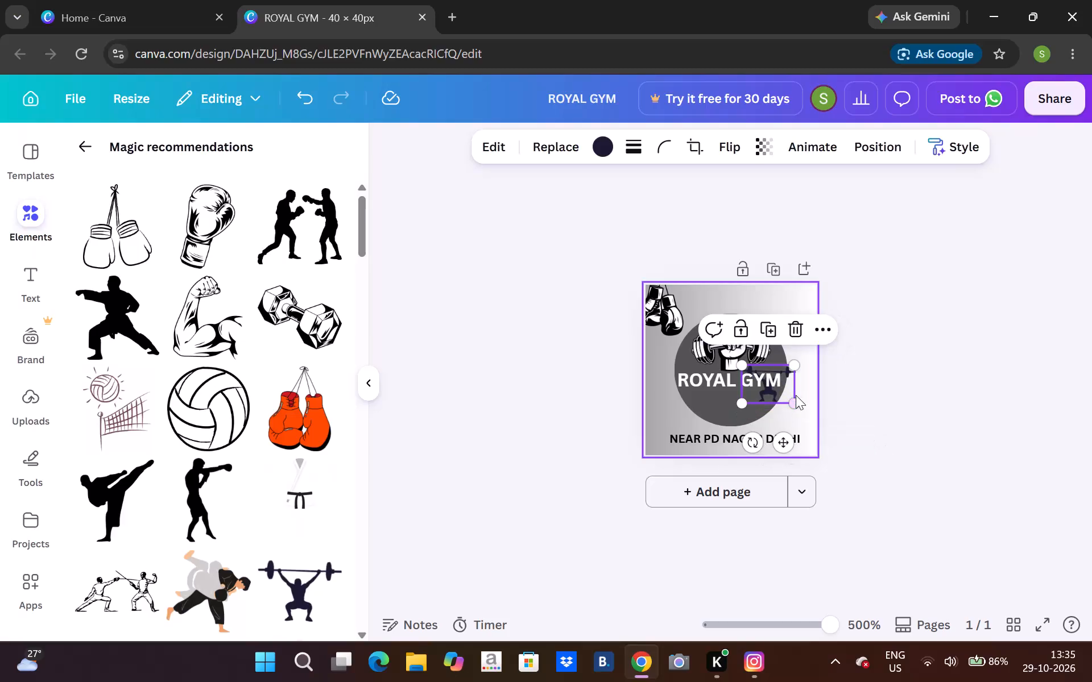
Move the dark weightlifter silhouette into the page's top-right corner, clear of the circle.
drag(773, 390, 789, 374)
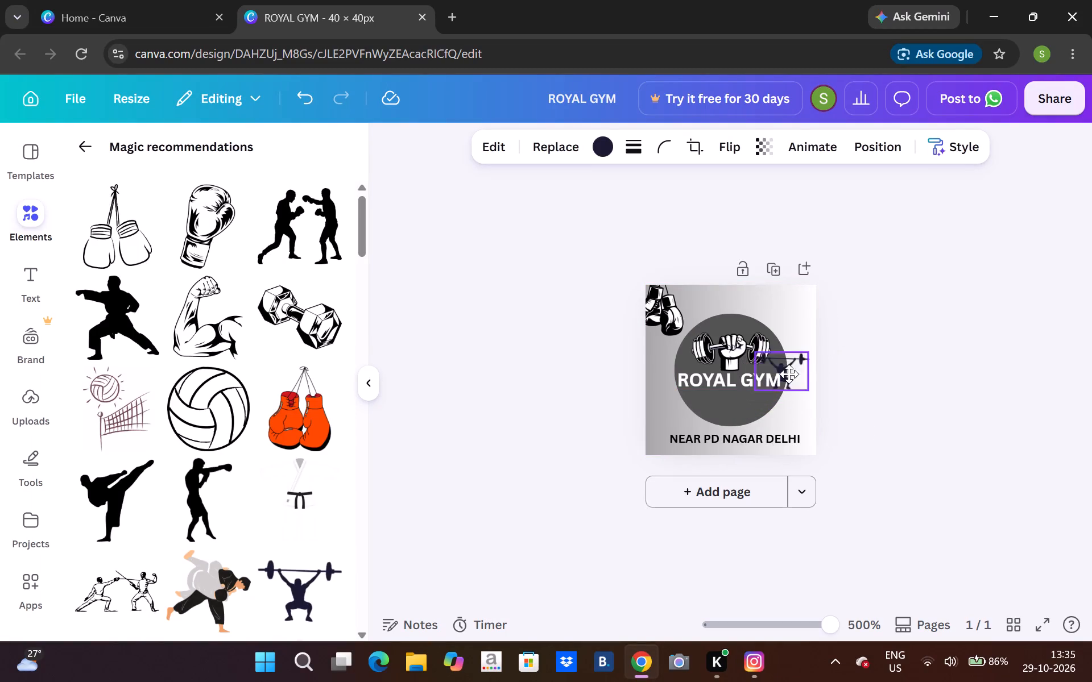
drag(789, 374, 796, 337)
drag(792, 330, 786, 298)
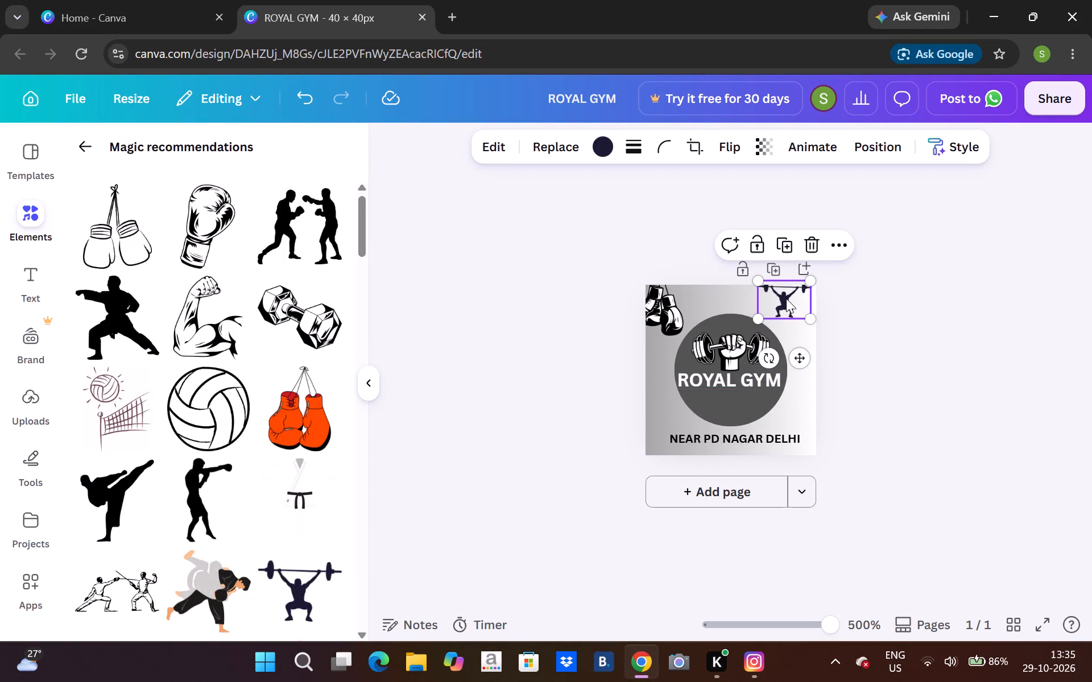
click(786, 305)
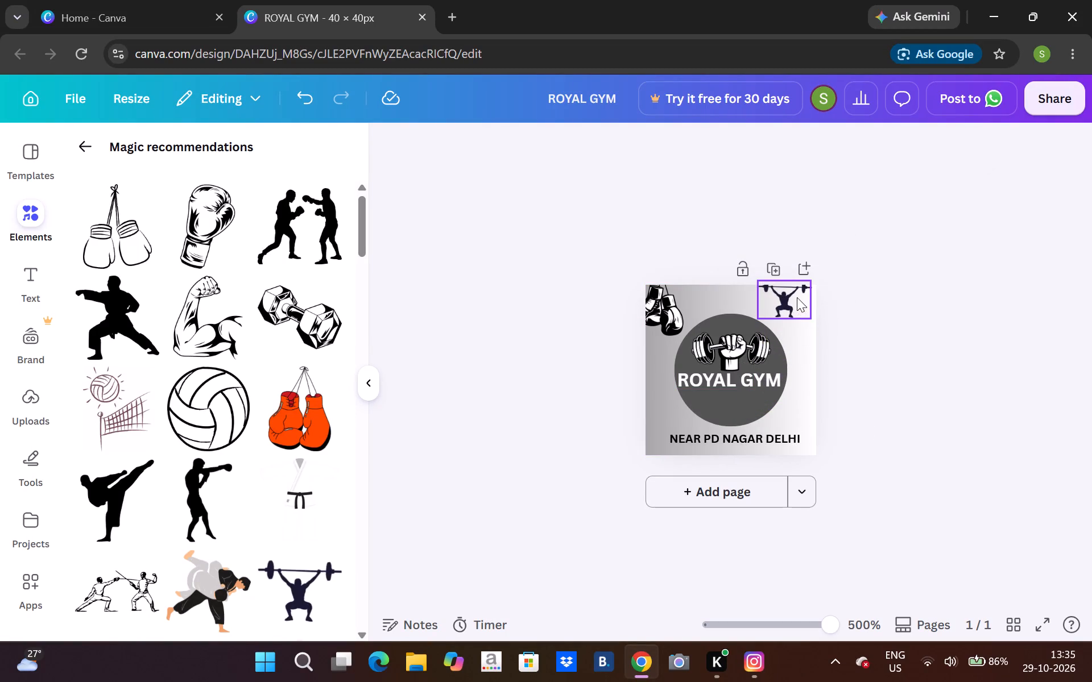
drag(783, 306, 783, 312)
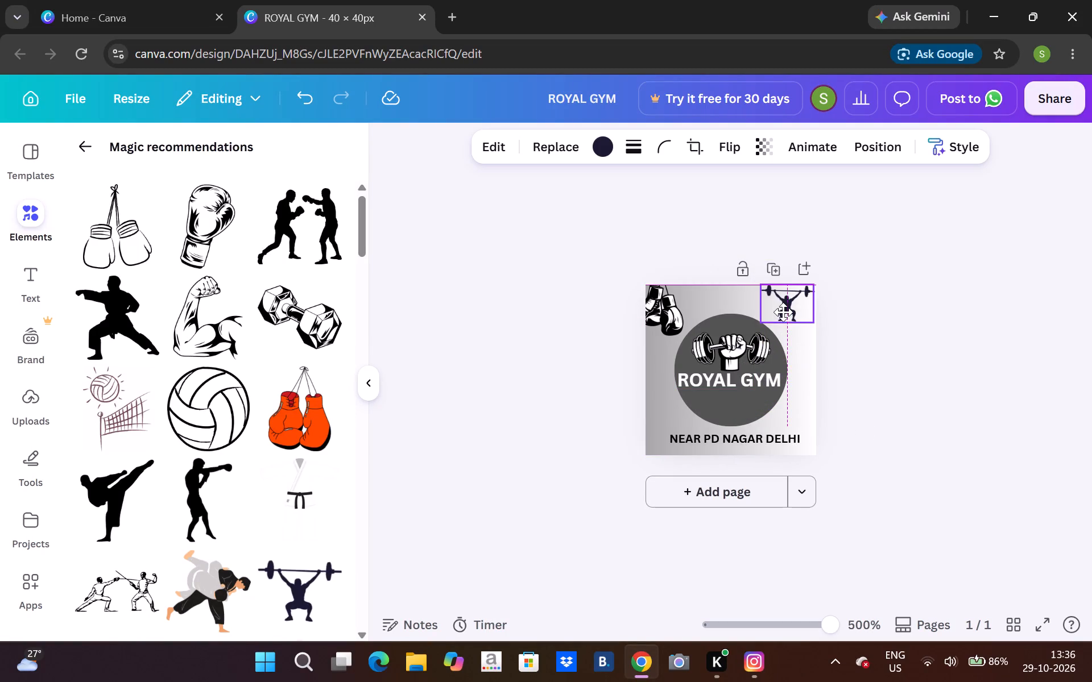
drag(783, 312, 783, 312)
click(859, 301)
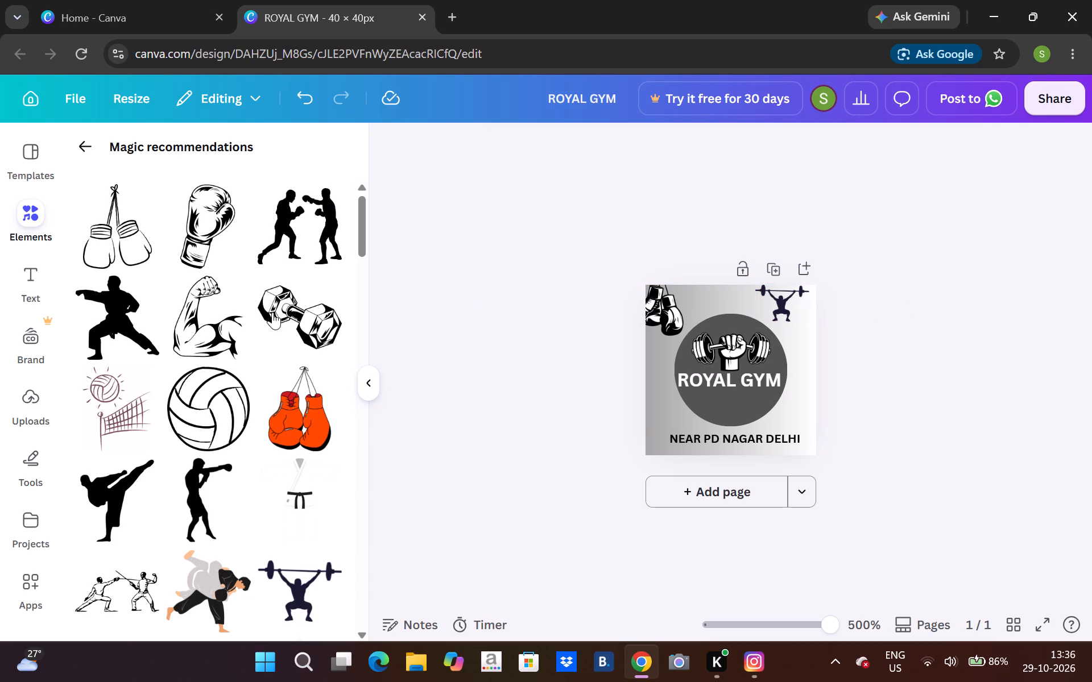
Add the pink crossed dumbbells graphic from further down the recommended elements and bring it onto the page.
click(358, 627)
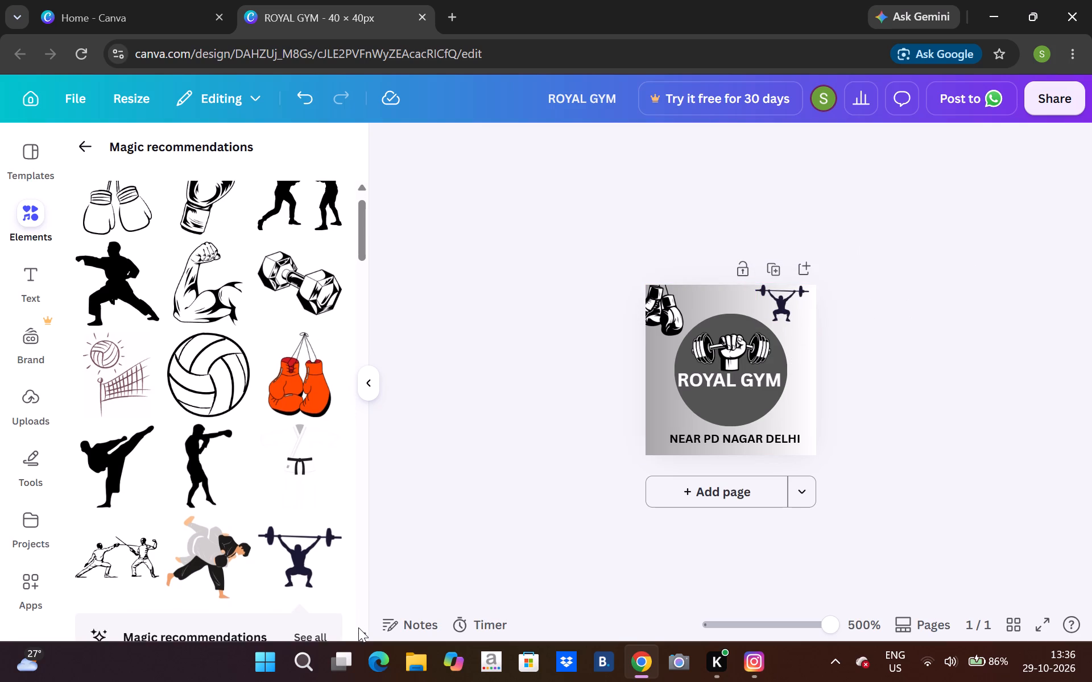
triple_click(358, 627)
triple_click(358, 627)
triple_click(358, 627)
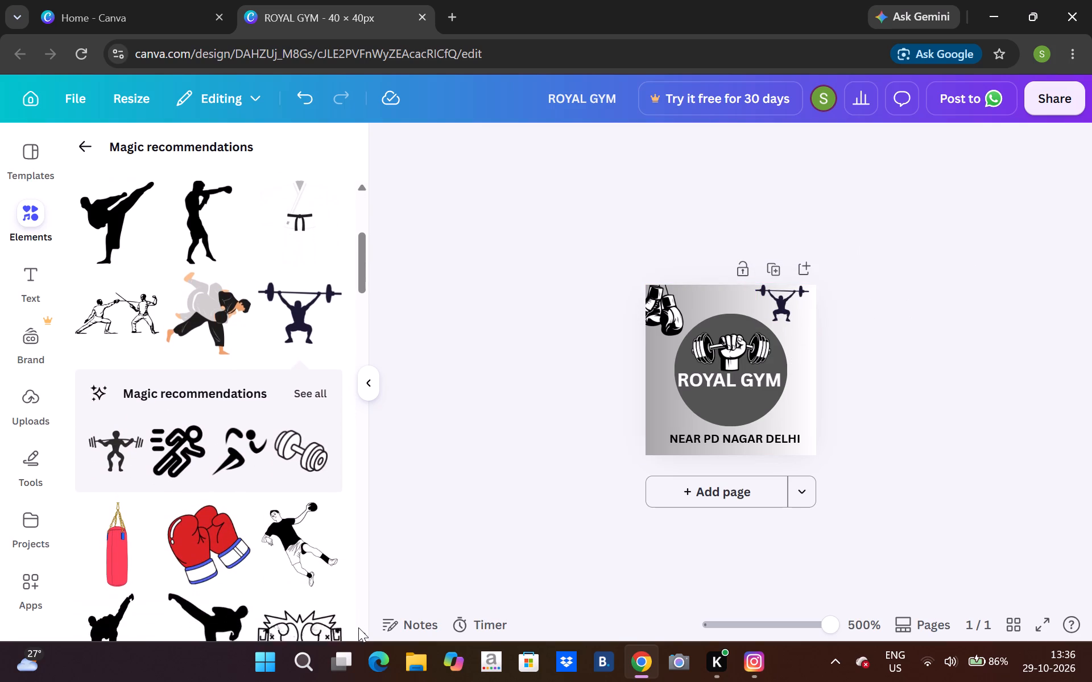
triple_click(358, 627)
triple_click(358, 627)
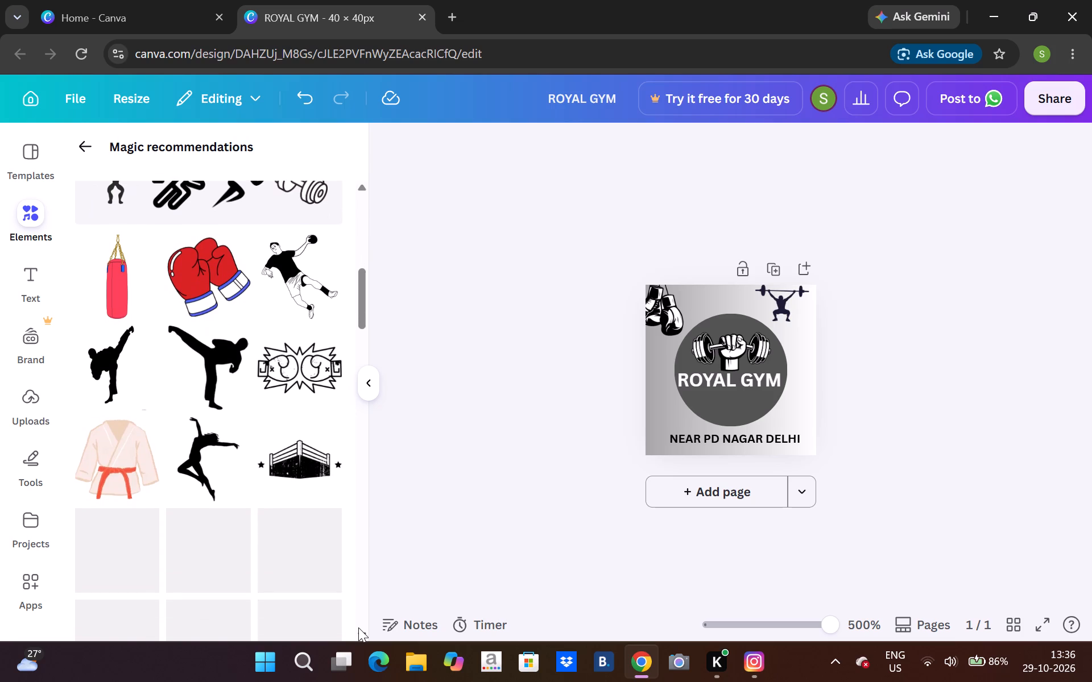
triple_click(358, 627)
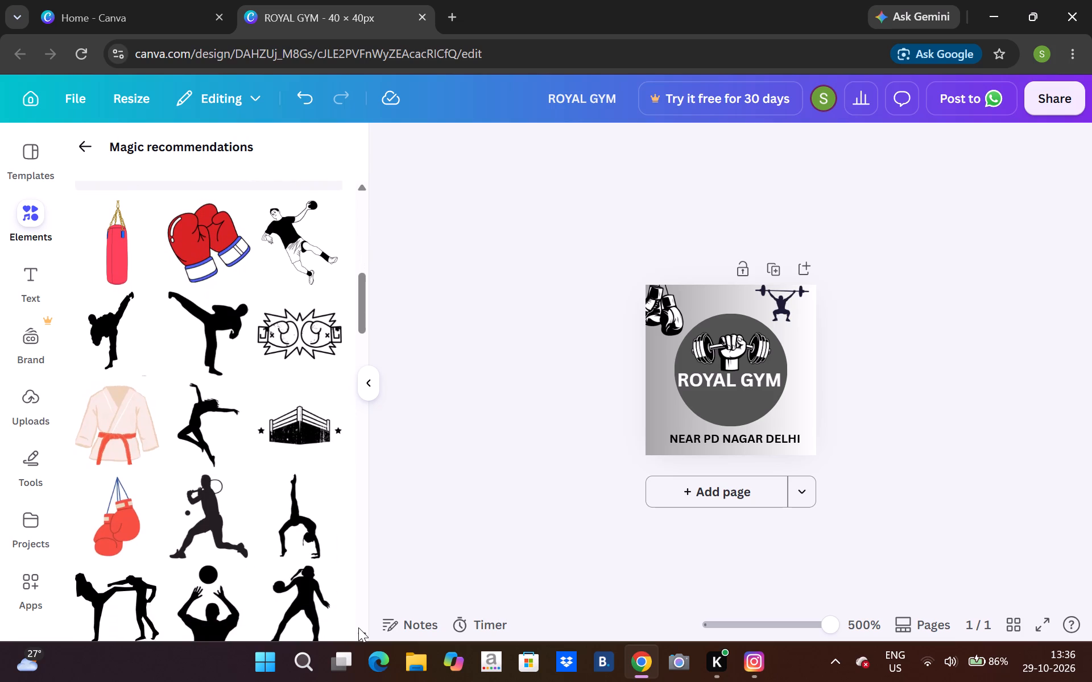
triple_click(358, 627)
triple_click(358, 627)
double_click(358, 627)
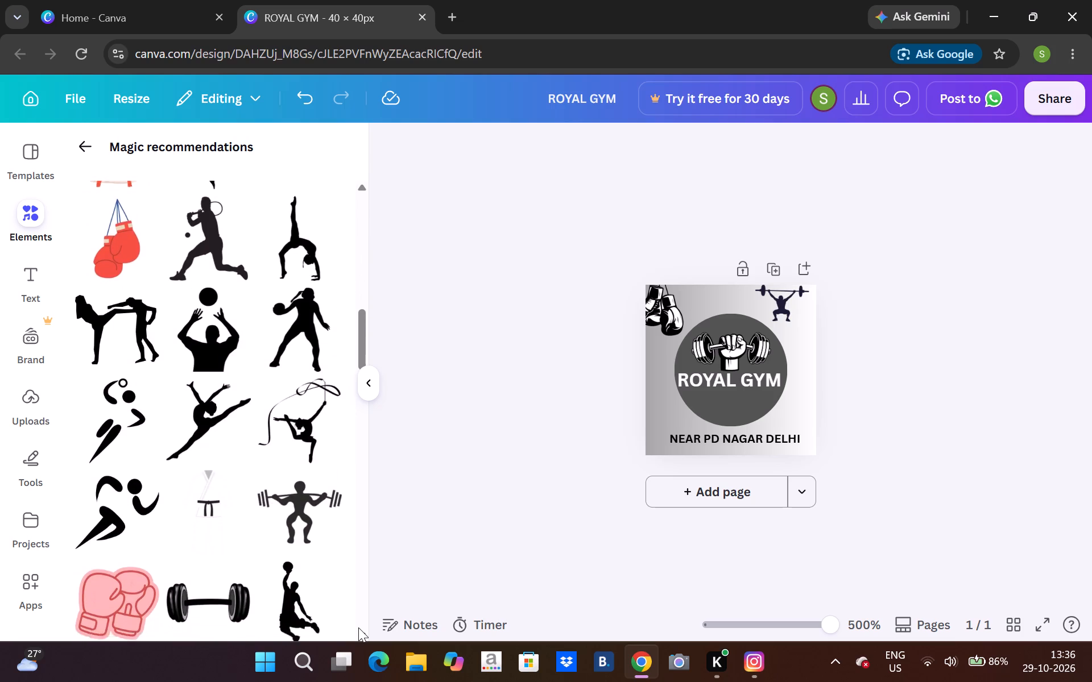
click(358, 627)
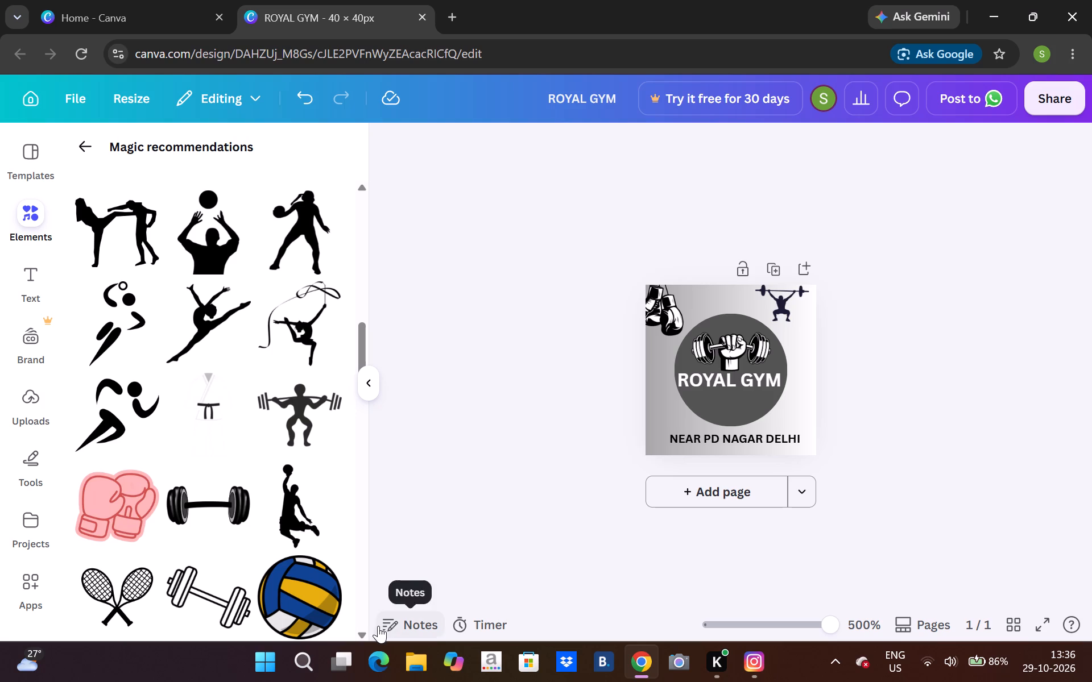
triple_click(367, 631)
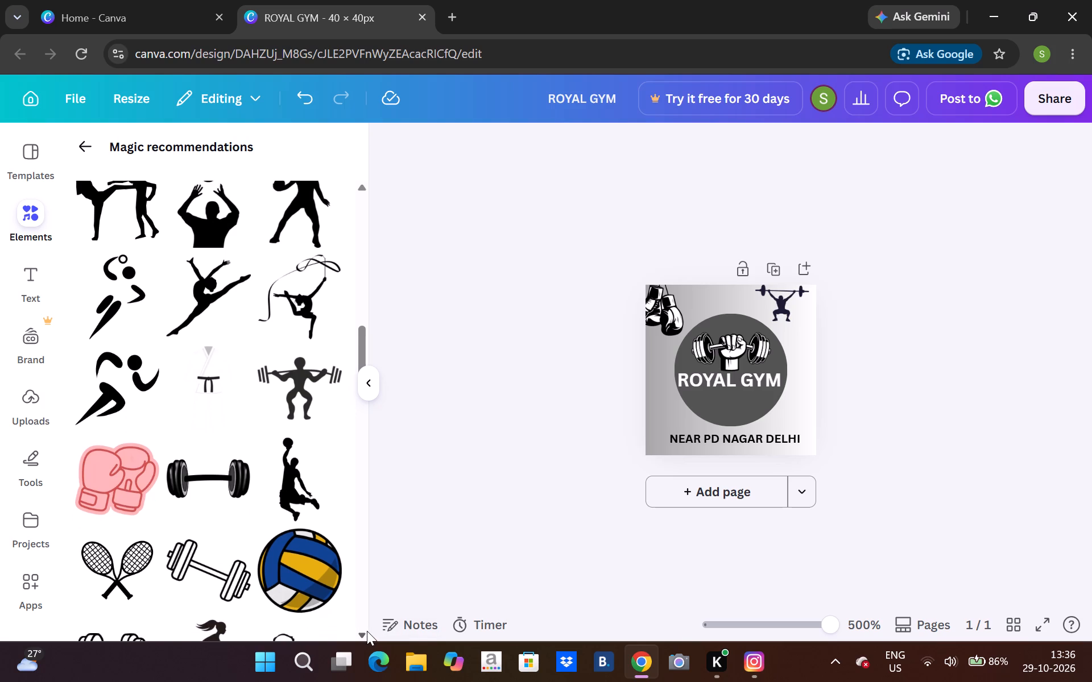
triple_click(367, 631)
triple_click(367, 631)
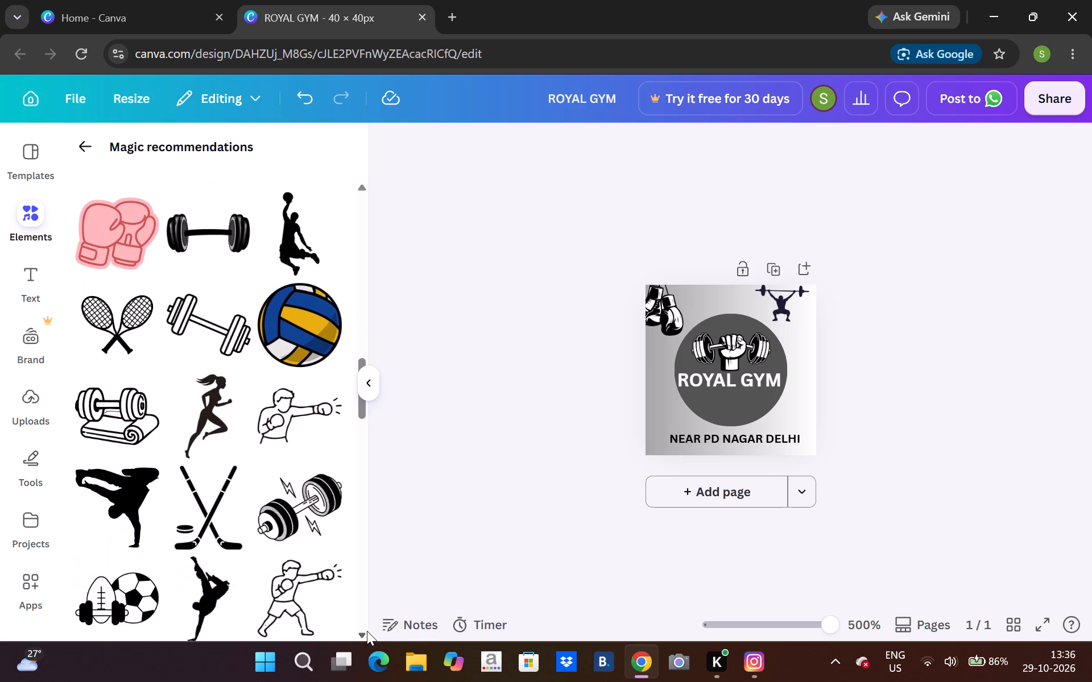
triple_click(367, 631)
triple_click(367, 631)
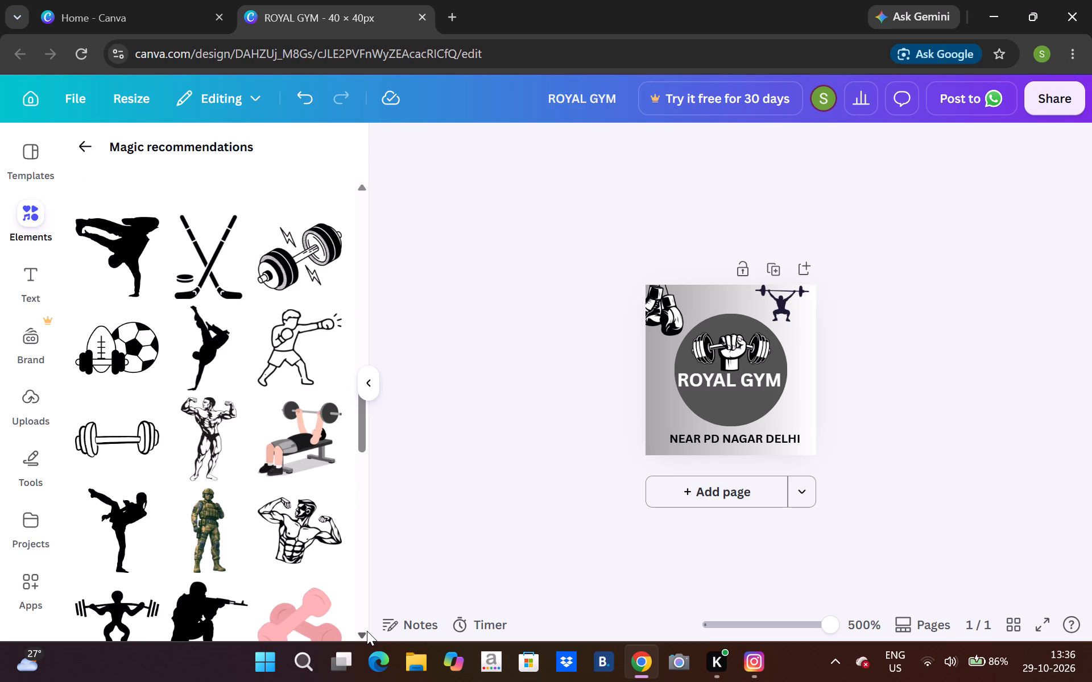
double_click(367, 631)
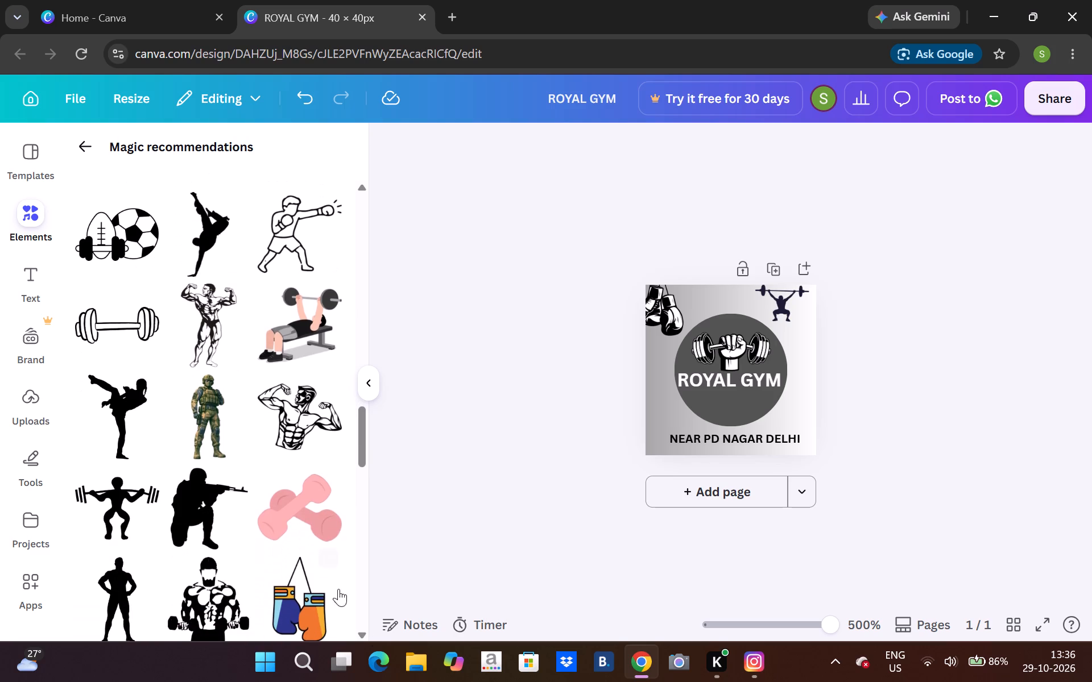
click(303, 514)
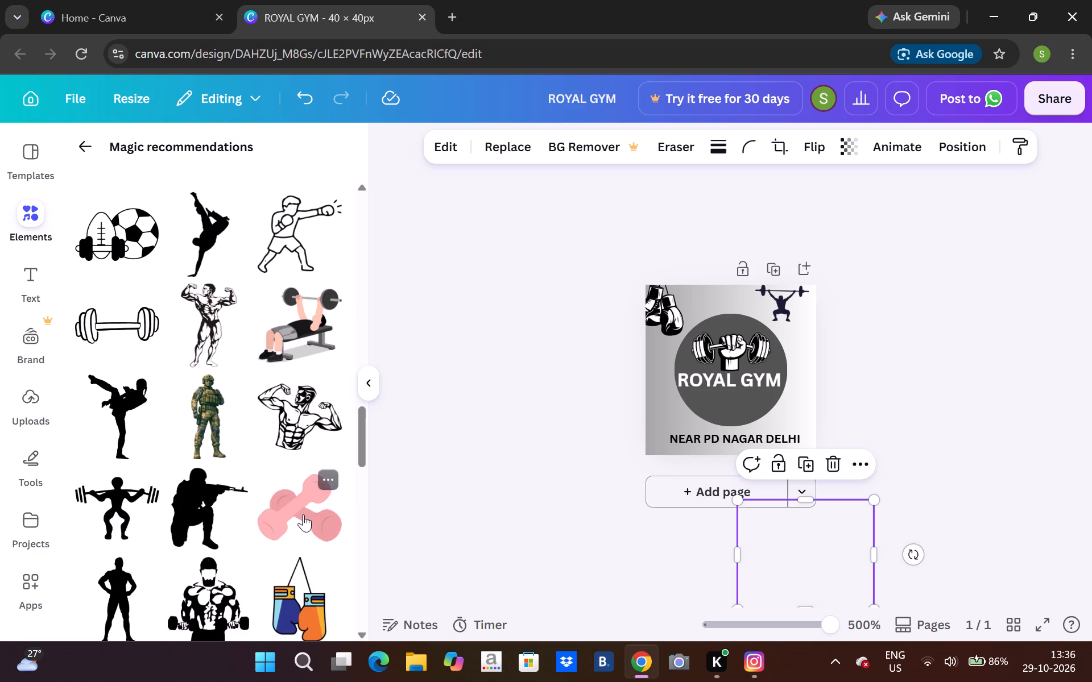
drag(789, 554, 742, 413)
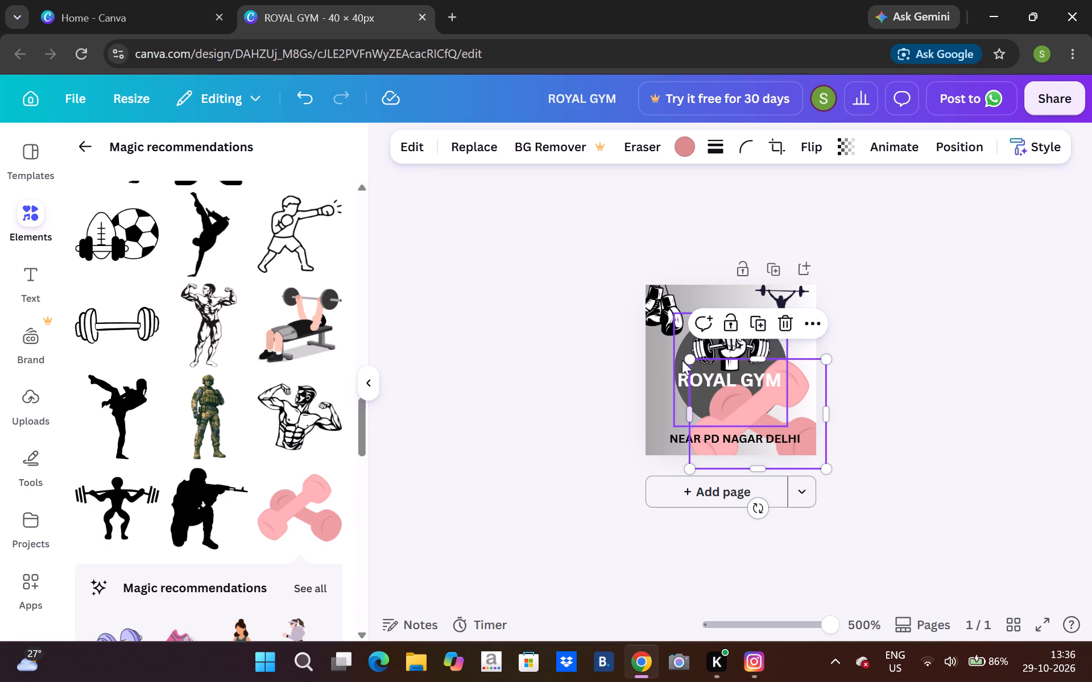
Shrink the pink dumbbells to a small graphic and centre it inside the dark circle beneath the ROYAL GYM text.
drag(687, 371, 704, 386)
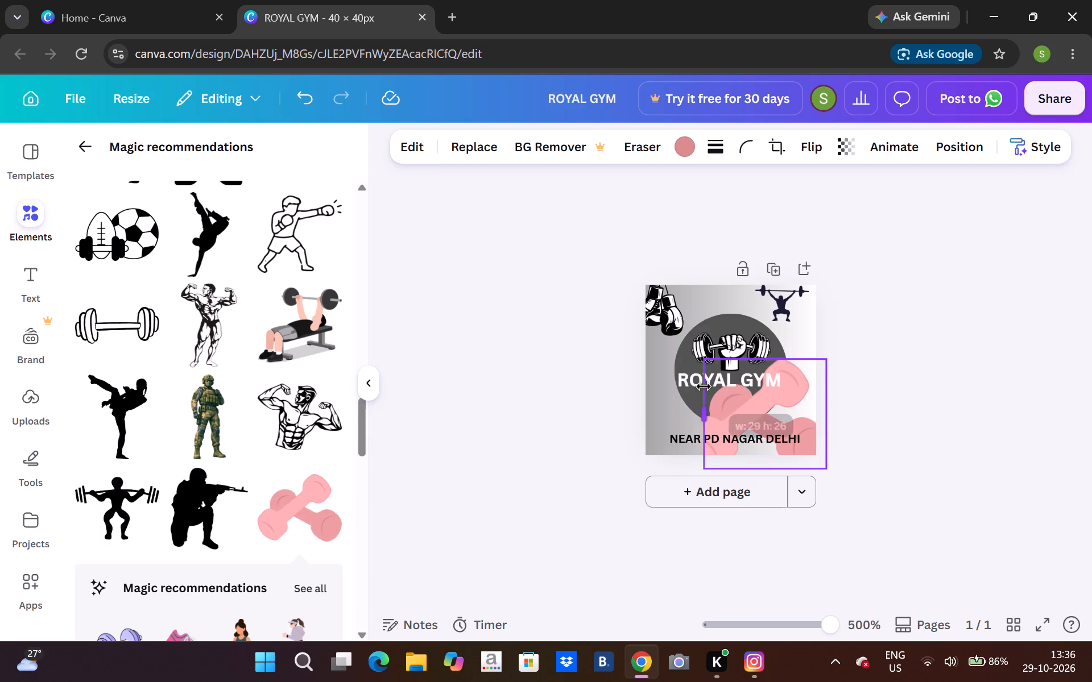
drag(704, 386, 688, 391)
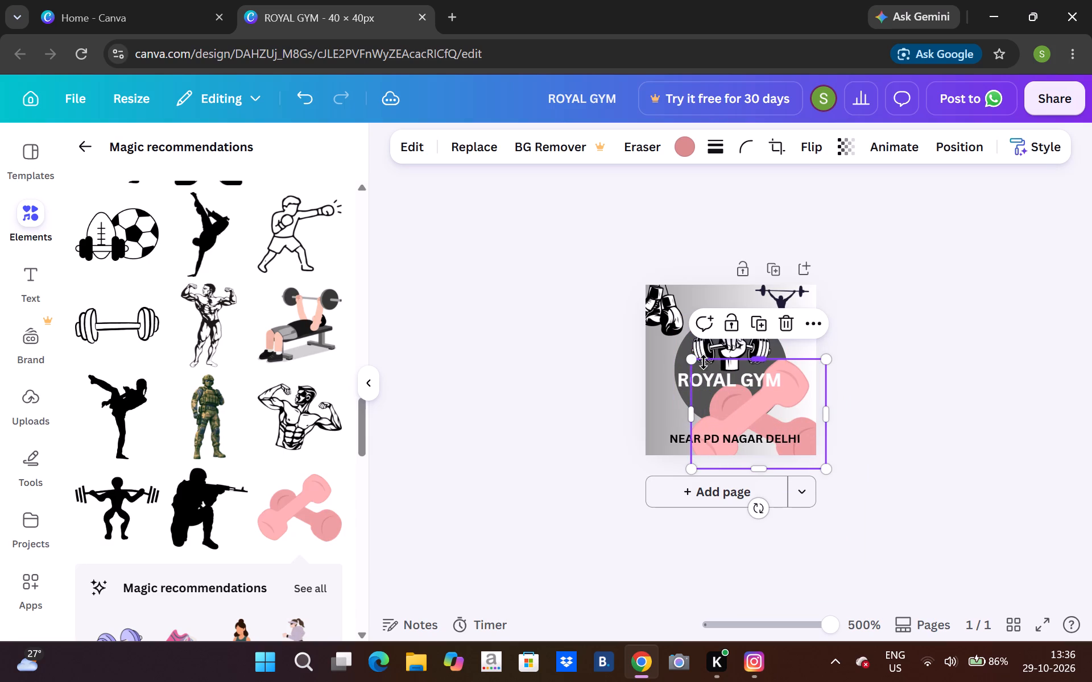
drag(696, 357, 762, 416)
drag(797, 424, 745, 386)
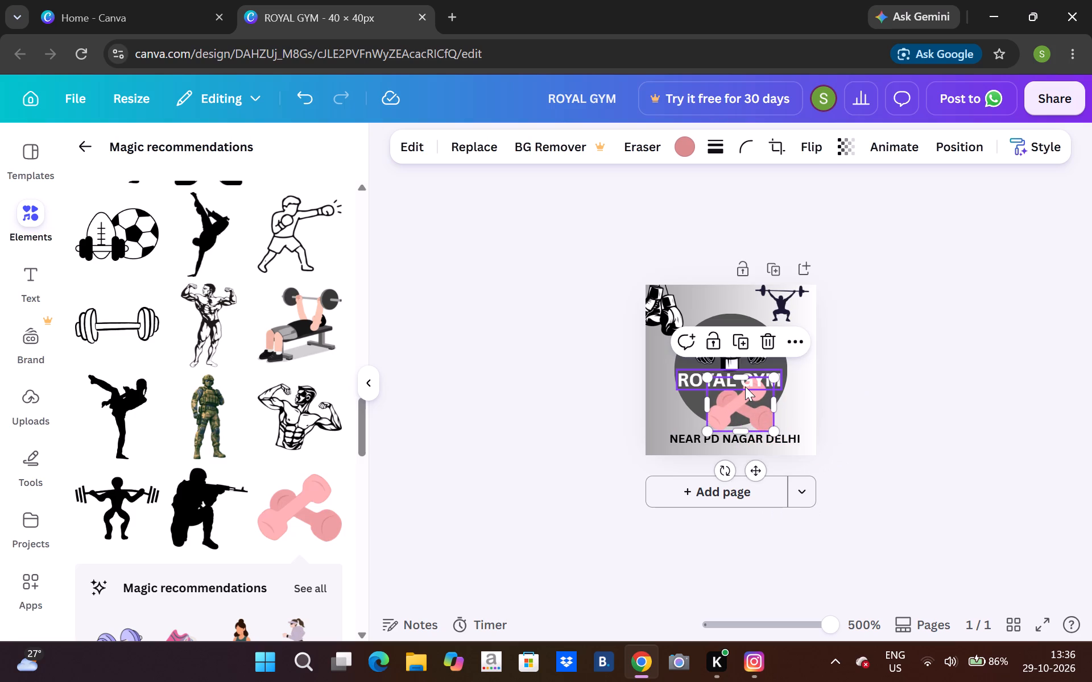
drag(773, 429, 742, 394)
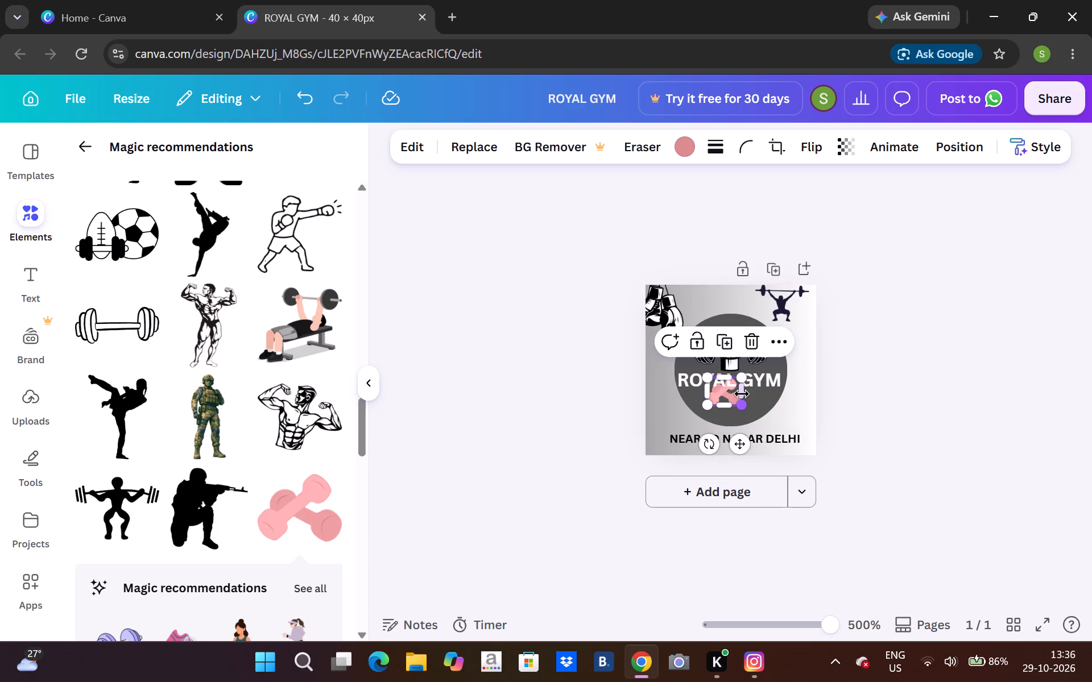
drag(724, 397, 729, 407)
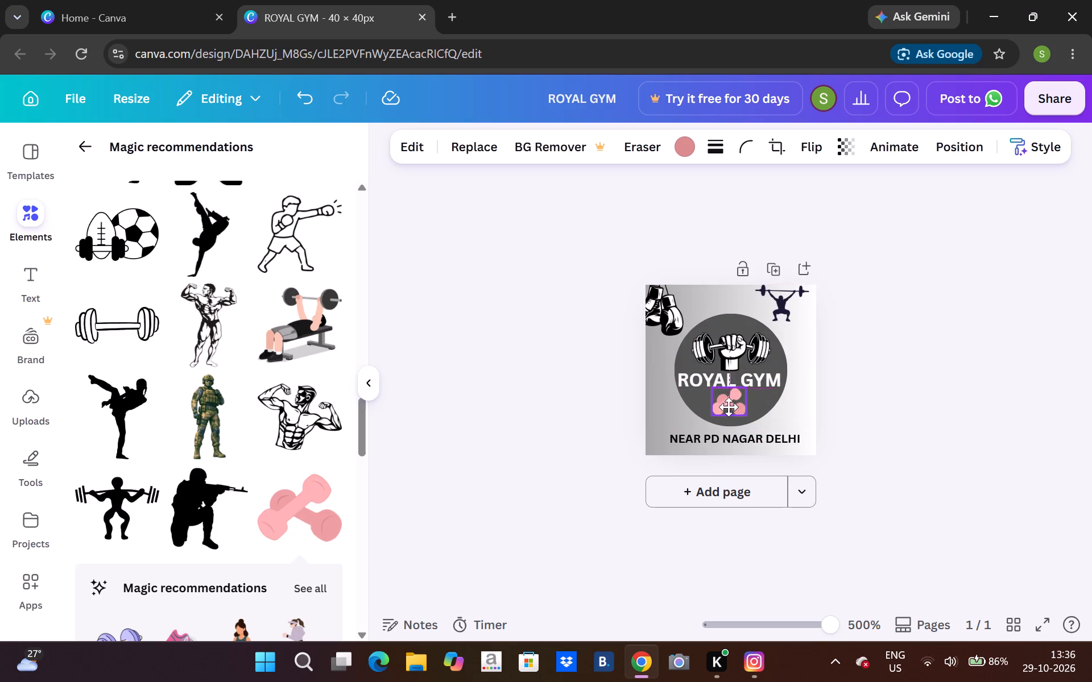
drag(729, 407, 729, 407)
click(925, 399)
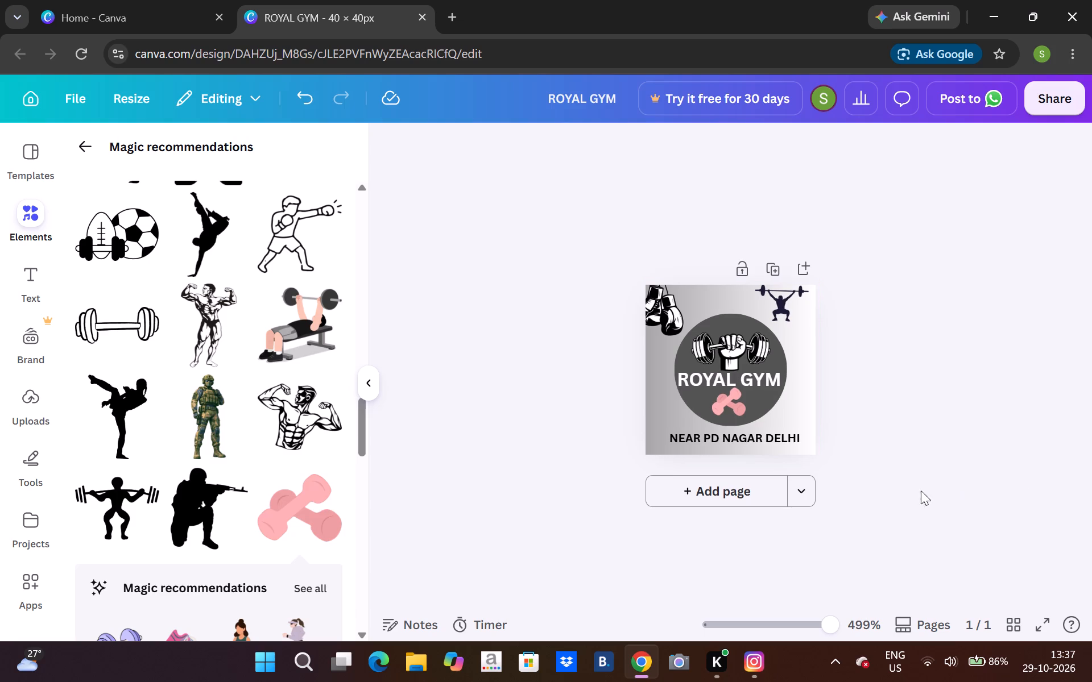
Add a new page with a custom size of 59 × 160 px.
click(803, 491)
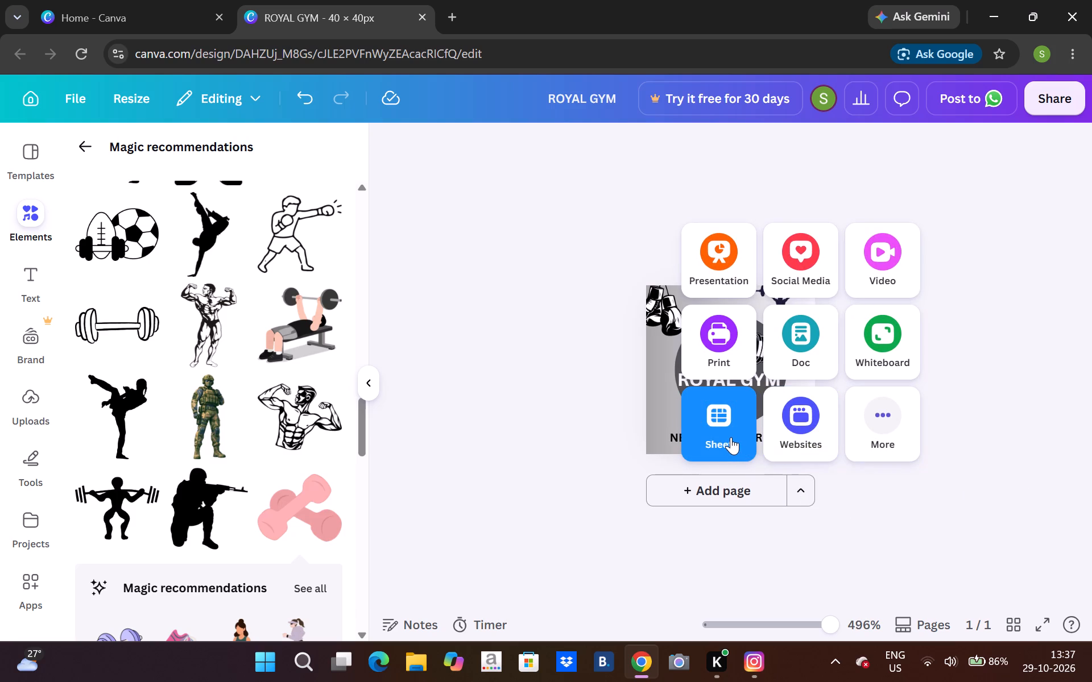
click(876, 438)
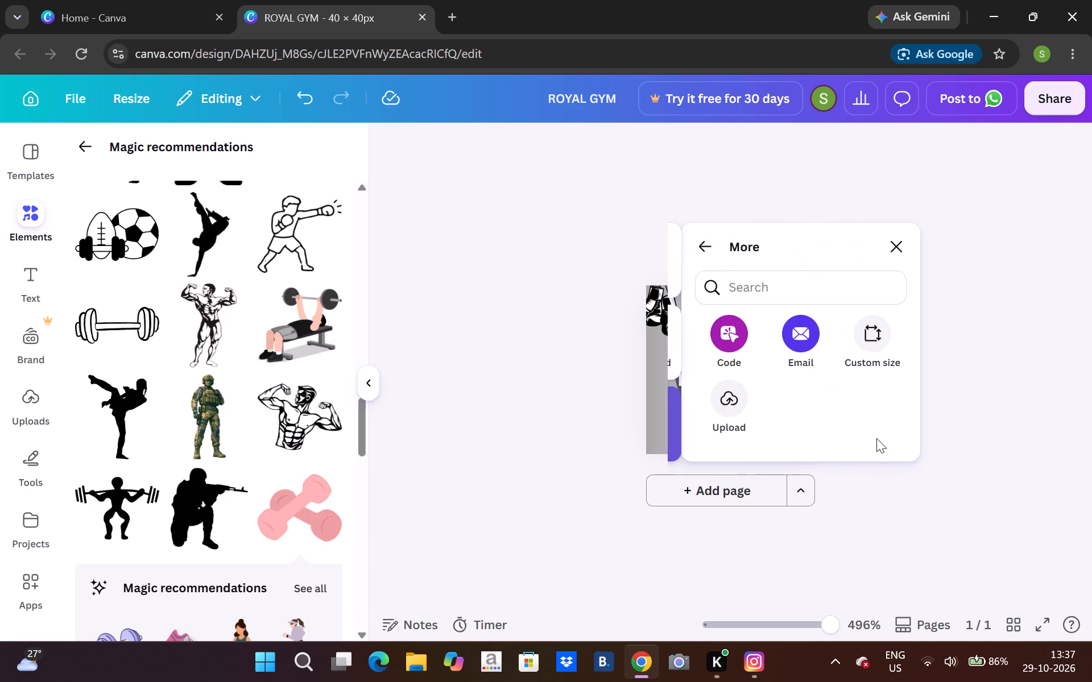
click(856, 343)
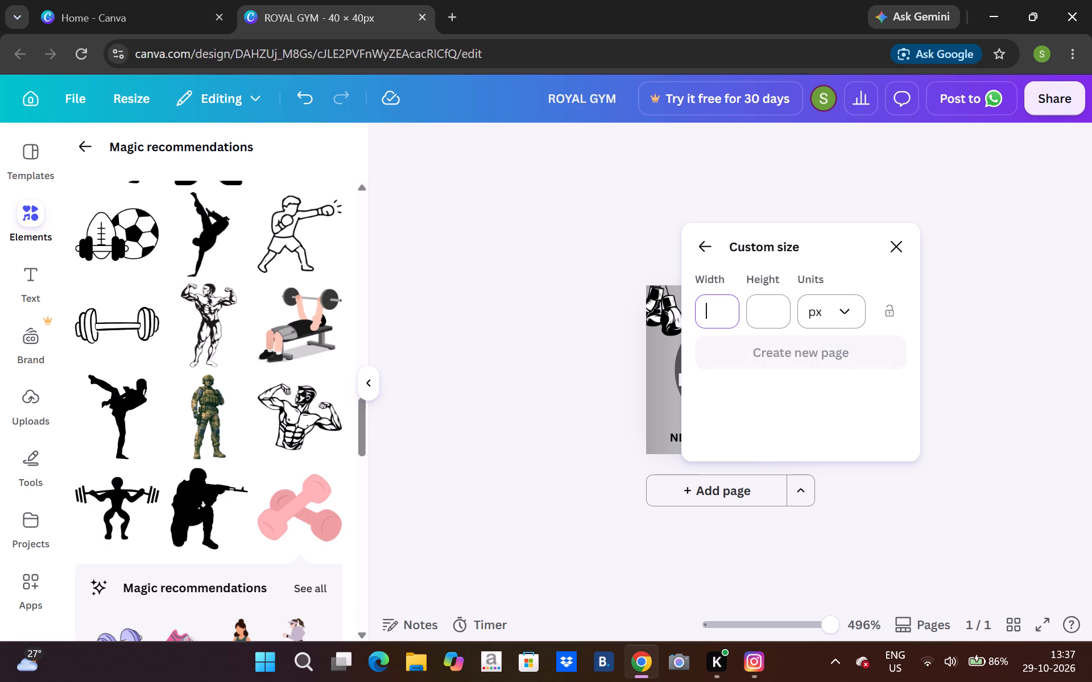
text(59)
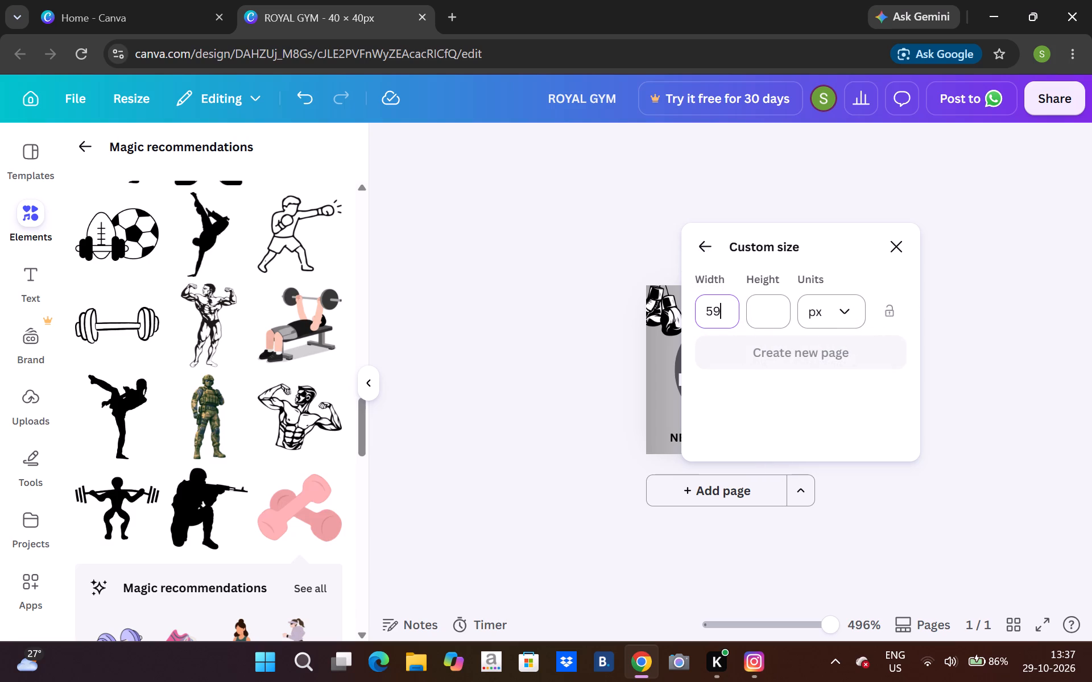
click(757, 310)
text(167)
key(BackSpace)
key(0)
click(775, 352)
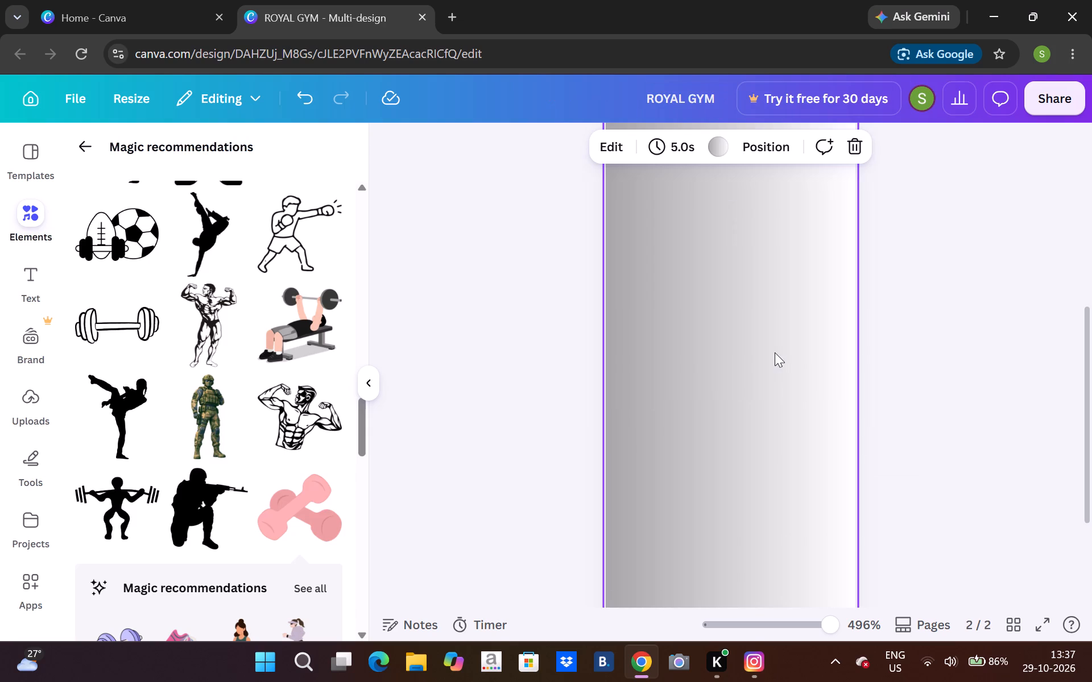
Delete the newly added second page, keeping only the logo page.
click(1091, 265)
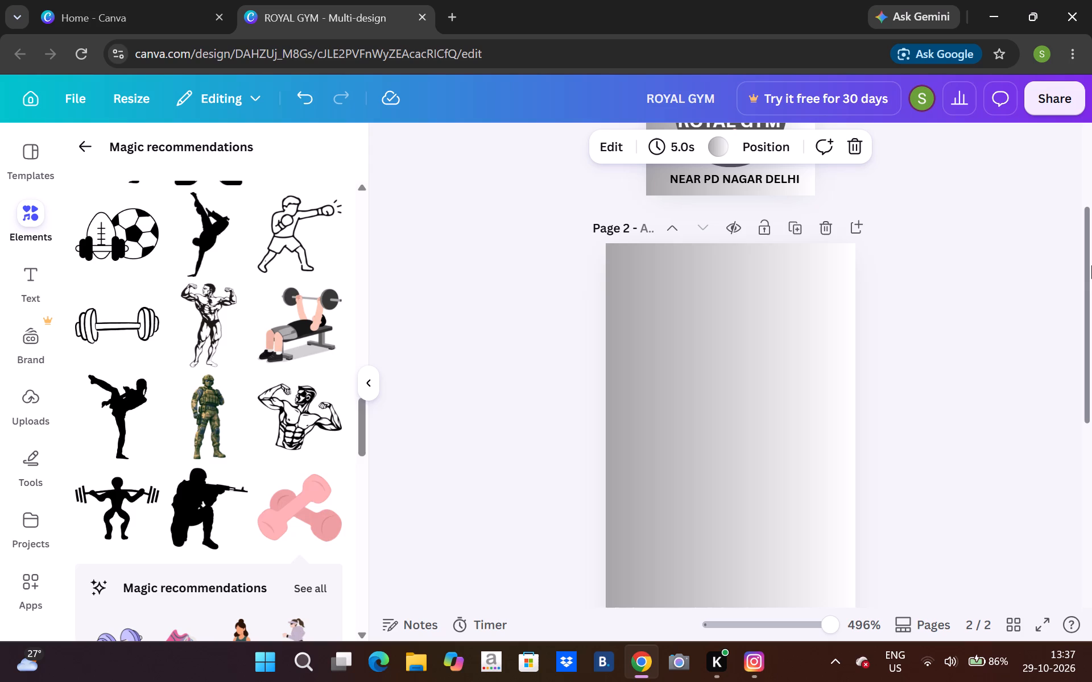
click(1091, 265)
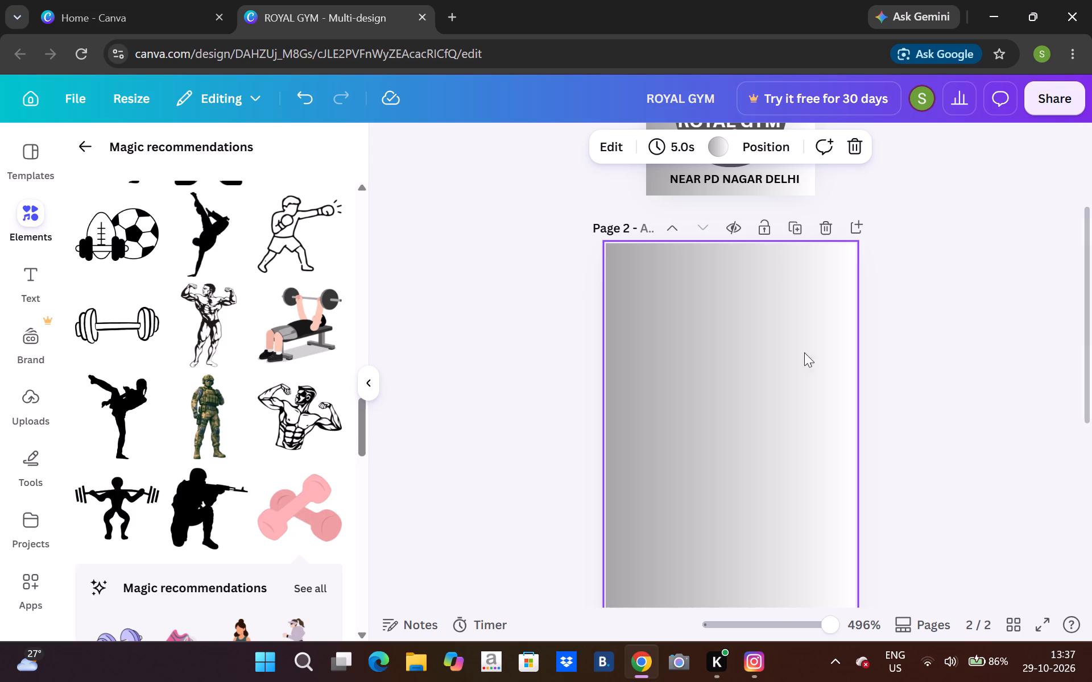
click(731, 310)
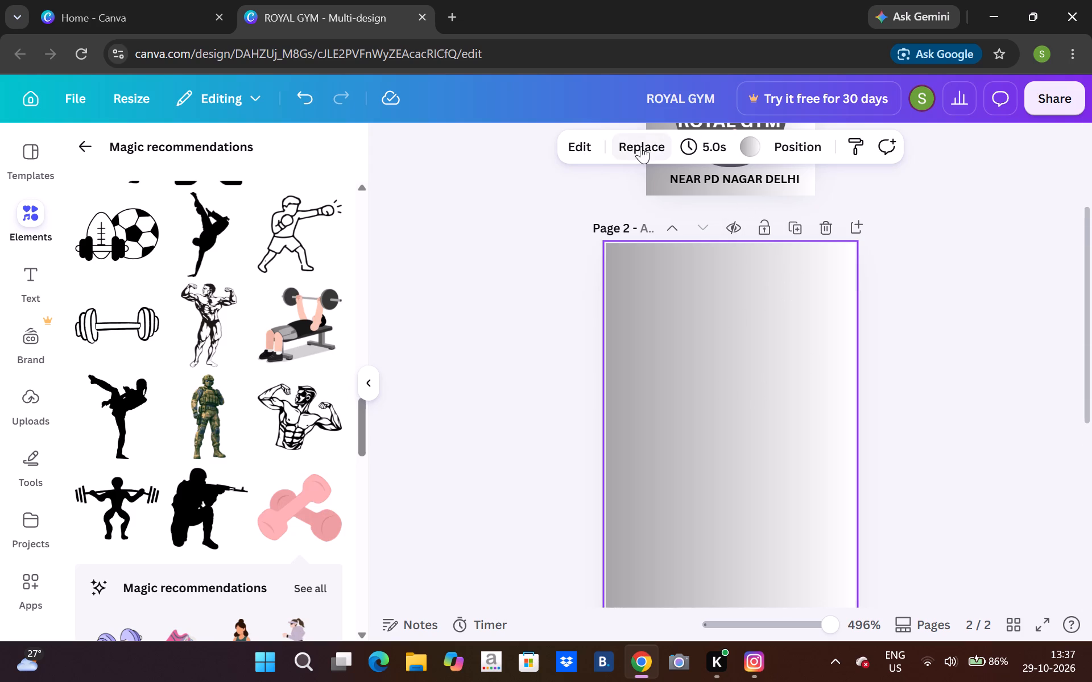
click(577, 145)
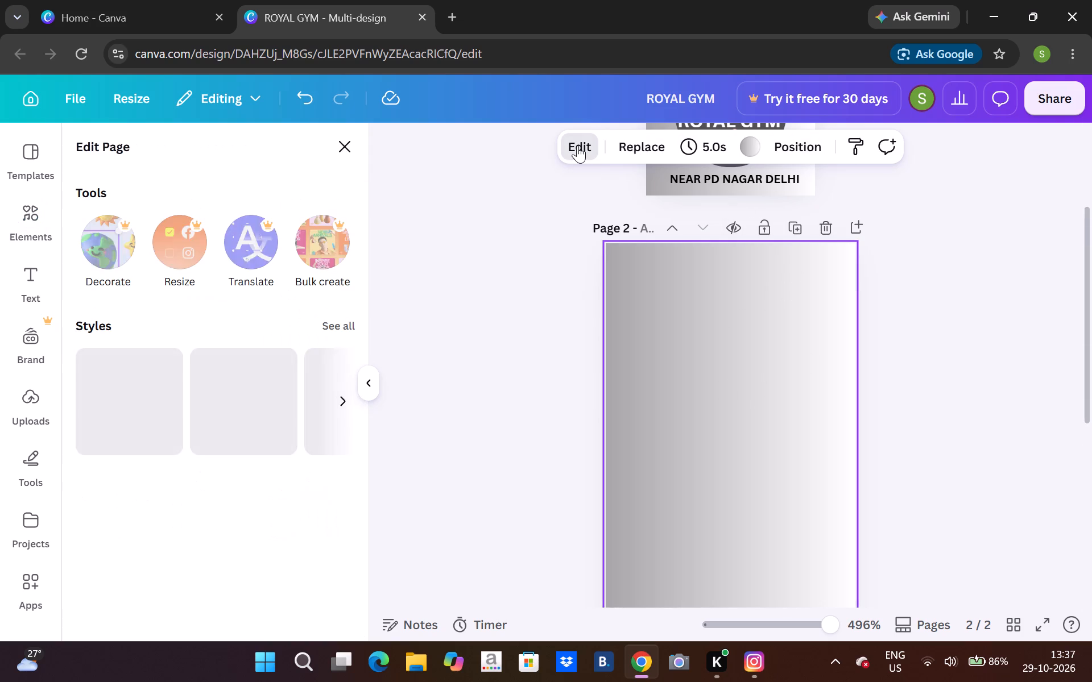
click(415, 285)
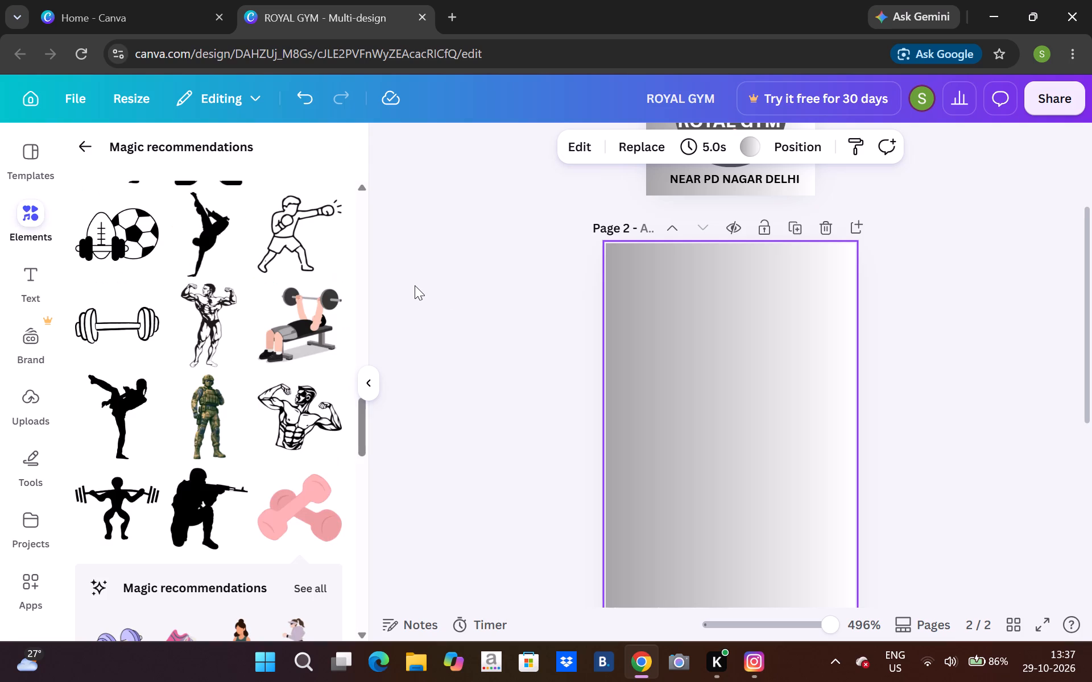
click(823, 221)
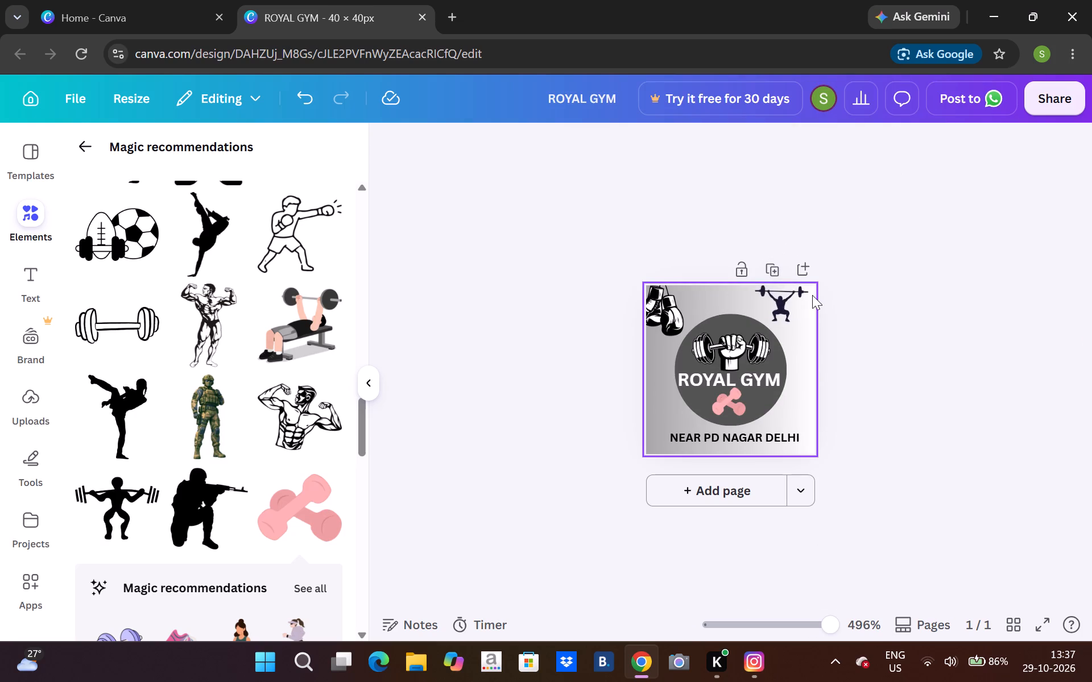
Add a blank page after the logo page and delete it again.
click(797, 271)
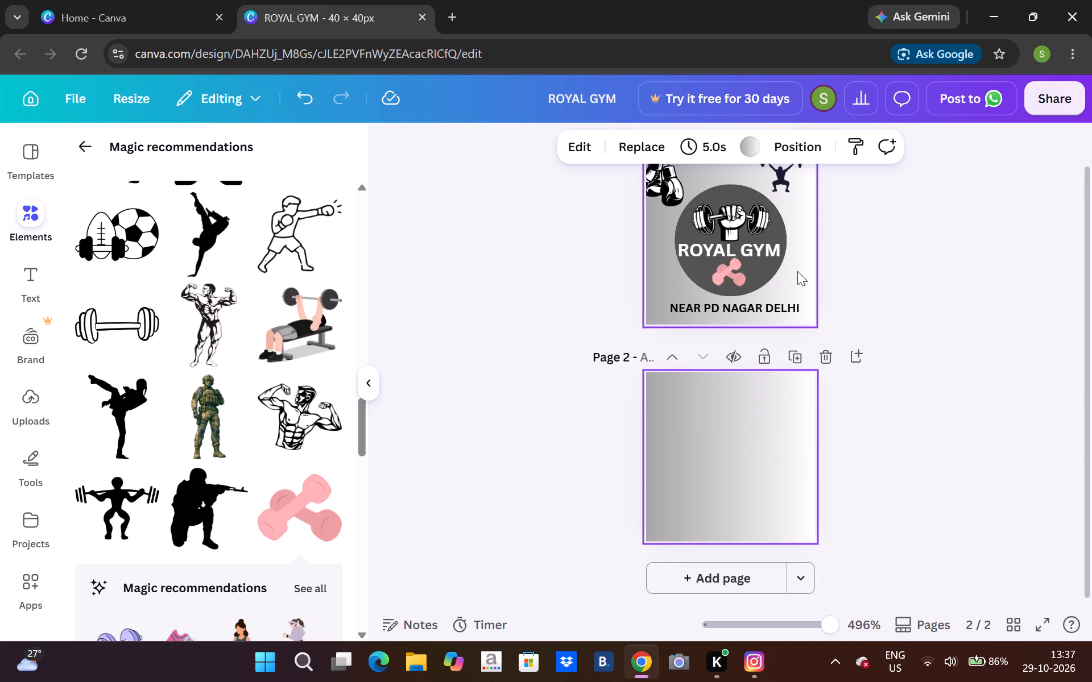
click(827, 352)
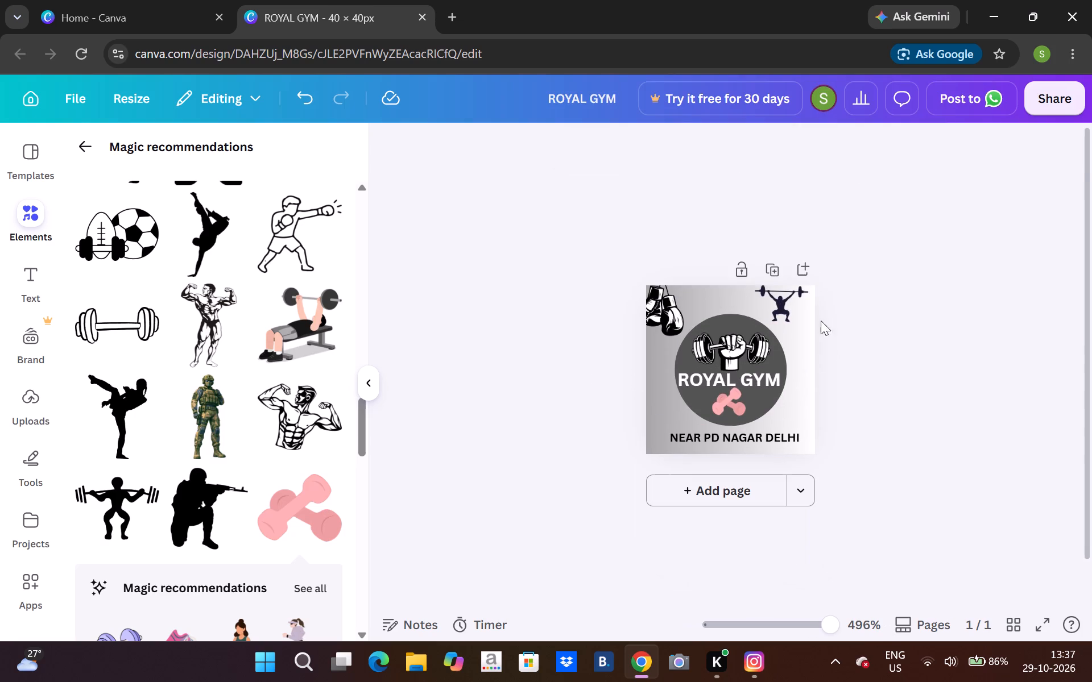
Add a new page with a custom size of 100 × 90 px.
click(797, 488)
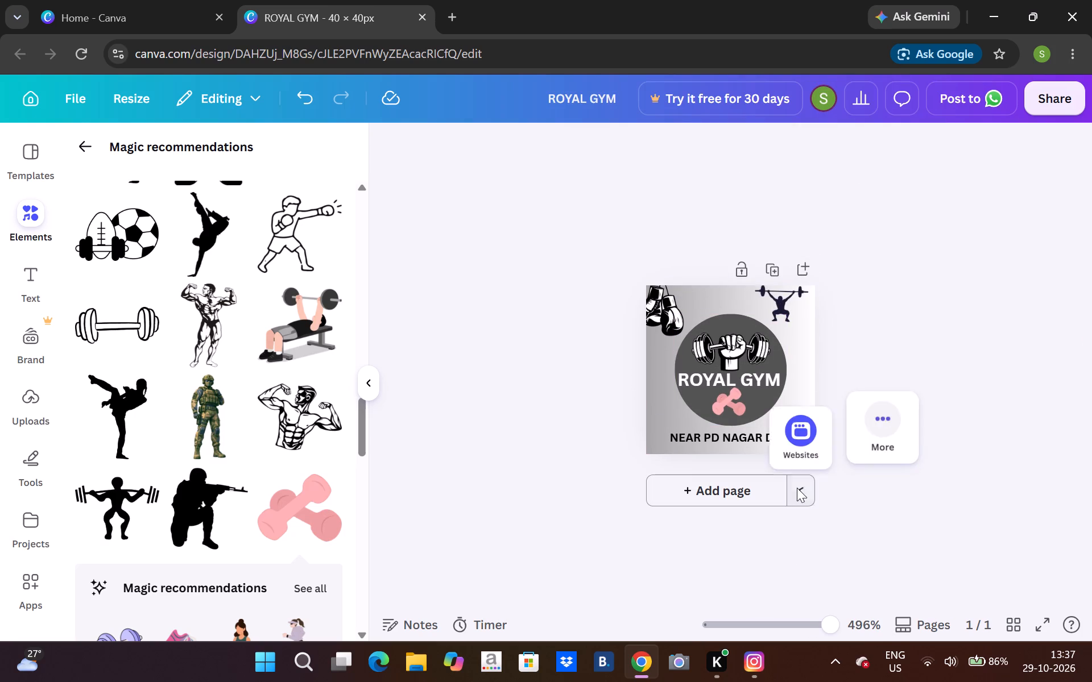
click(889, 433)
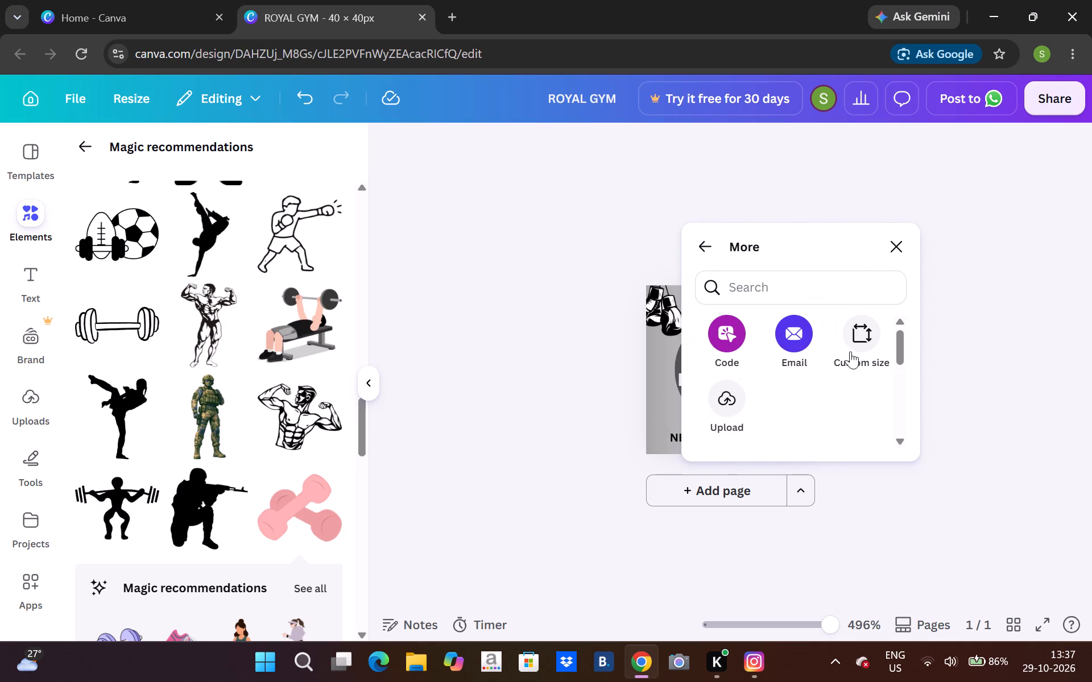
click(850, 351)
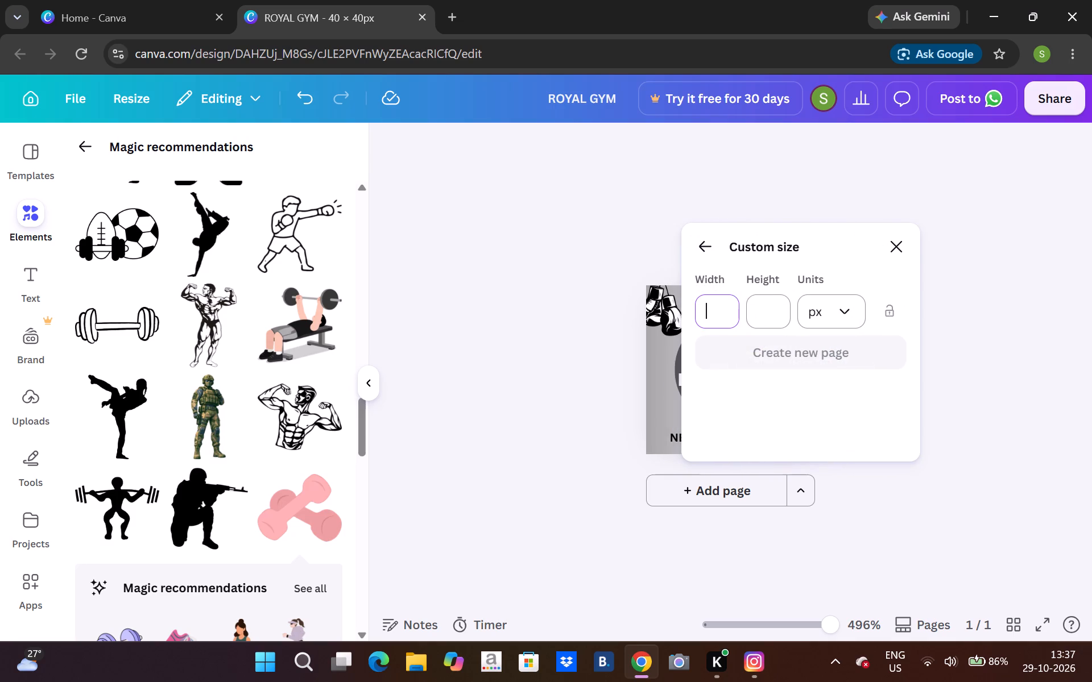
key(7)
key(BackSpace)
text(100)
click(756, 304)
text(90)
click(765, 340)
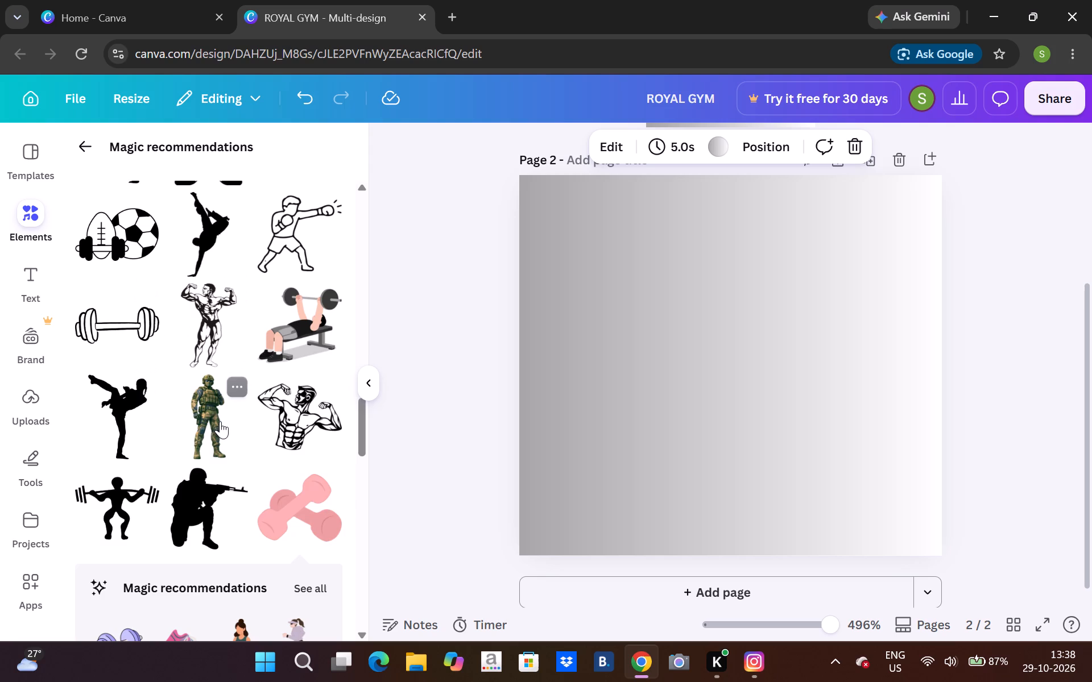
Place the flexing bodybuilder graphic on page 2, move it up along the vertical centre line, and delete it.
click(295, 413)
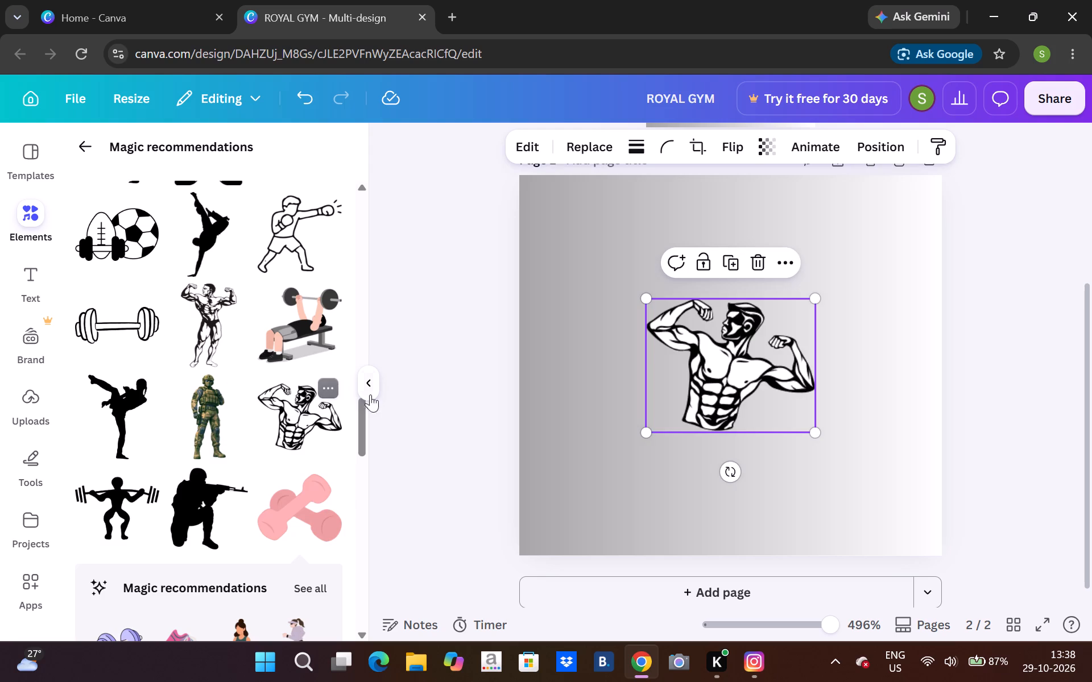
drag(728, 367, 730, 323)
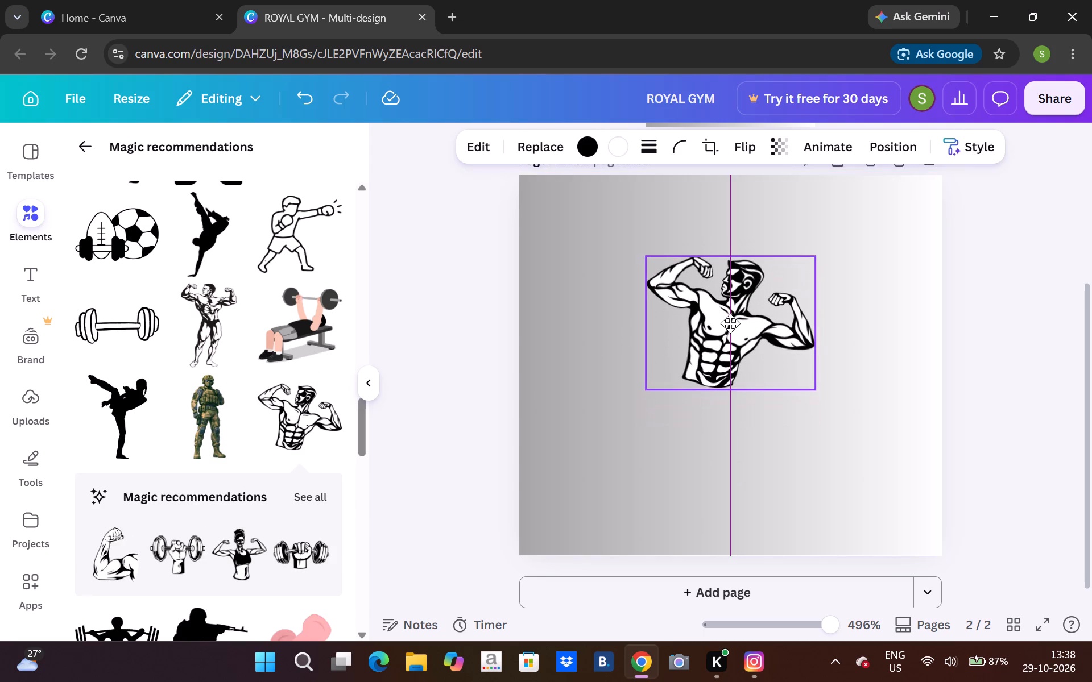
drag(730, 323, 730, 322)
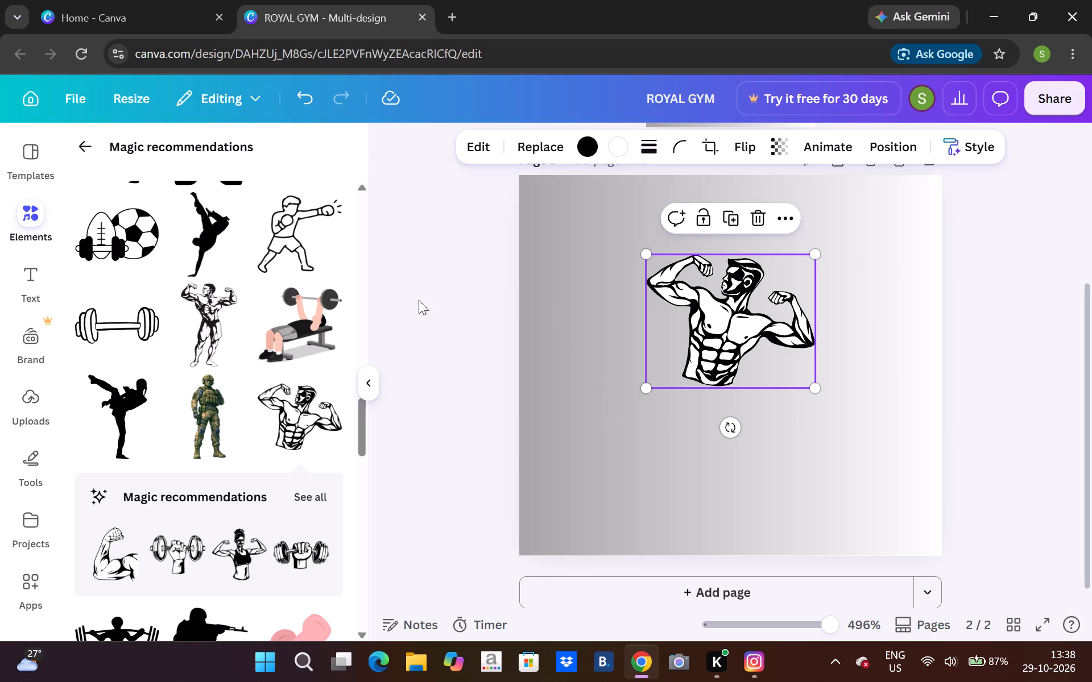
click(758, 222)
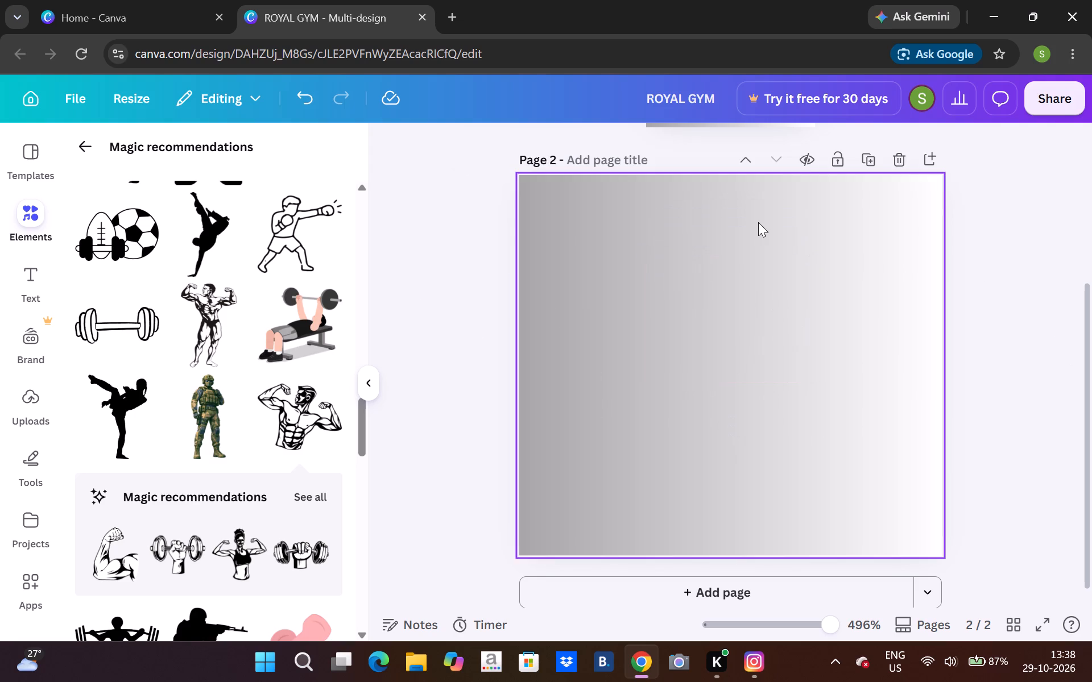
Find a circle shape in the elements library and add it to page 2.
click(28, 272)
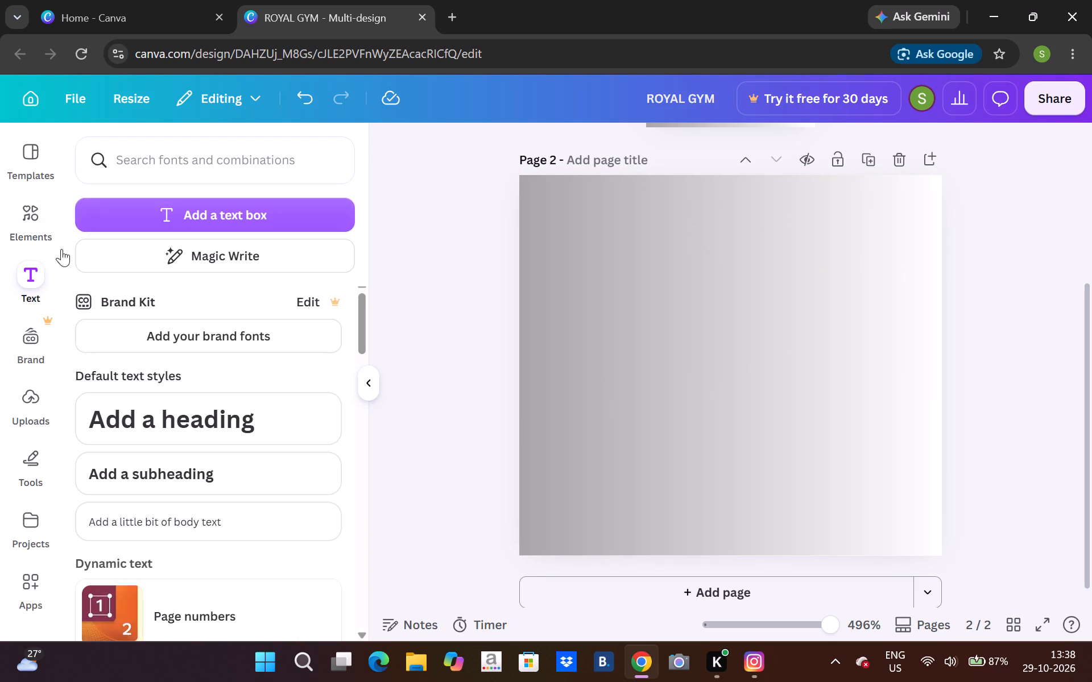
click(32, 227)
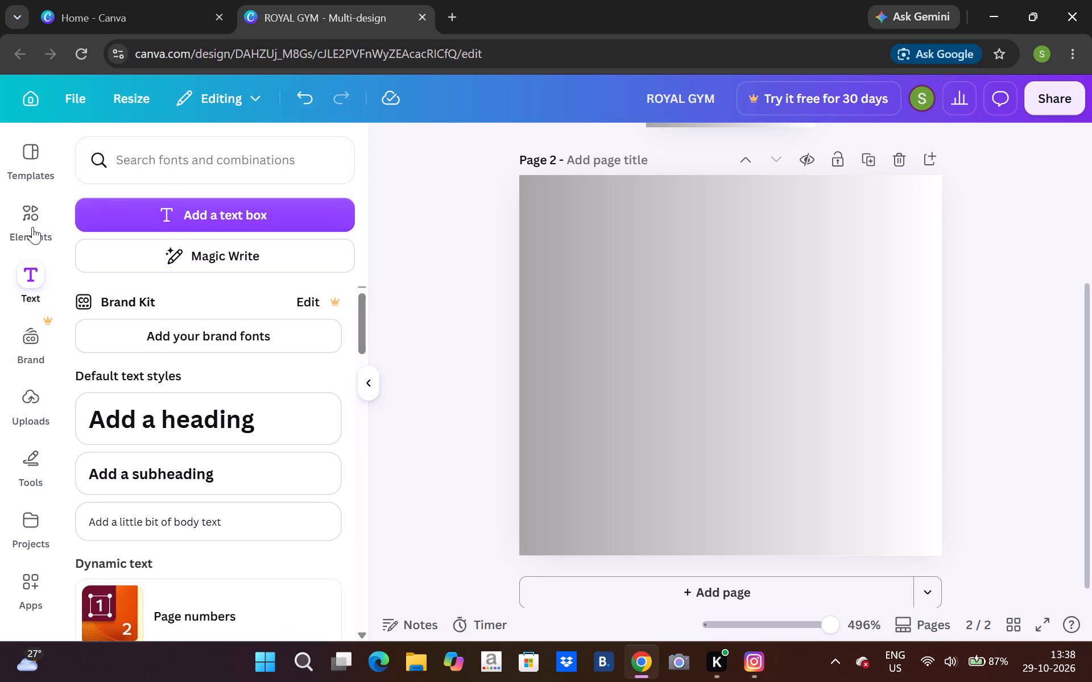
double_click(86, 148)
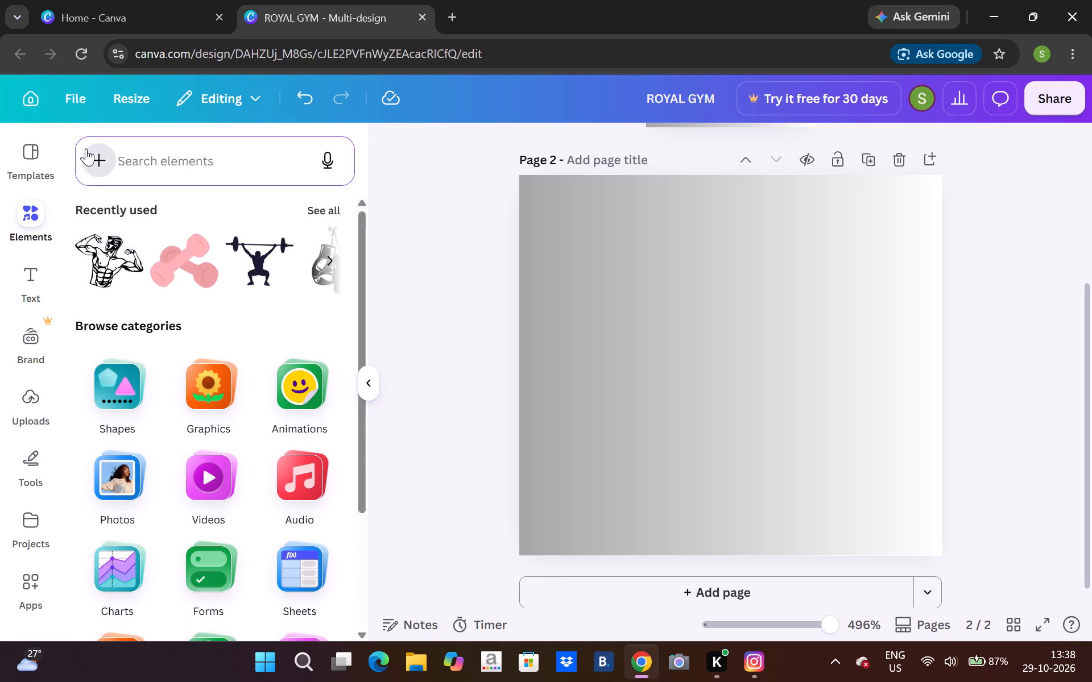
click(190, 173)
click(190, 173)
double_click(190, 173)
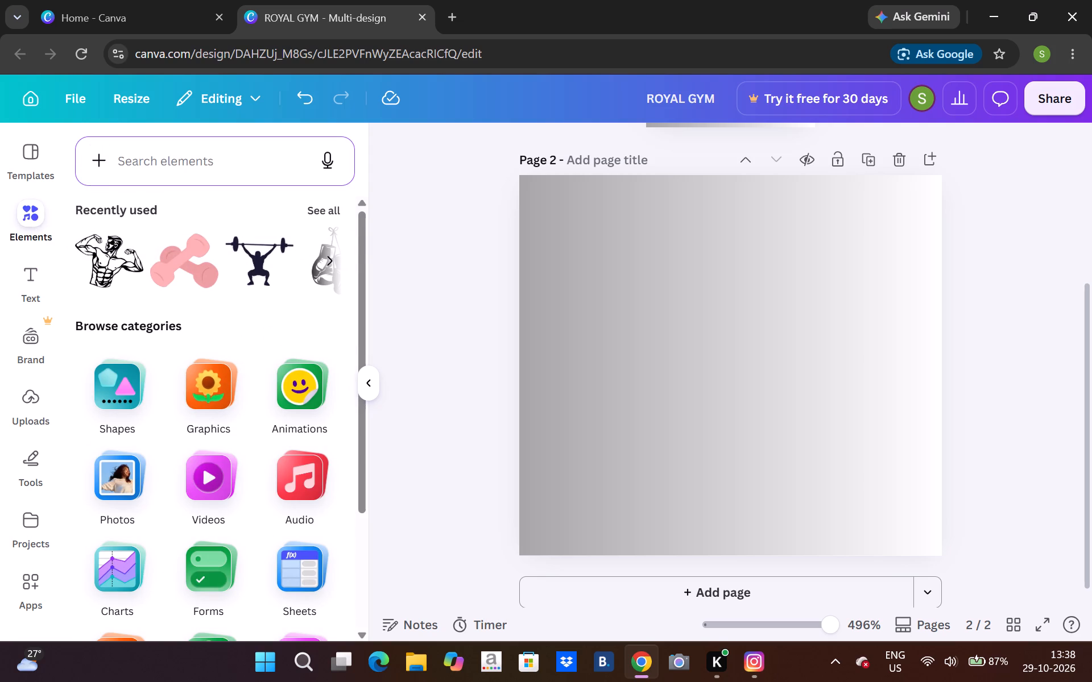
click(190, 163)
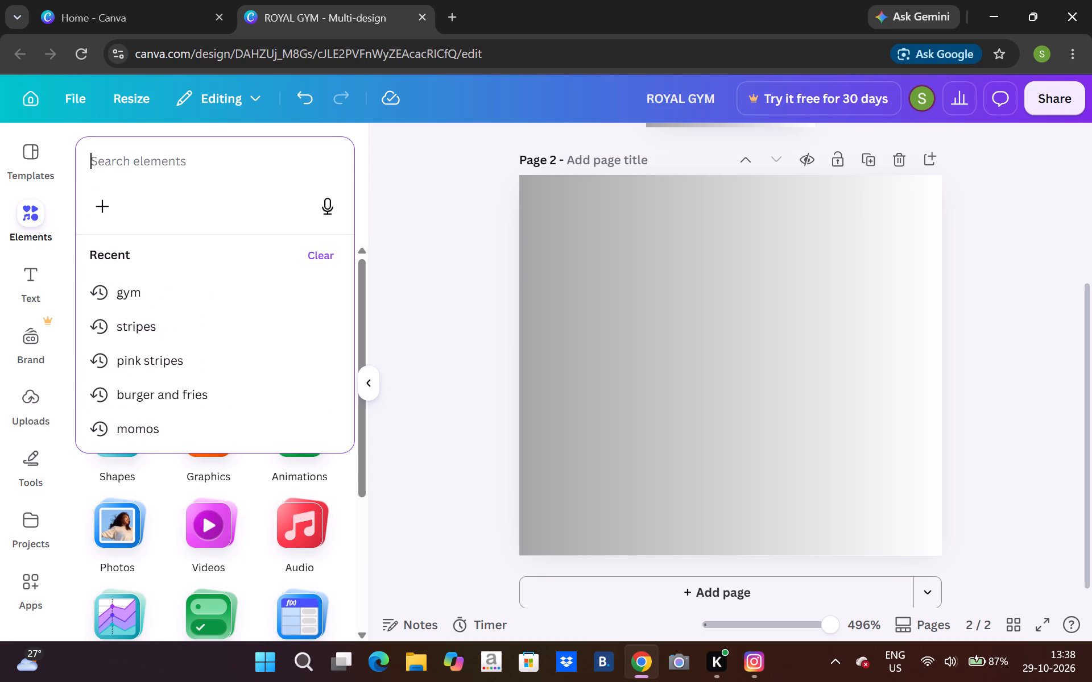
text(ci)
click(185, 292)
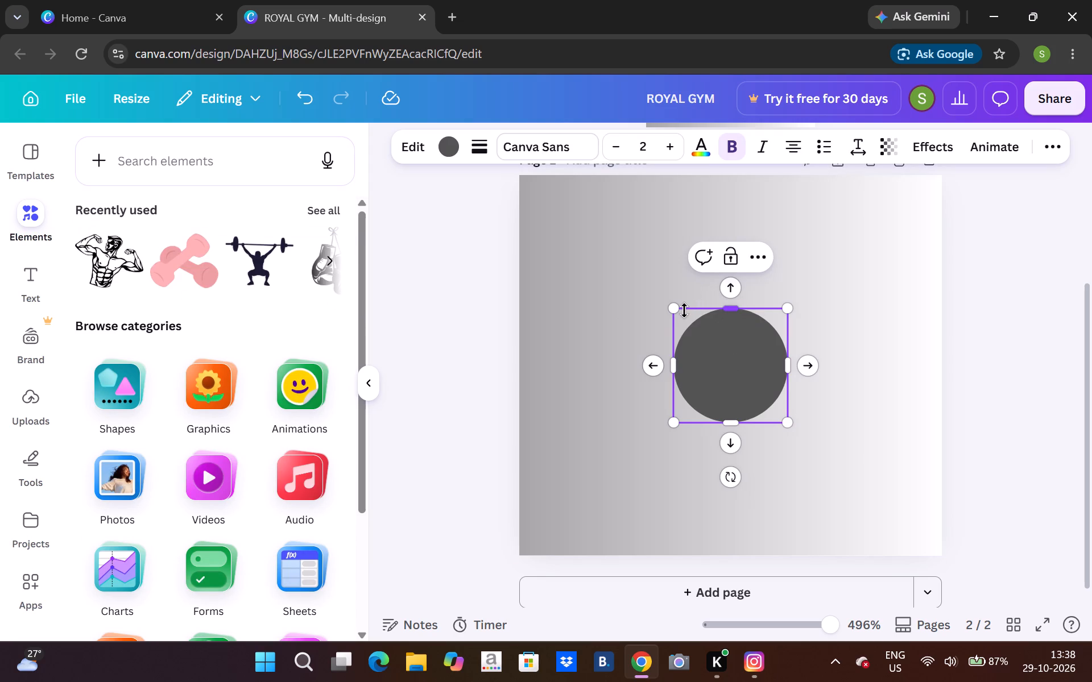
Enlarge the dark grey circle to over half the page width and centre it horizontally near the page's upper edge.
drag(679, 310, 639, 292)
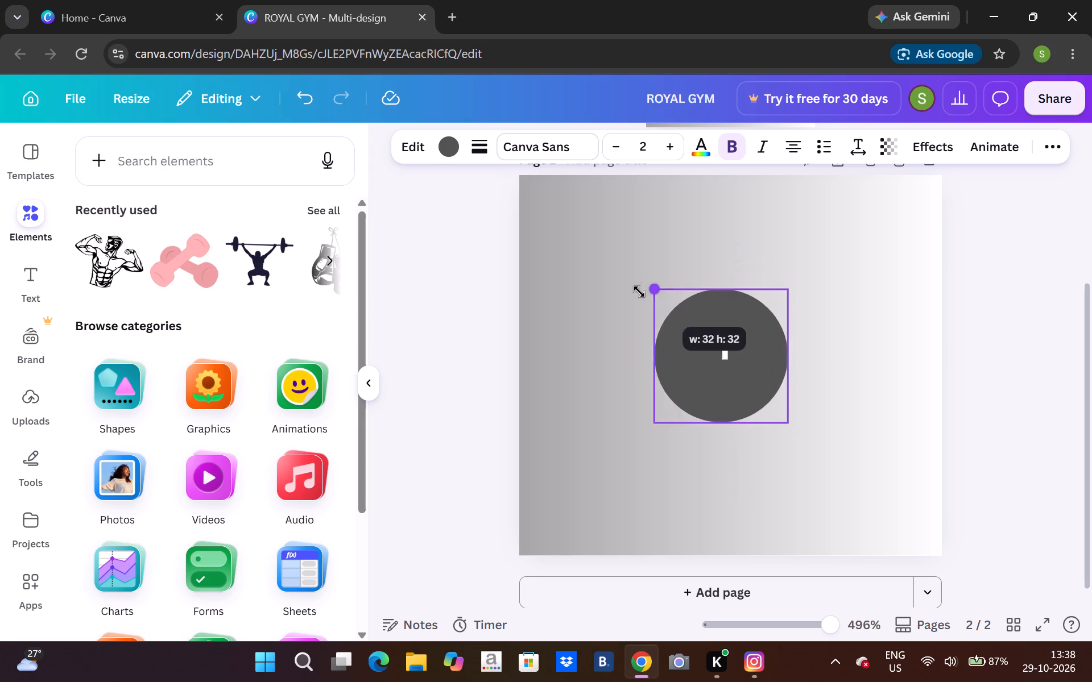
drag(639, 292, 609, 278)
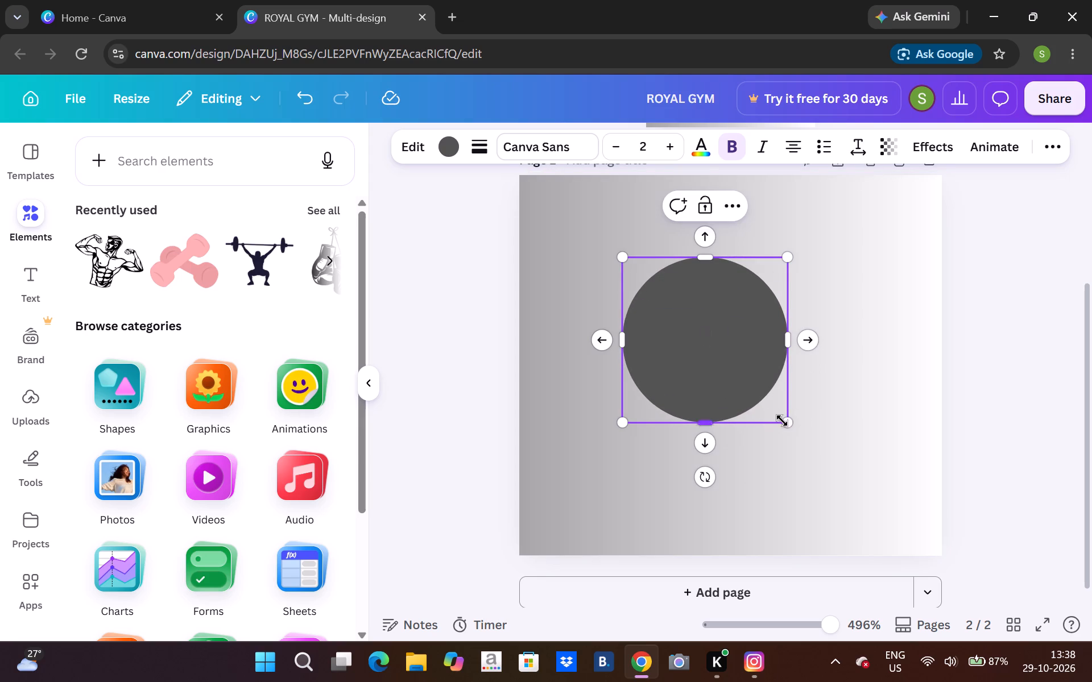
drag(784, 420, 913, 459)
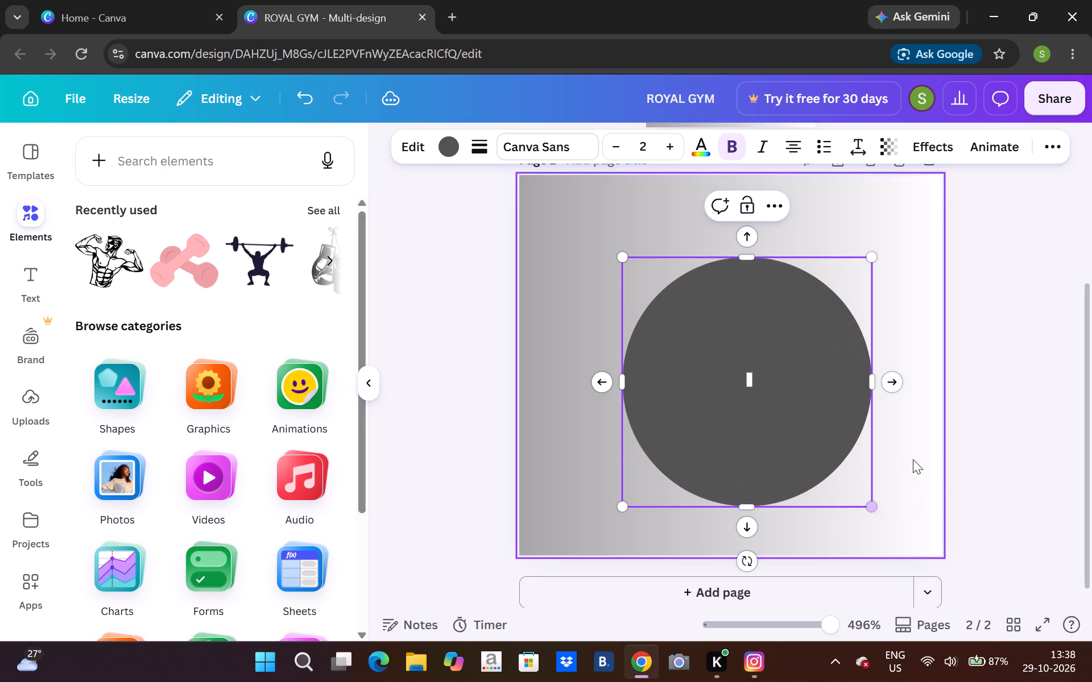
drag(802, 371, 795, 323)
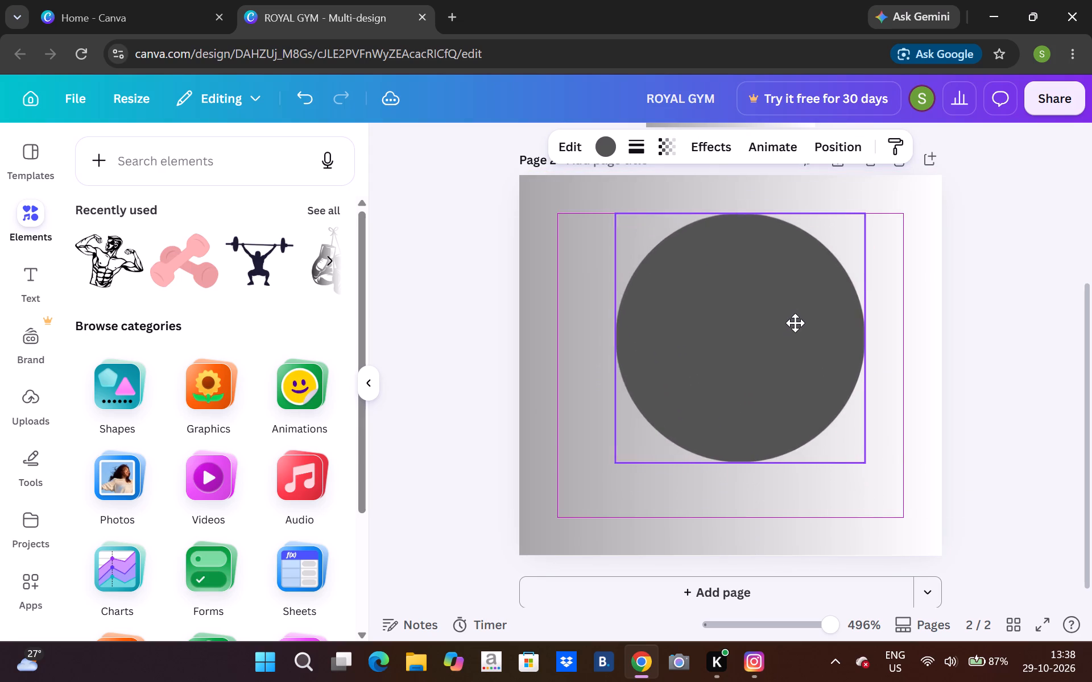
drag(795, 323, 785, 294)
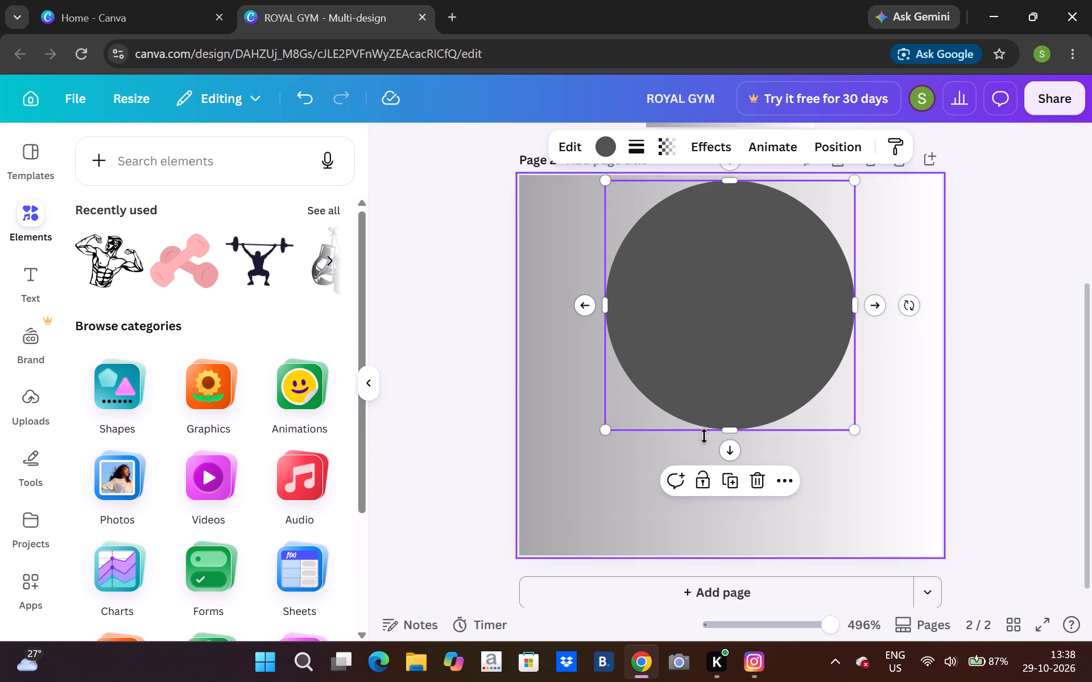
click(533, 350)
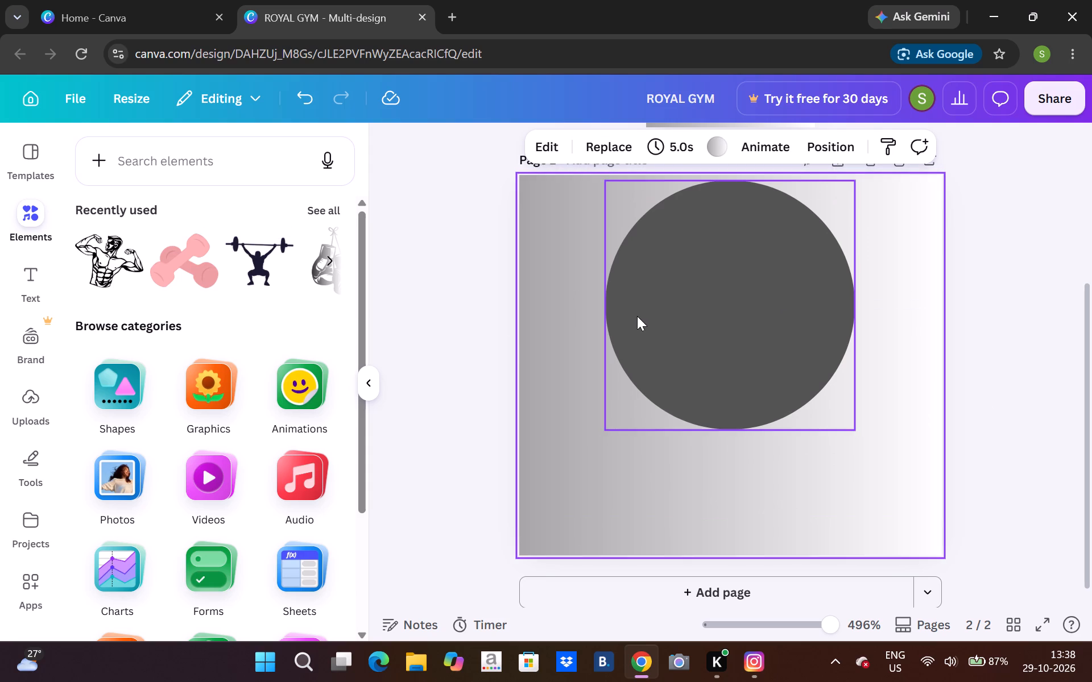
Recolour the large circle from the default solid colours to light purple.
click(638, 317)
click(618, 144)
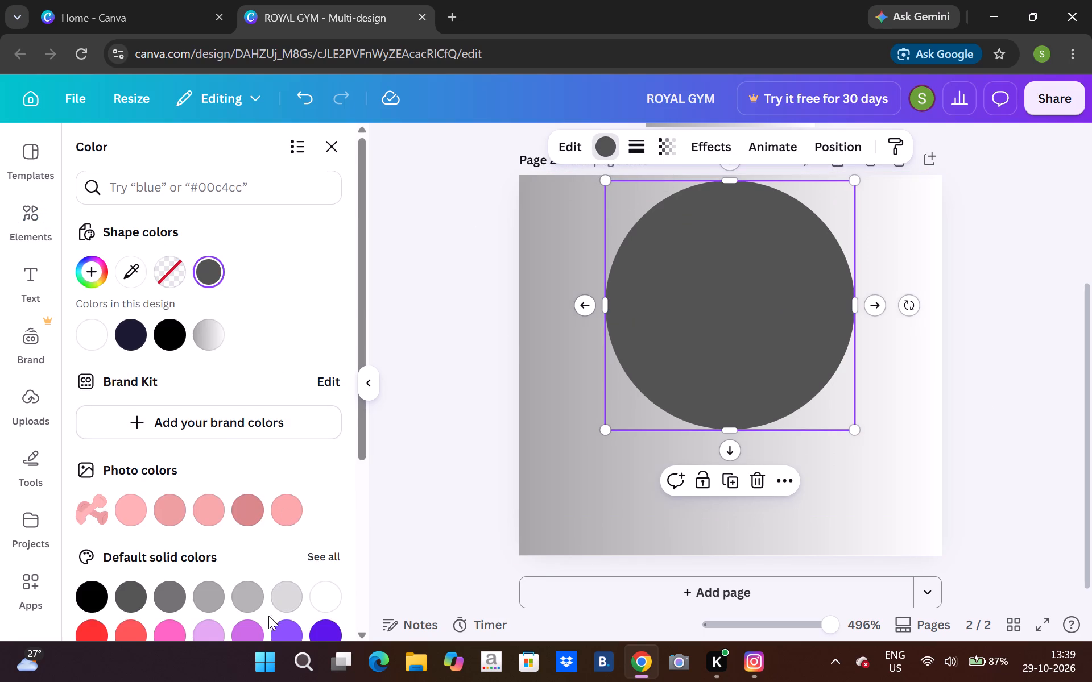
click(253, 626)
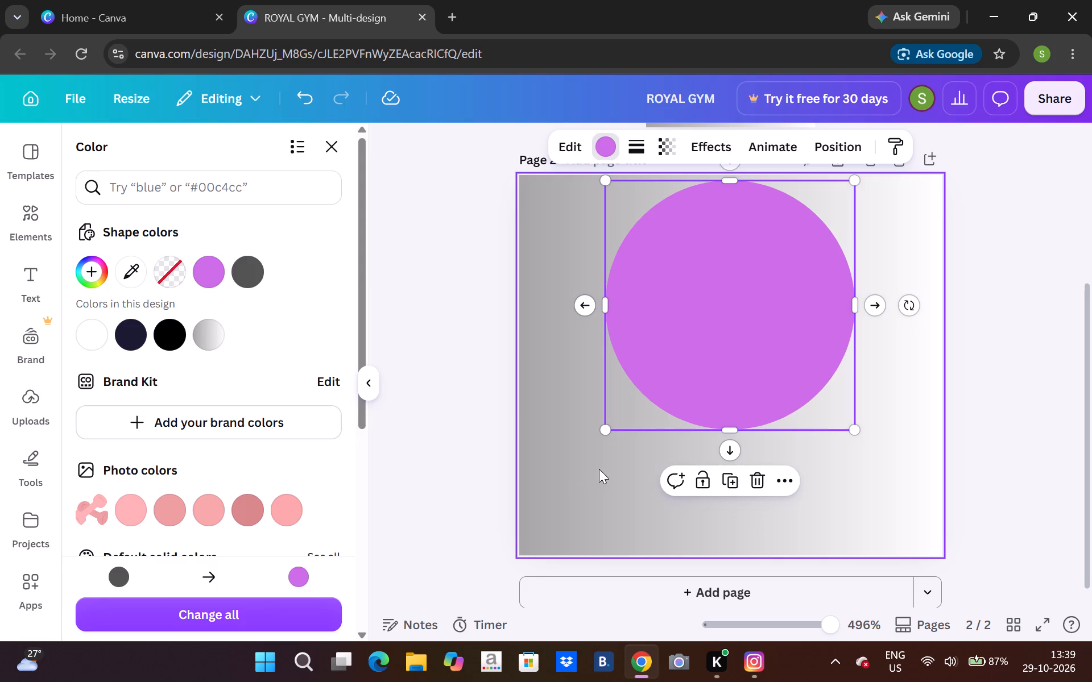
Try pink, purple and black-to-gold backgrounds on page 2, settling on the 90° linear gradient from #5de0e6 to #004aad.
click(599, 469)
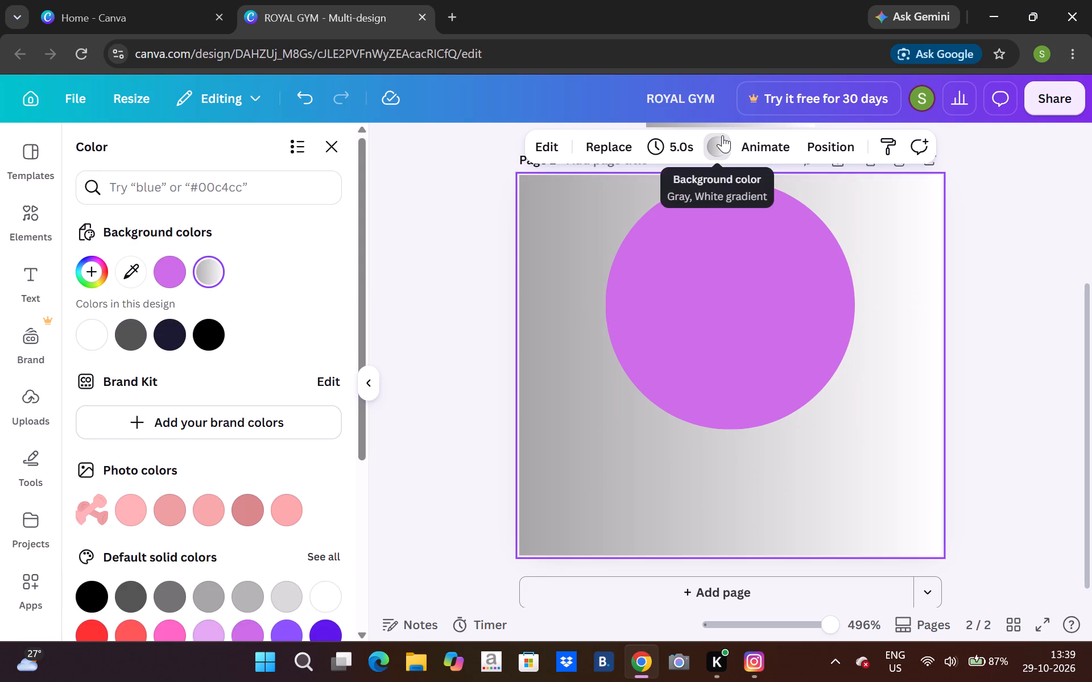
click(722, 135)
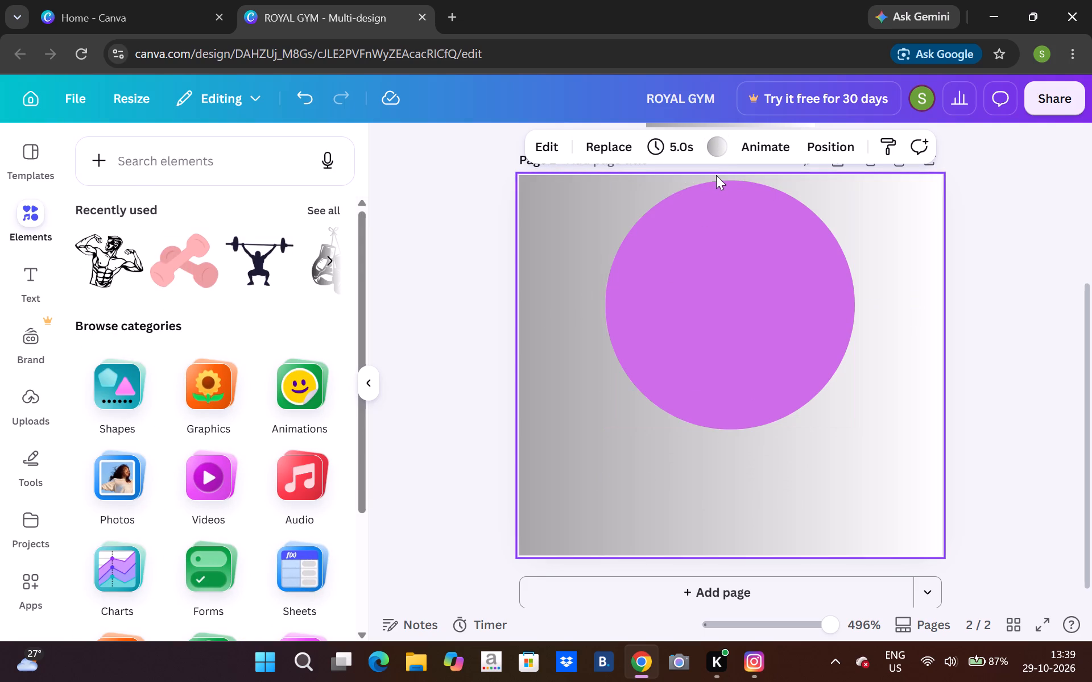
click(722, 152)
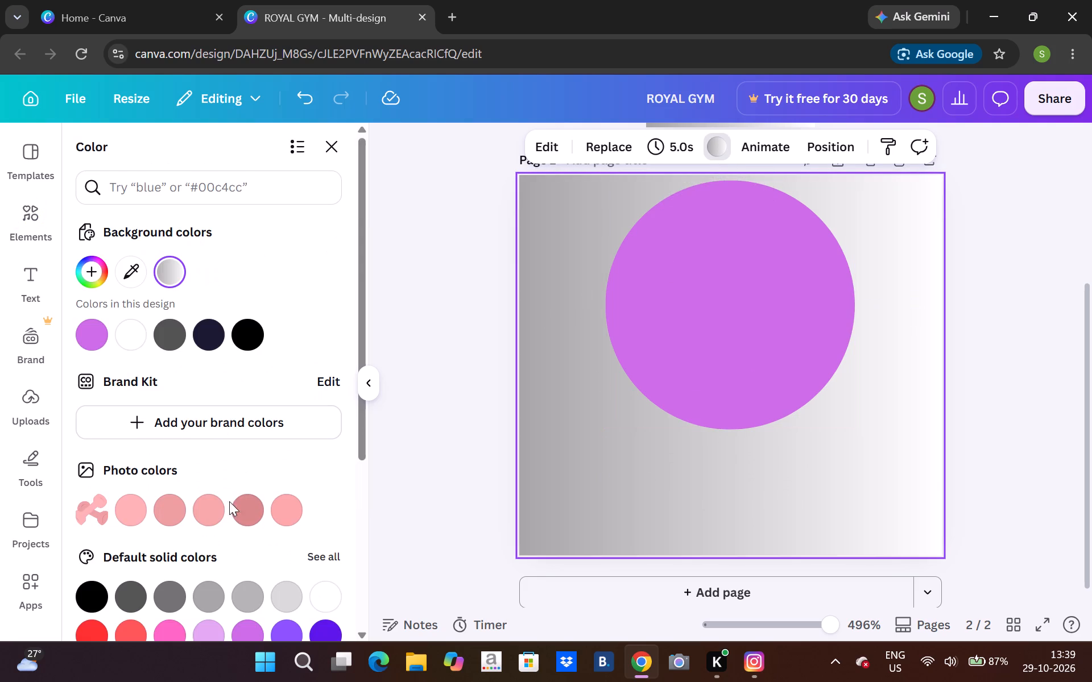
drag(253, 508, 299, 507)
click(299, 507)
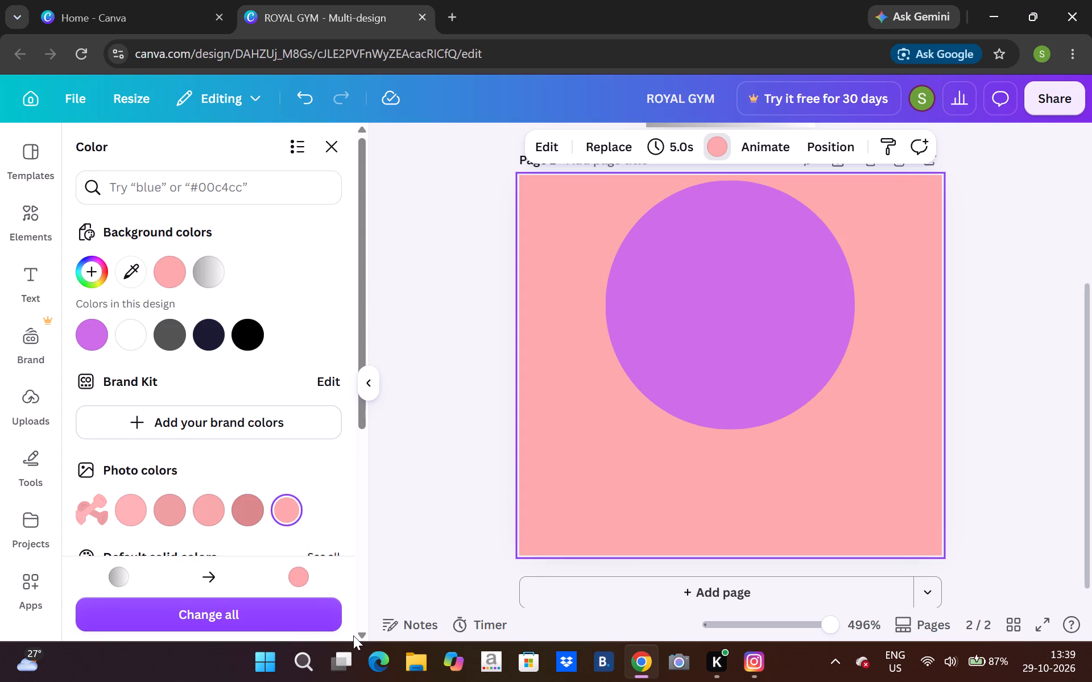
triple_click(358, 635)
triple_click(358, 635)
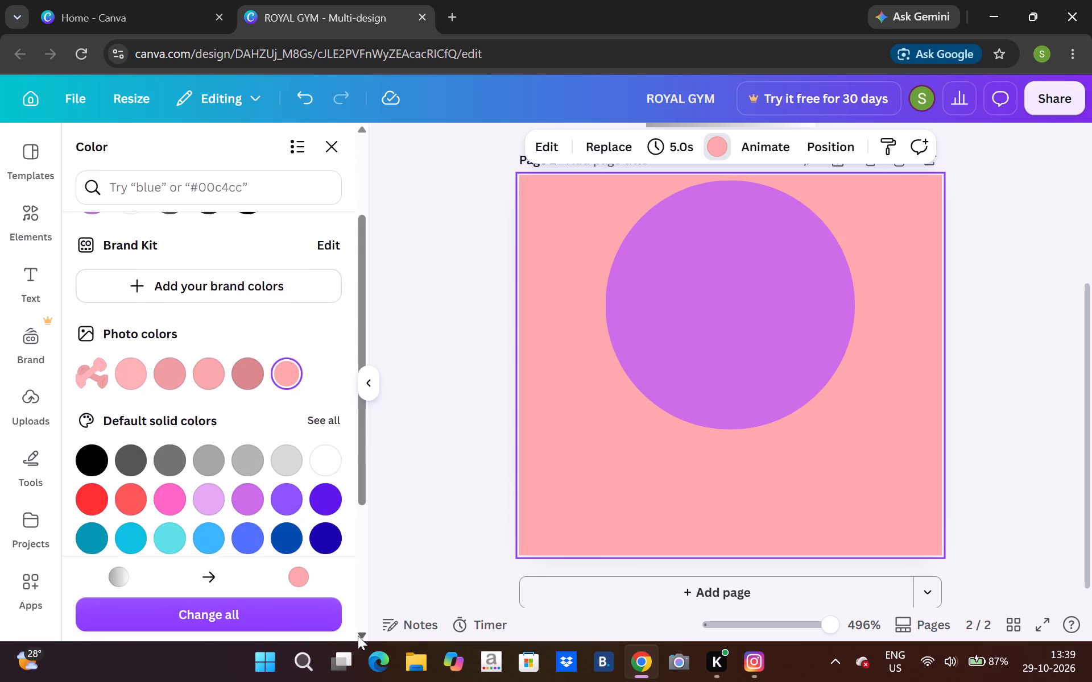
triple_click(358, 635)
double_click(358, 635)
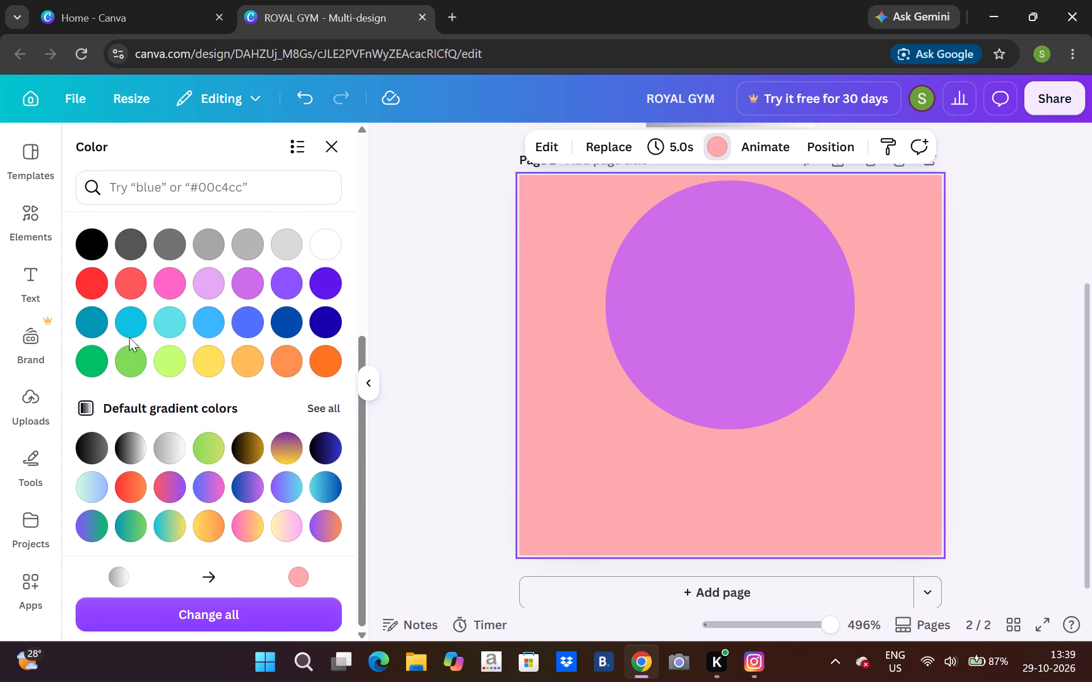
click(249, 281)
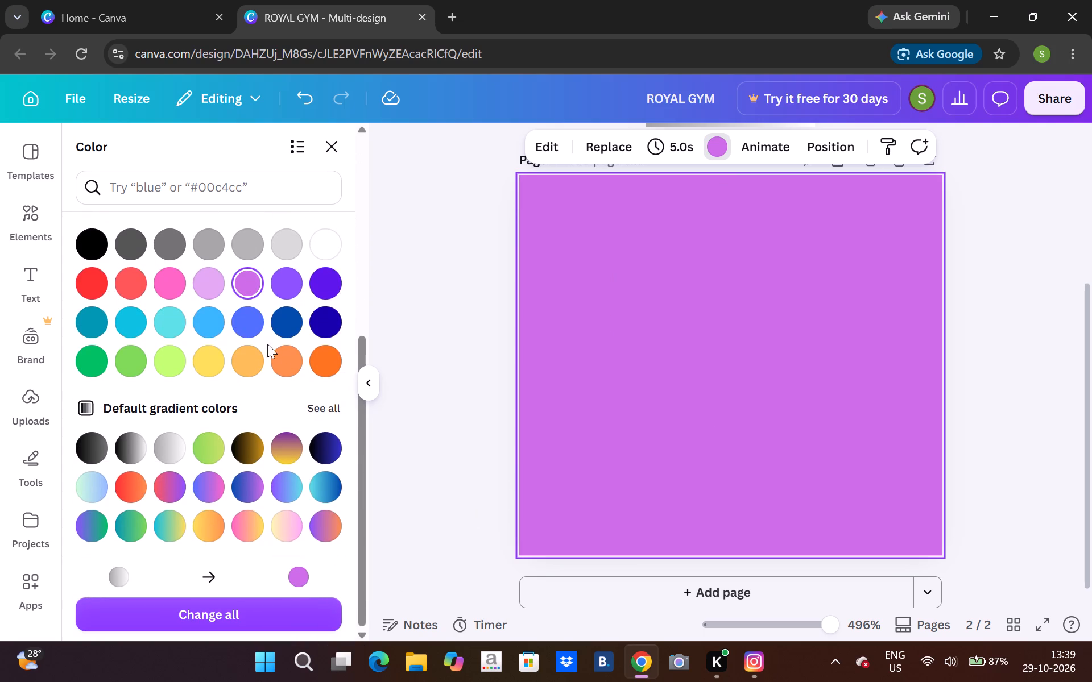
click(255, 447)
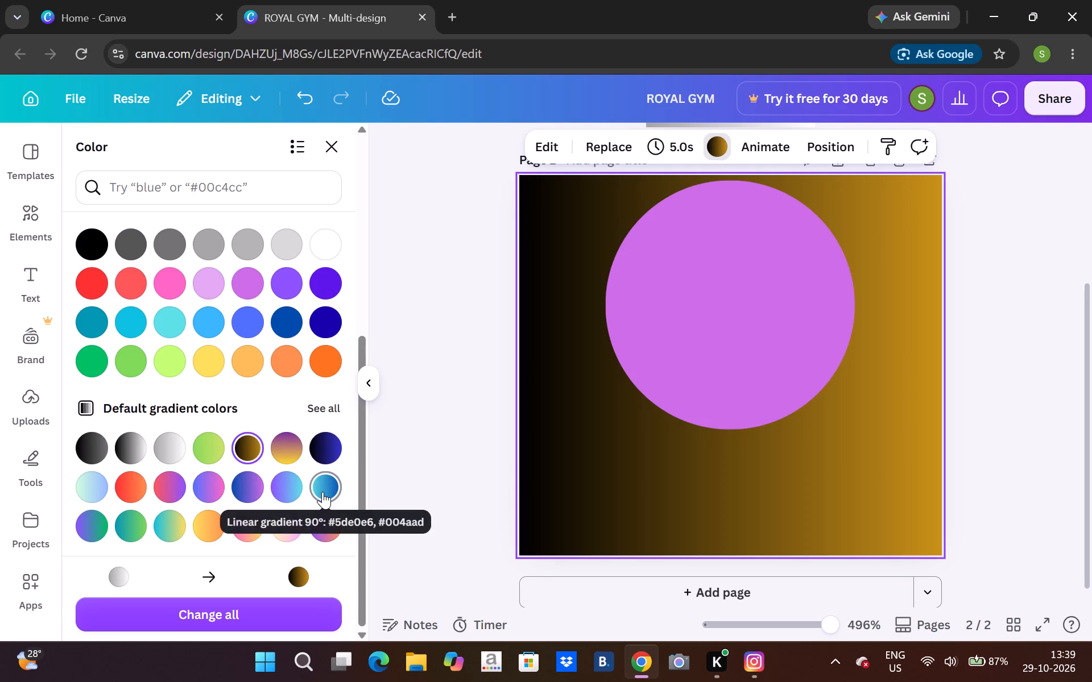
click(322, 492)
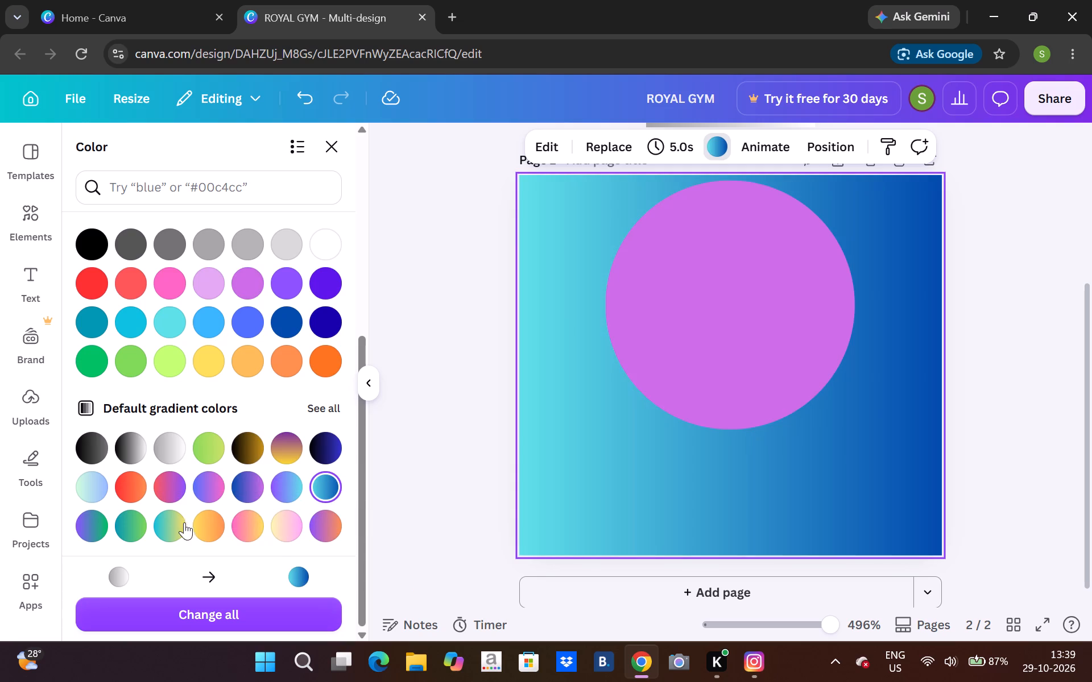
Replace page 2's gradient background with solid black, then settle on the custom muted green #6D8A65.
click(90, 246)
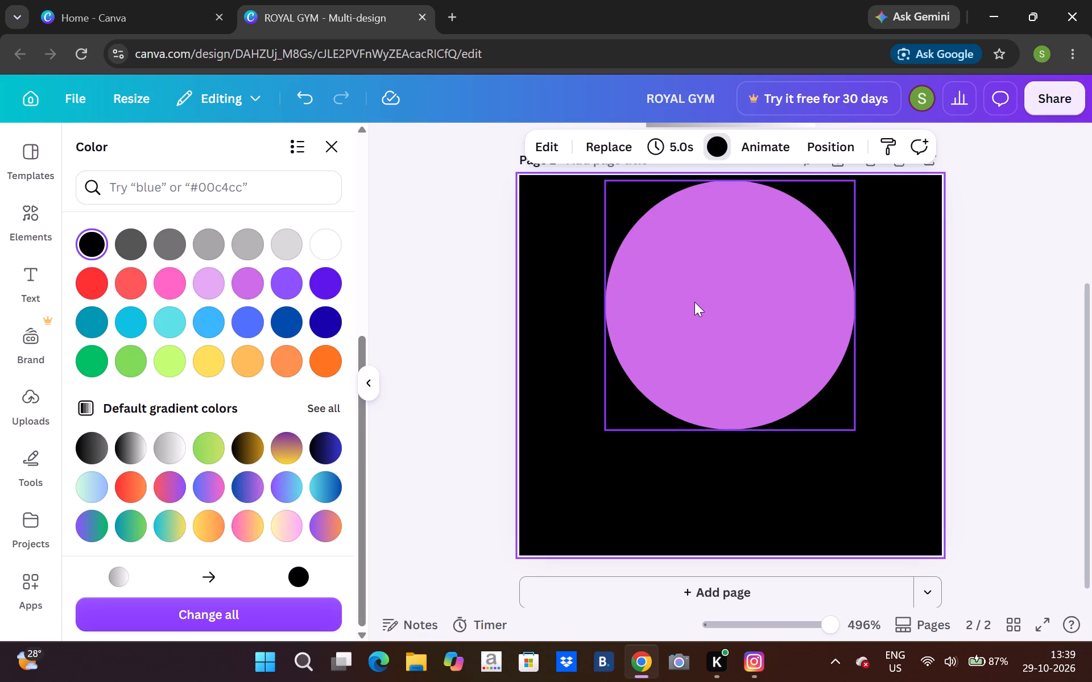
click(694, 302)
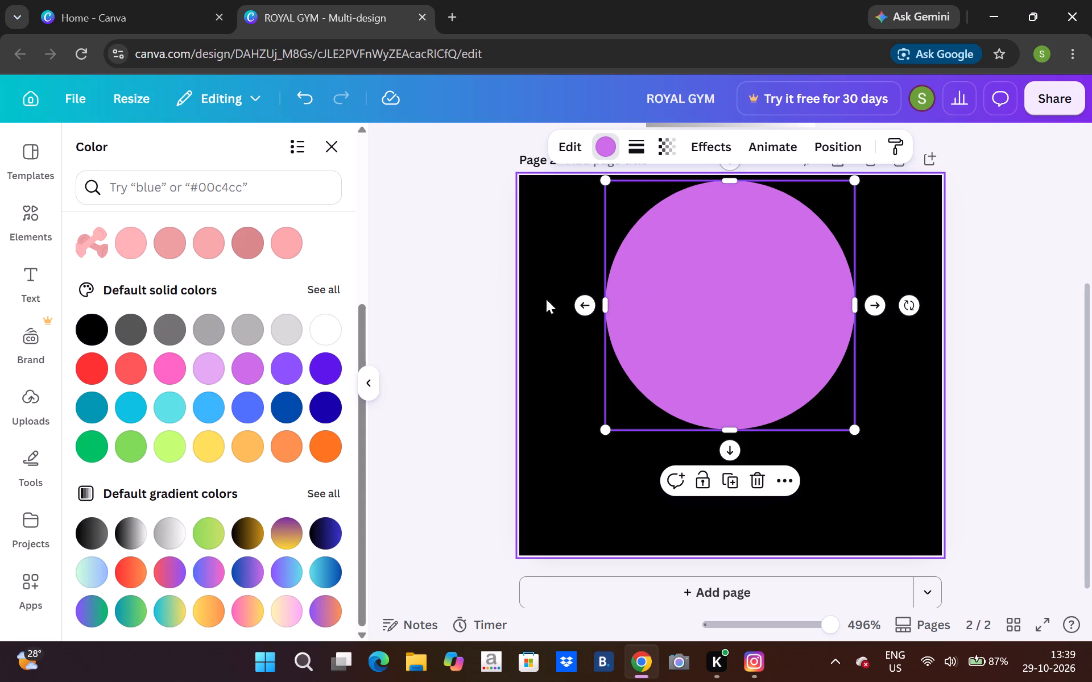
click(582, 360)
click(582, 360)
click(582, 360)
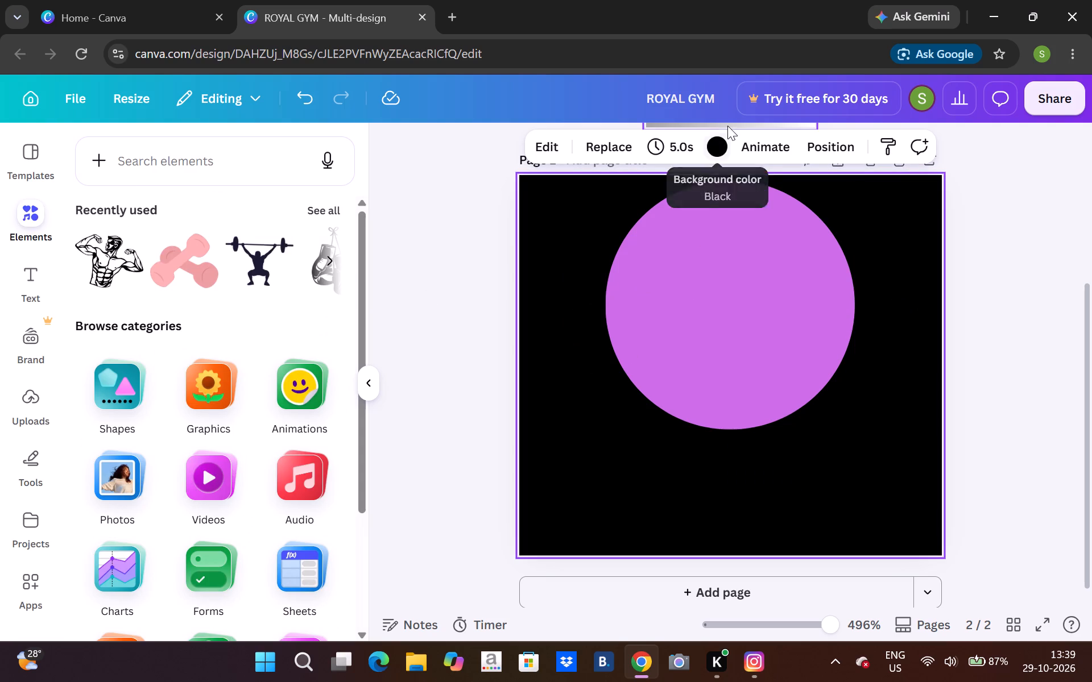
click(721, 148)
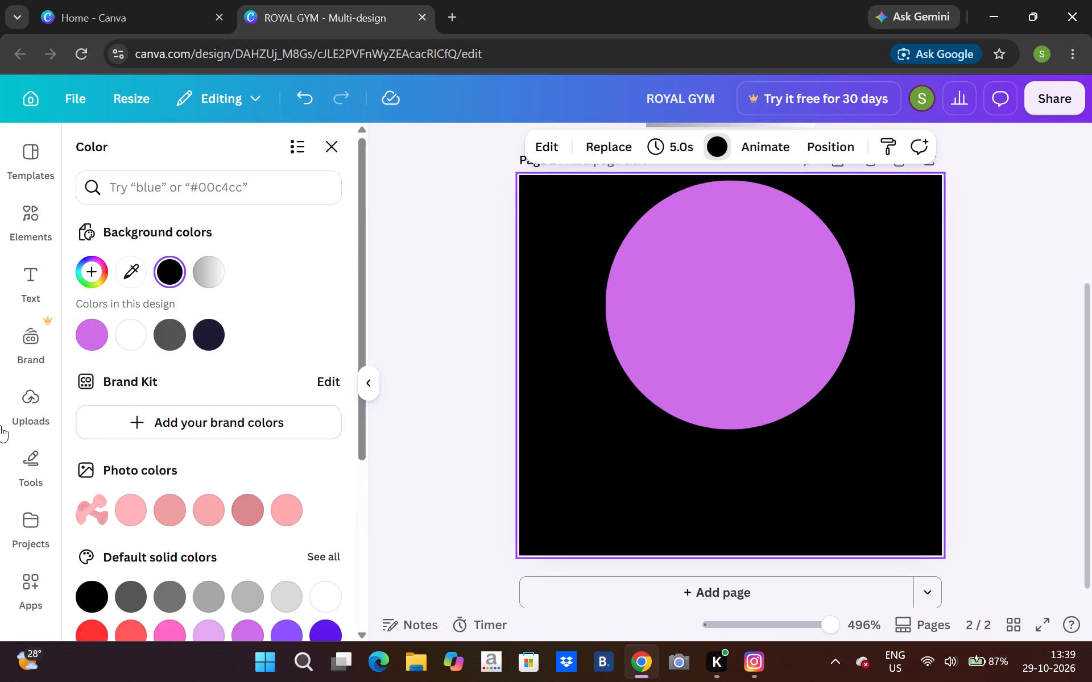
click(89, 276)
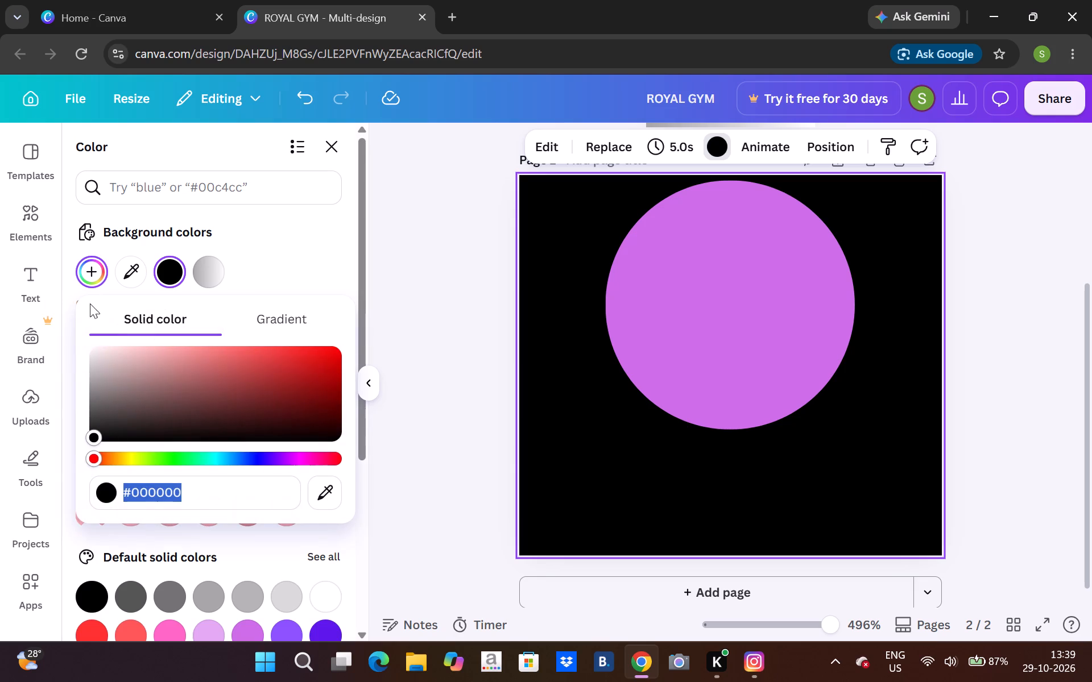
click(166, 455)
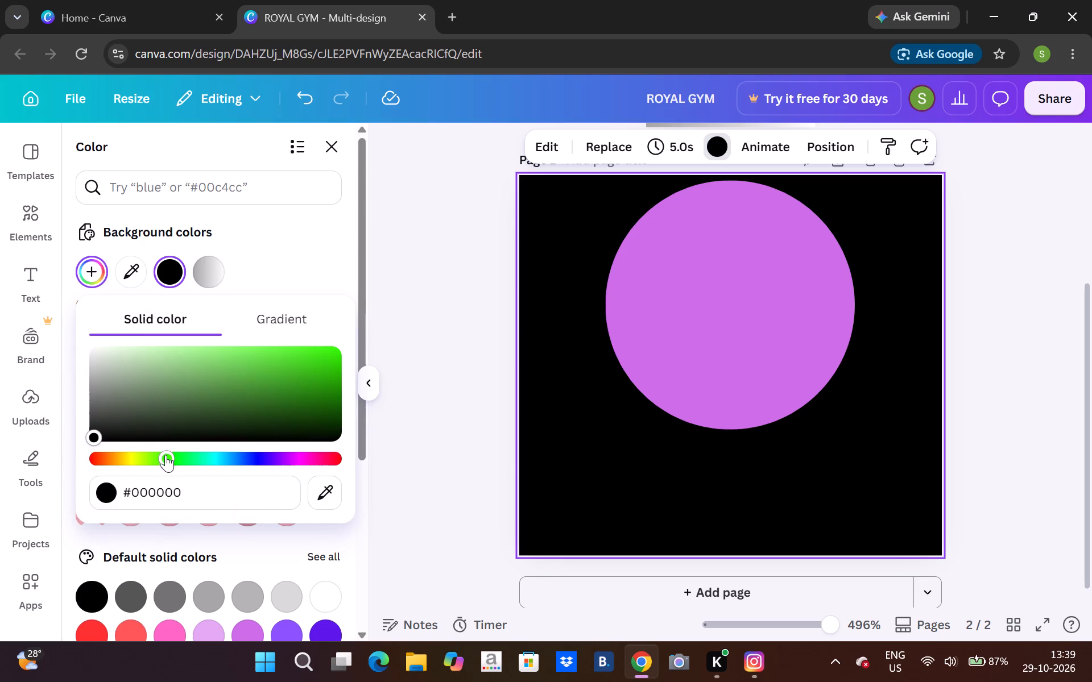
drag(118, 425, 135, 411)
drag(137, 411, 157, 390)
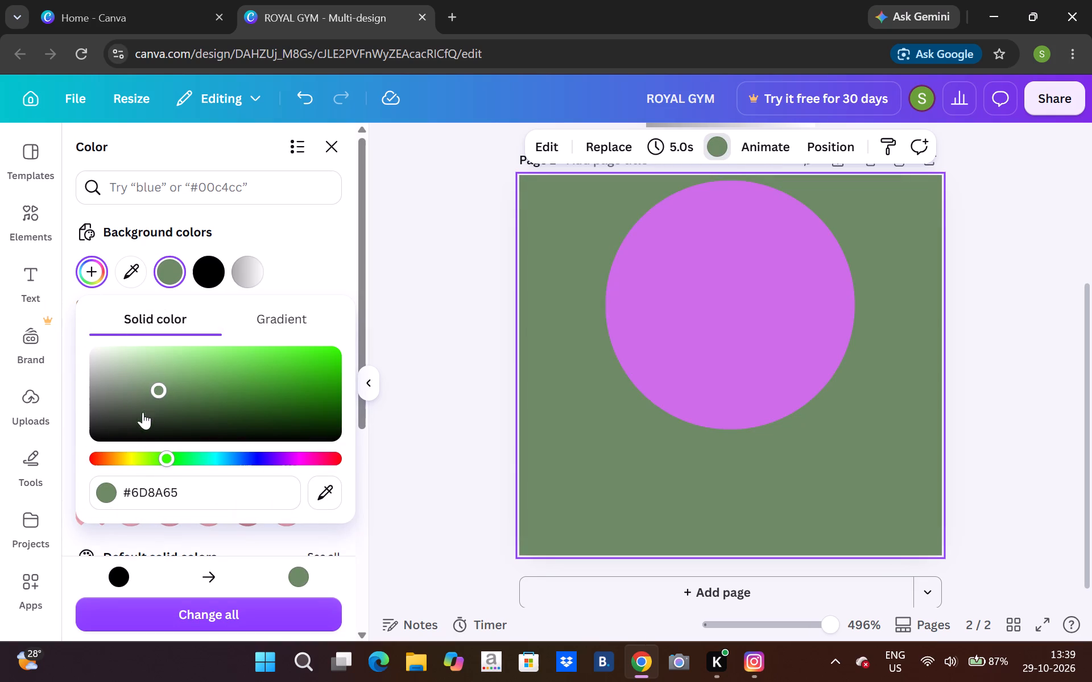
Recolour the large circle on page 2 with the custom solid golden orange #FAC45D.
click(647, 277)
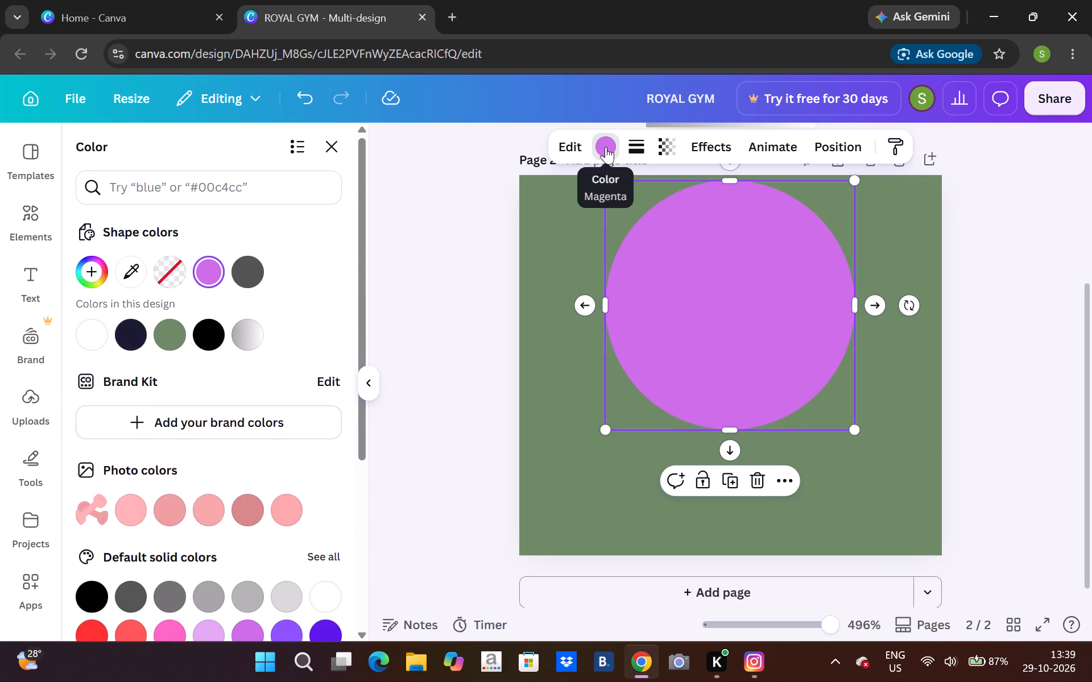
click(606, 147)
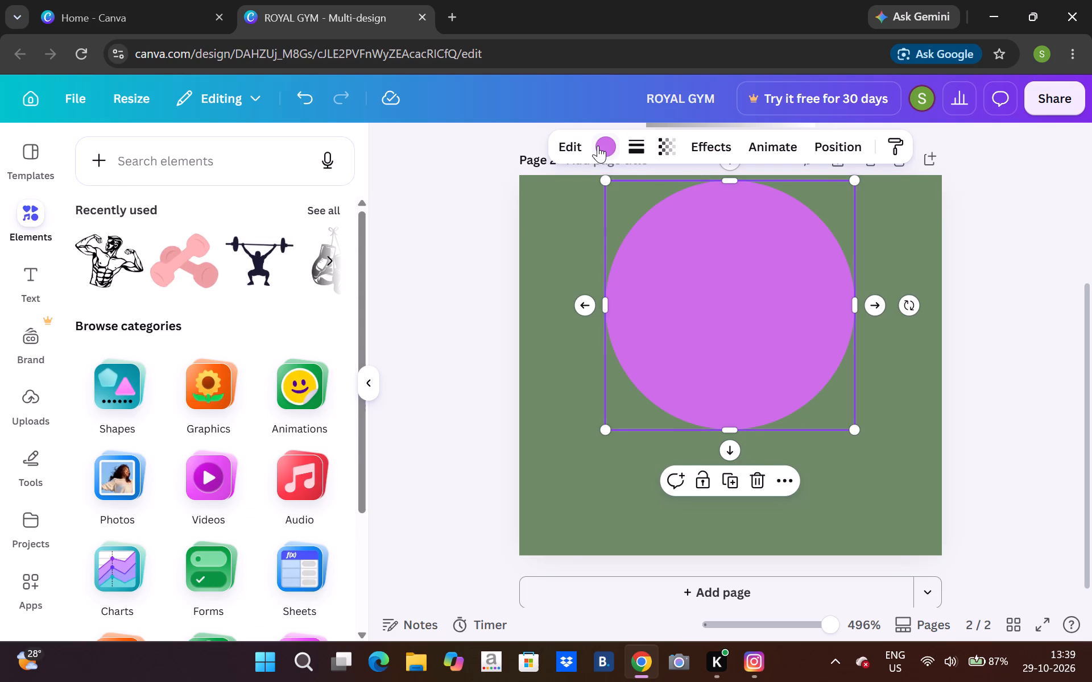
click(597, 147)
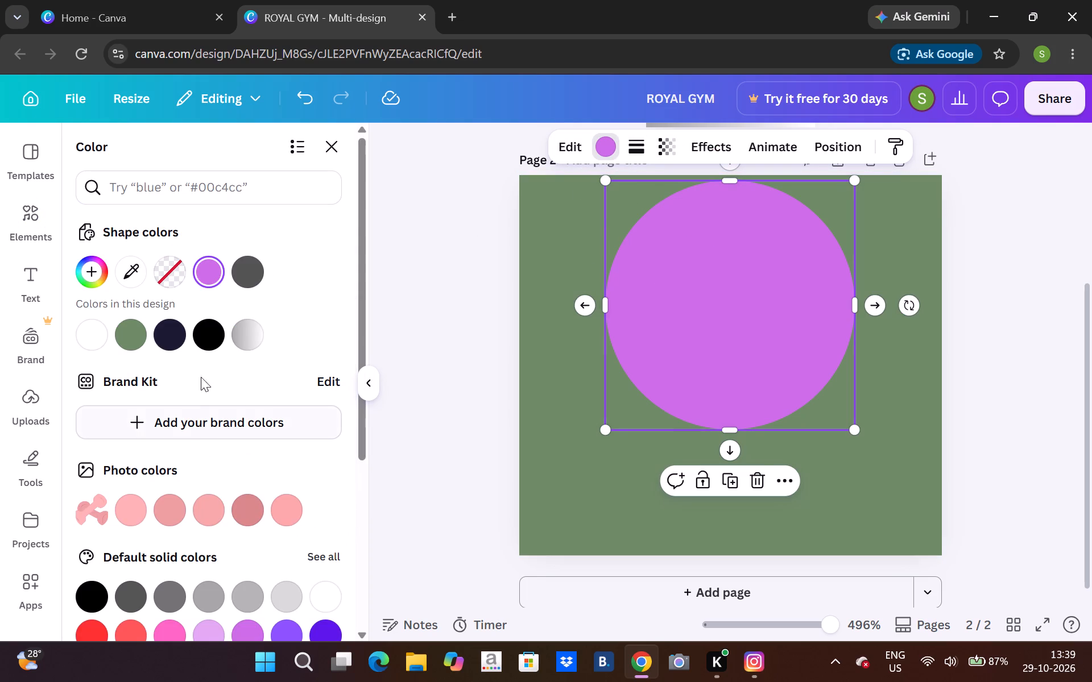
click(101, 263)
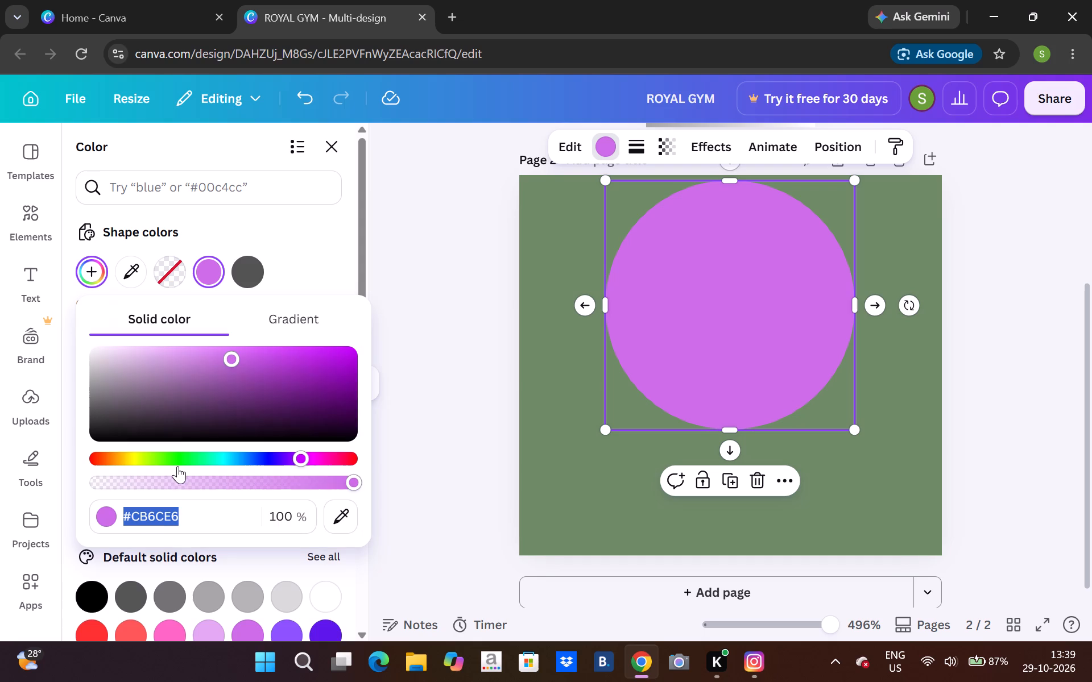
click(171, 459)
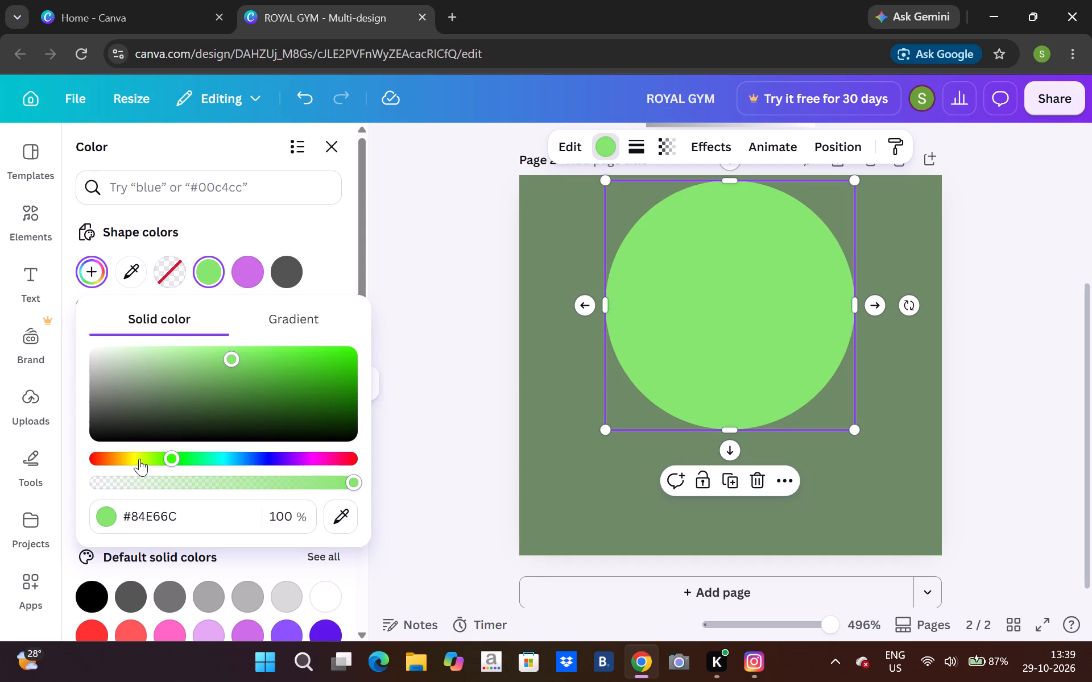
click(139, 459)
click(121, 455)
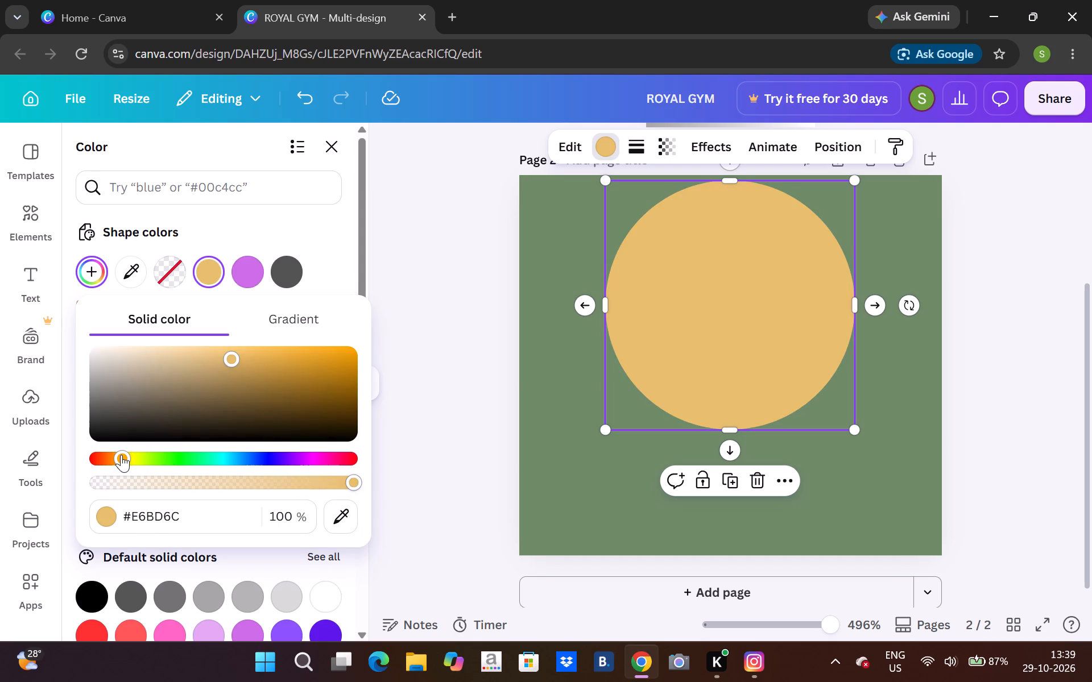
drag(239, 346, 258, 348)
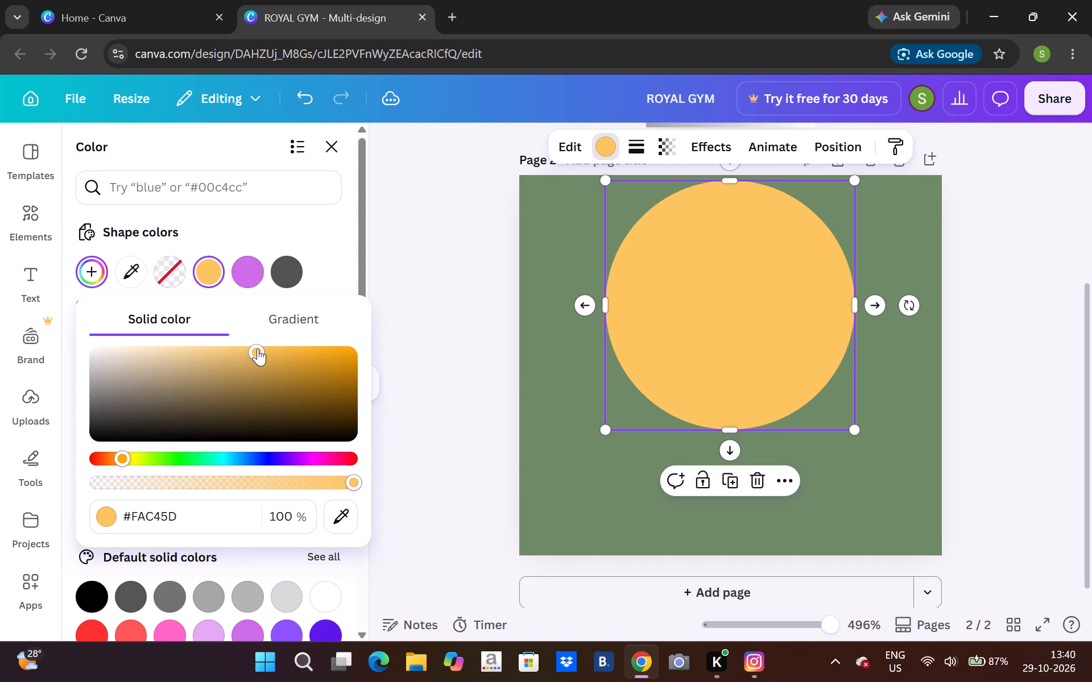
click(545, 249)
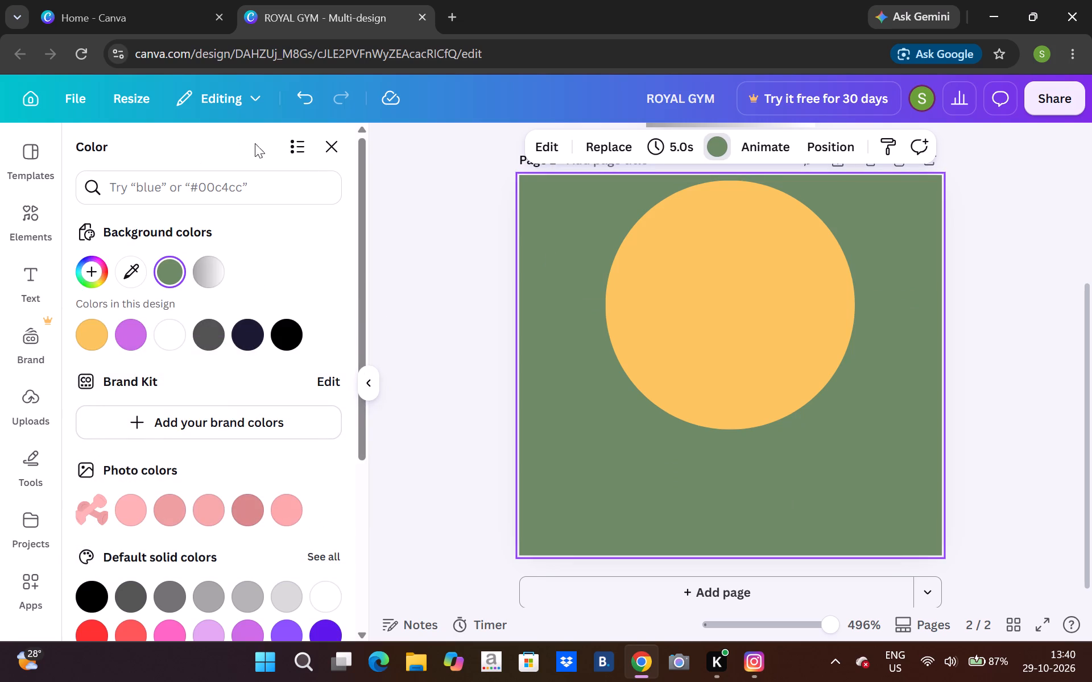
Add the recently used flexing bodybuilder graphic to page 2, place it over the circle's upper part and enlarge it to nearly the circle's width.
click(55, 218)
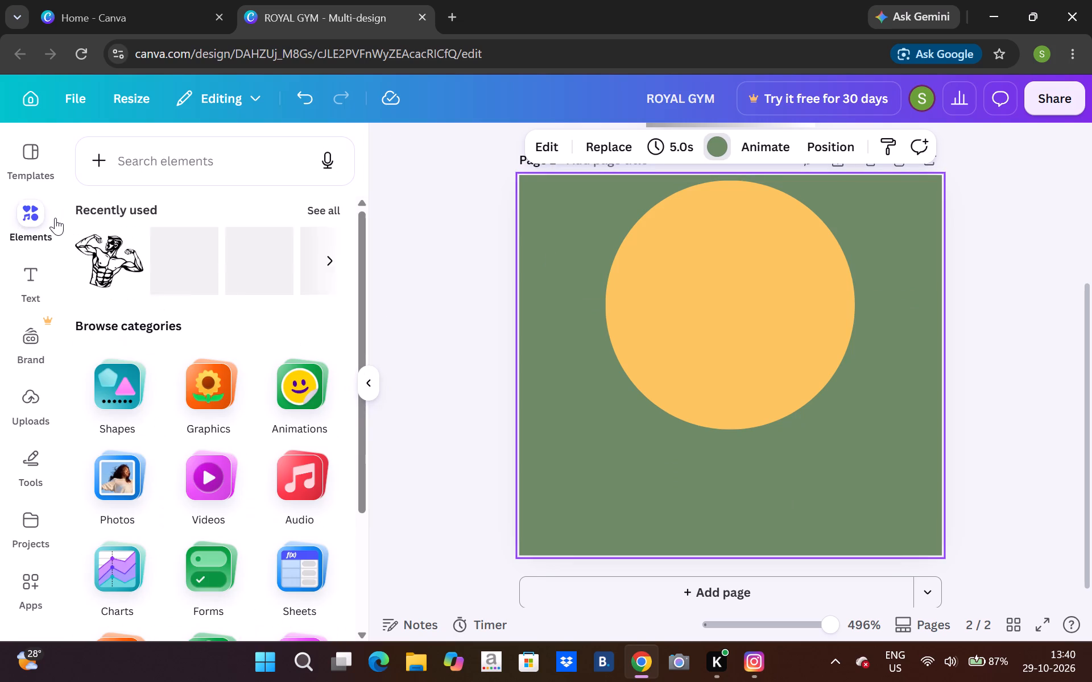
click(106, 244)
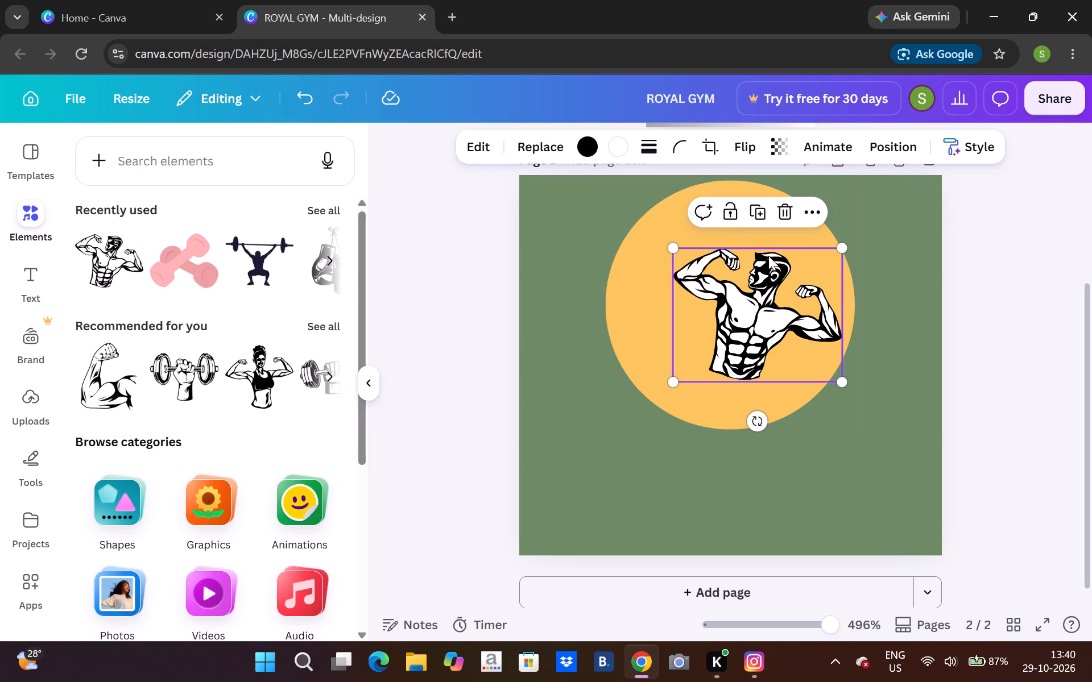
drag(768, 266, 744, 224)
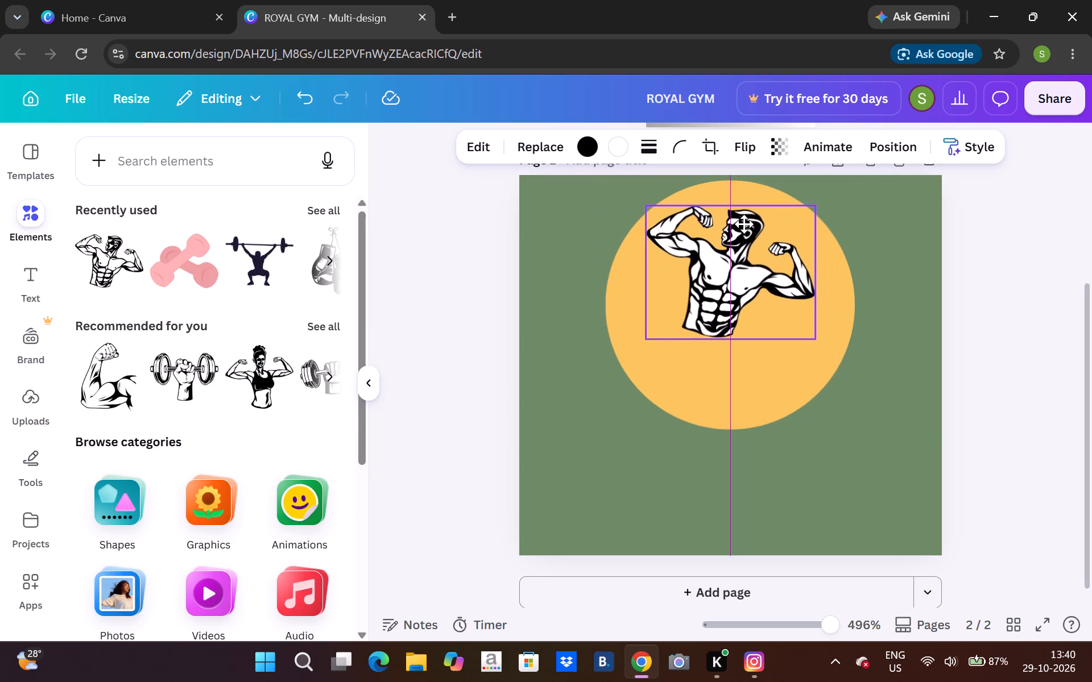
drag(744, 224, 747, 218)
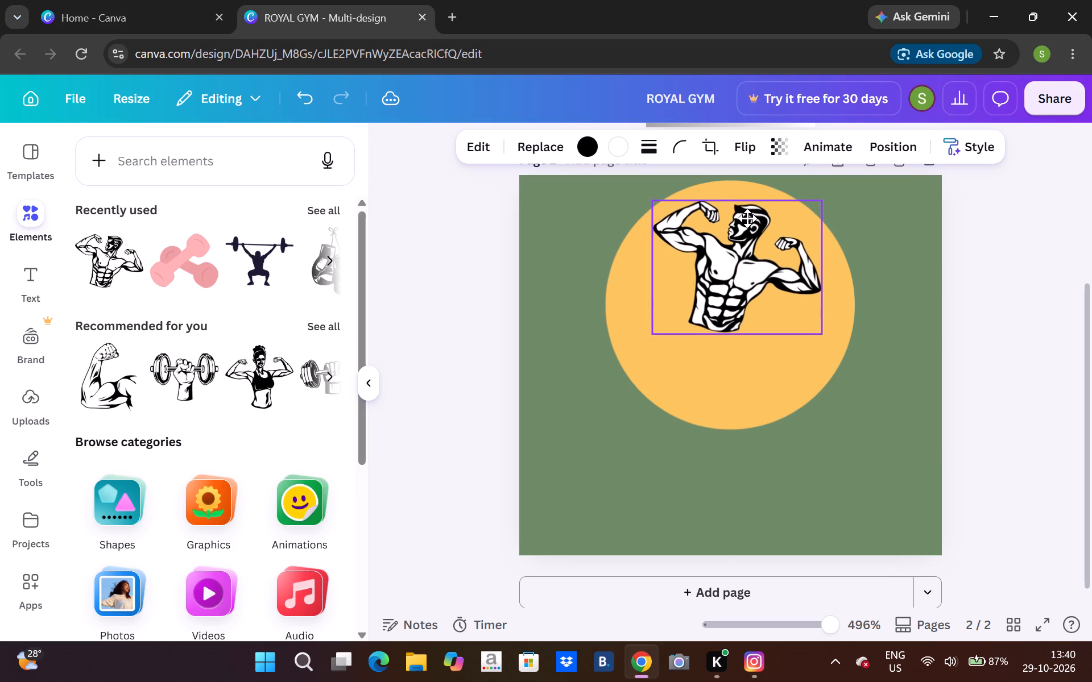
drag(747, 218, 745, 216)
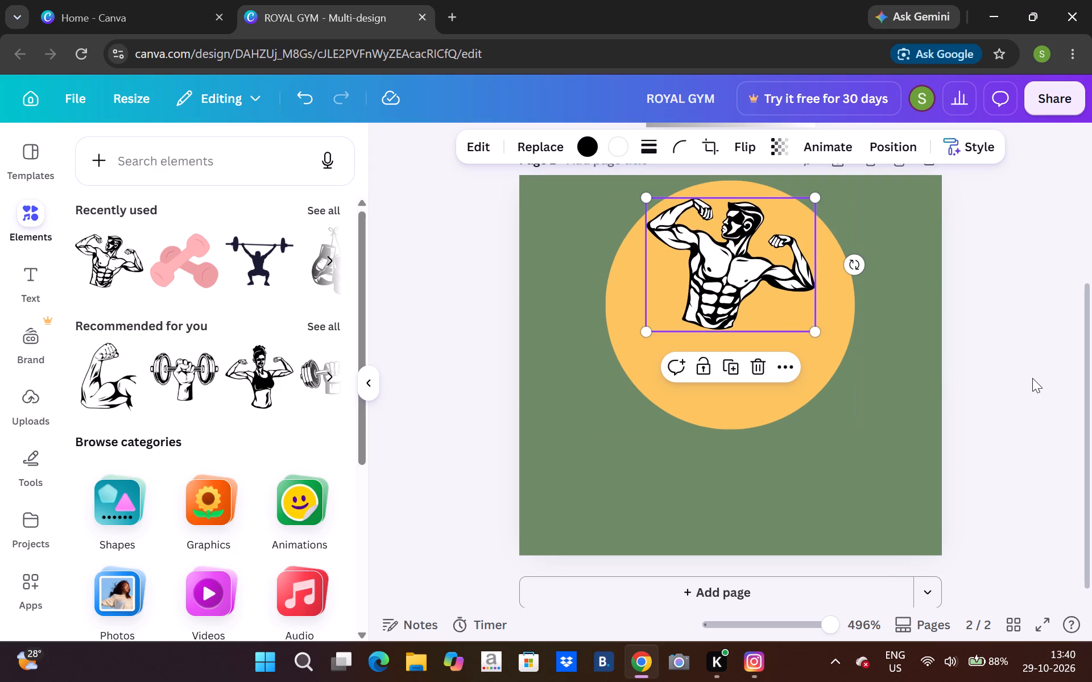
drag(820, 329, 830, 357)
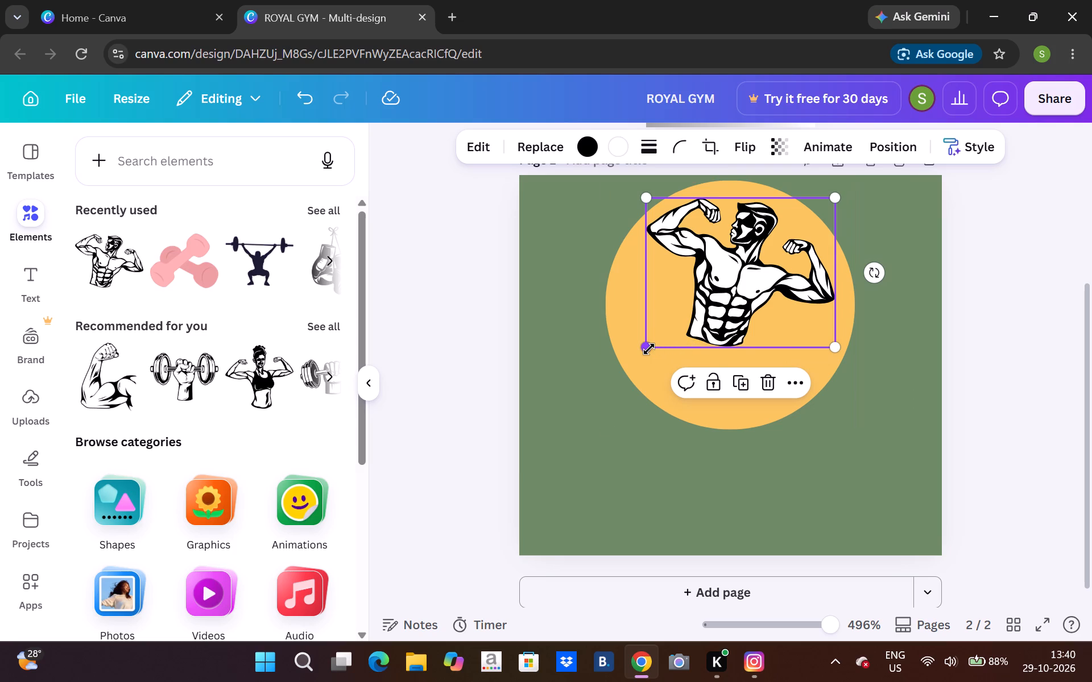
drag(649, 349, 643, 356)
click(1063, 373)
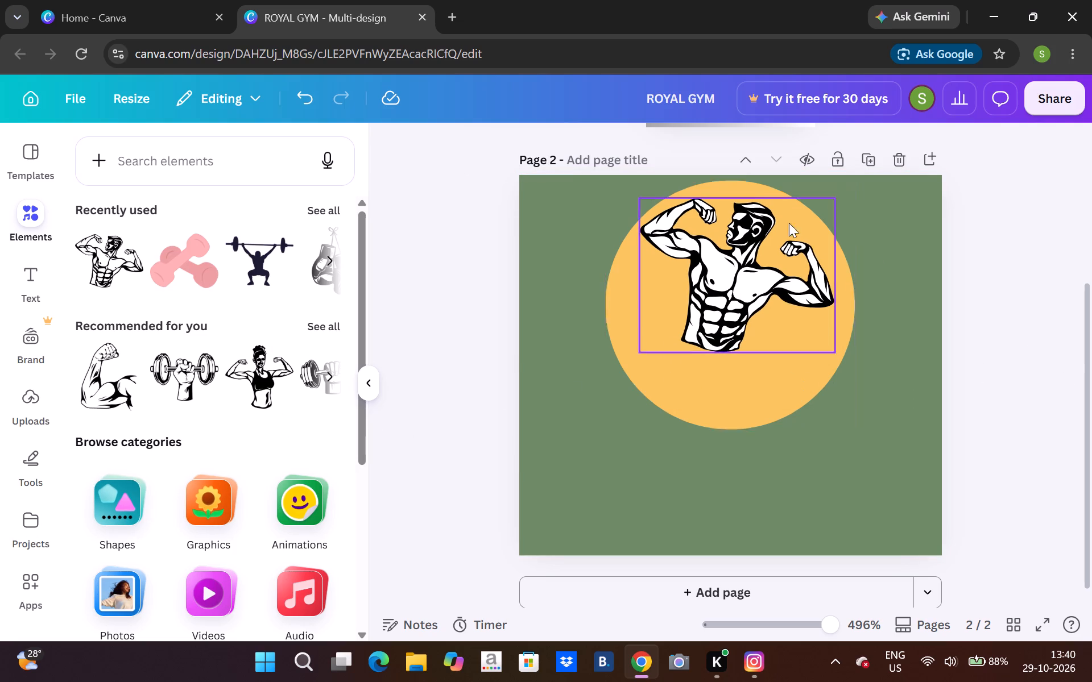
Find the yellow COMING SOON design among the font combinations and add it to page 2.
click(35, 275)
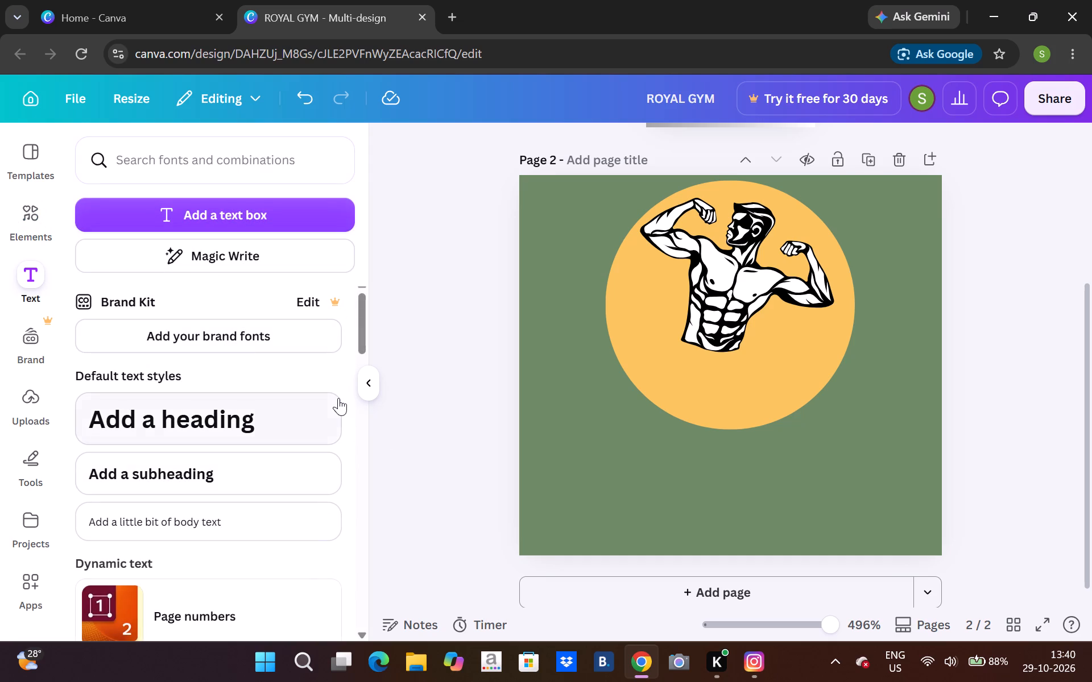
click(358, 433)
click(358, 433)
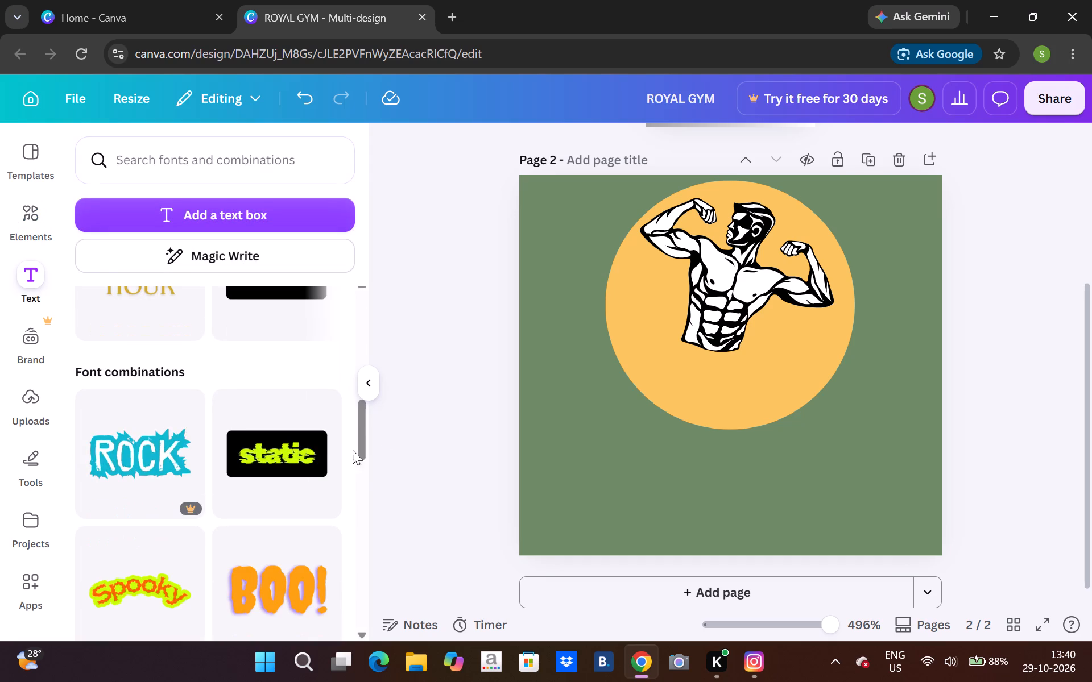
click(354, 469)
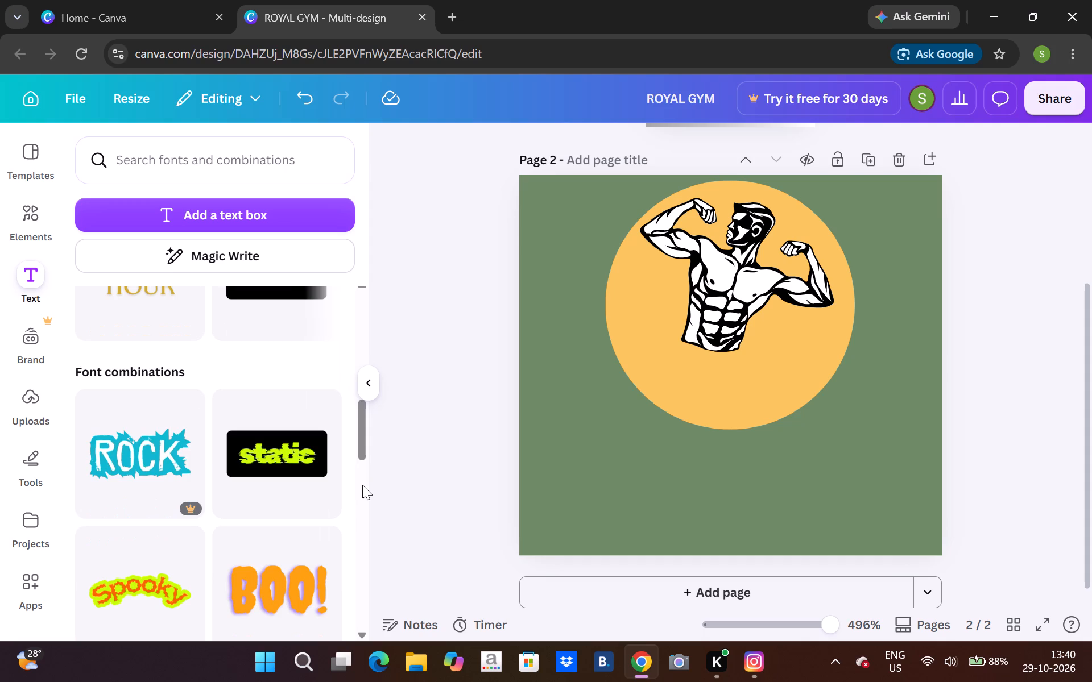
click(362, 485)
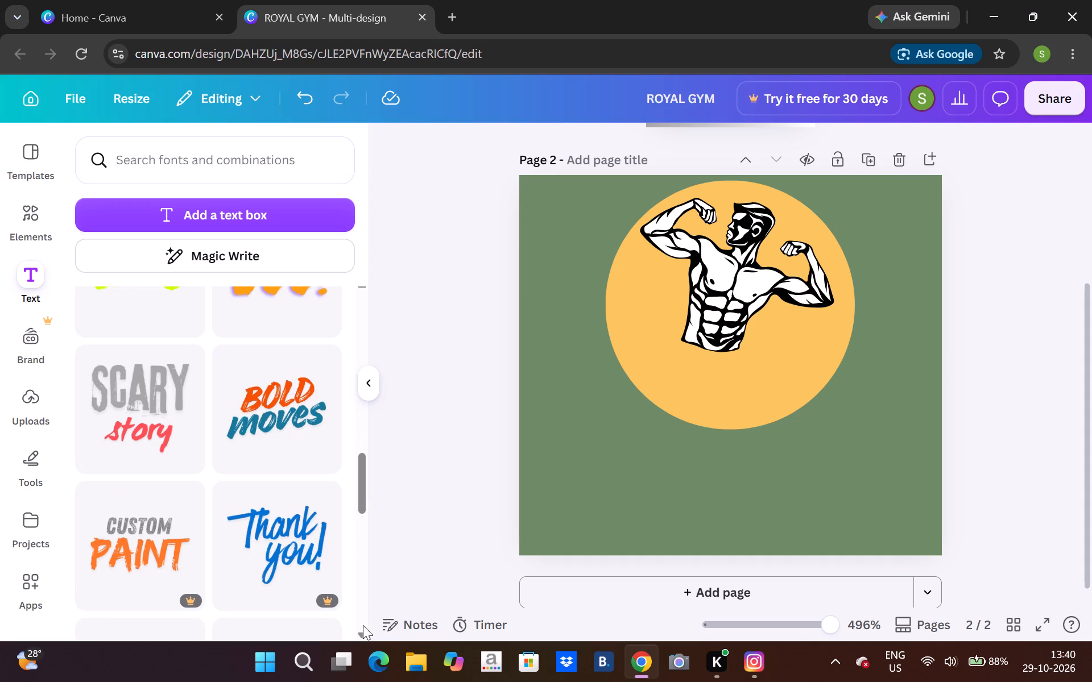
triple_click(363, 625)
click(363, 625)
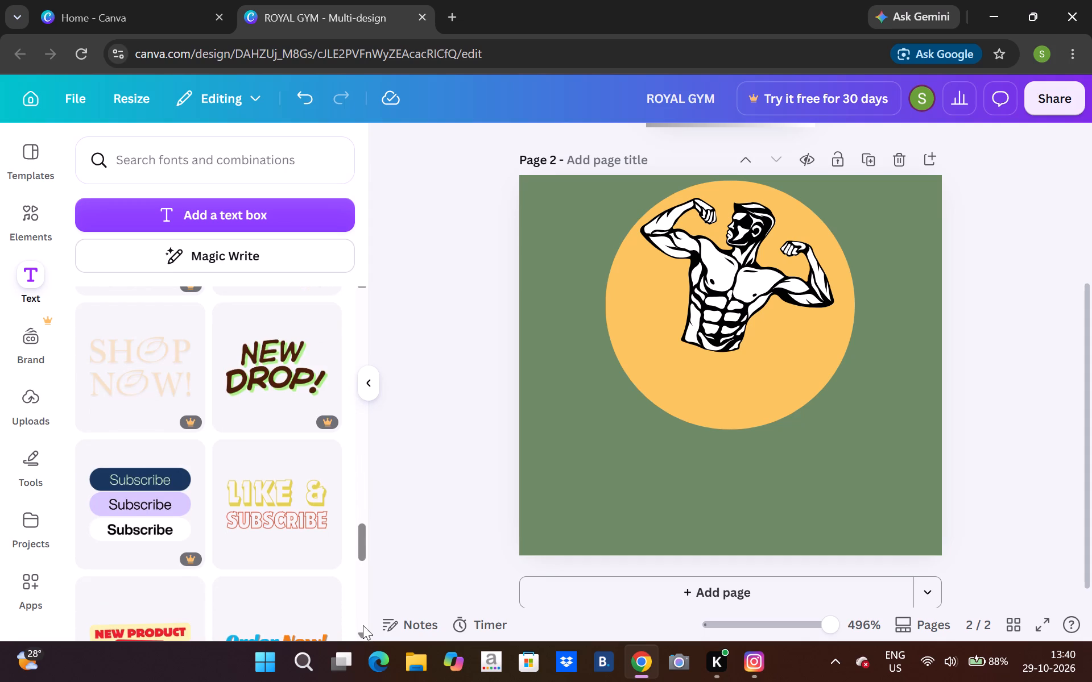
click(363, 625)
click(363, 625)
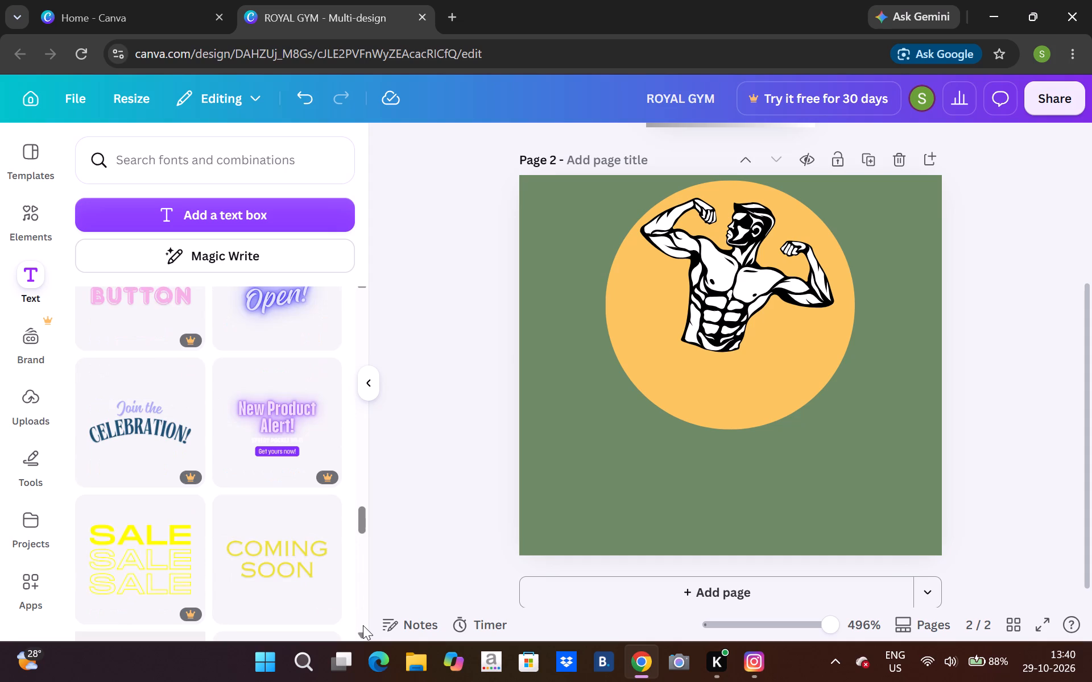
click(363, 625)
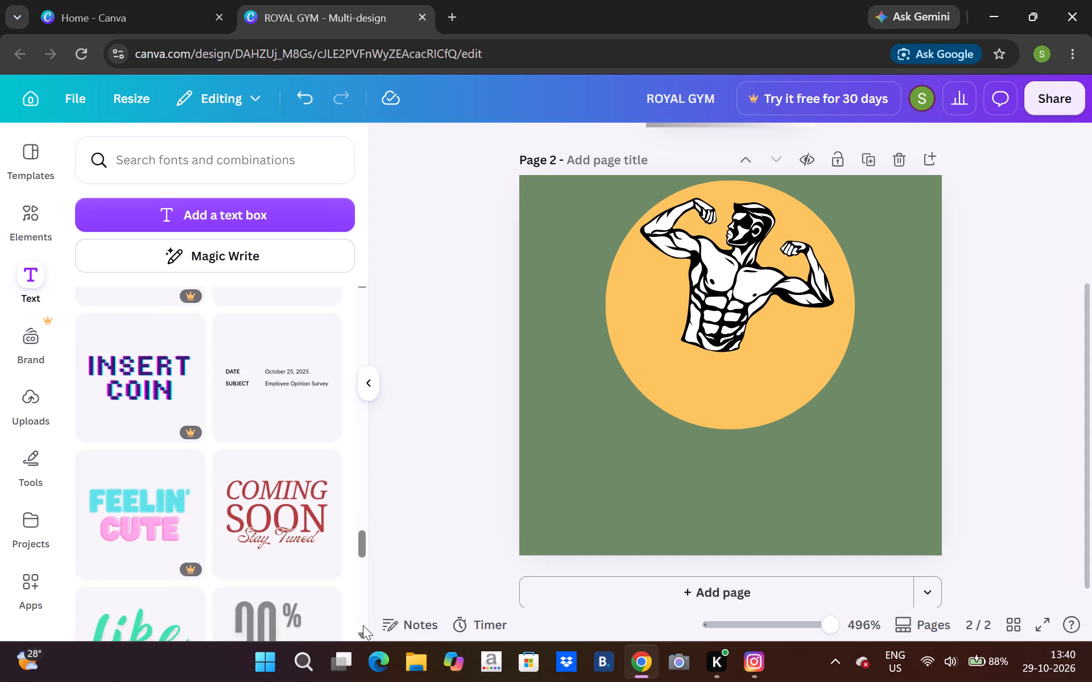
click(360, 285)
drag(360, 285, 363, 519)
click(363, 519)
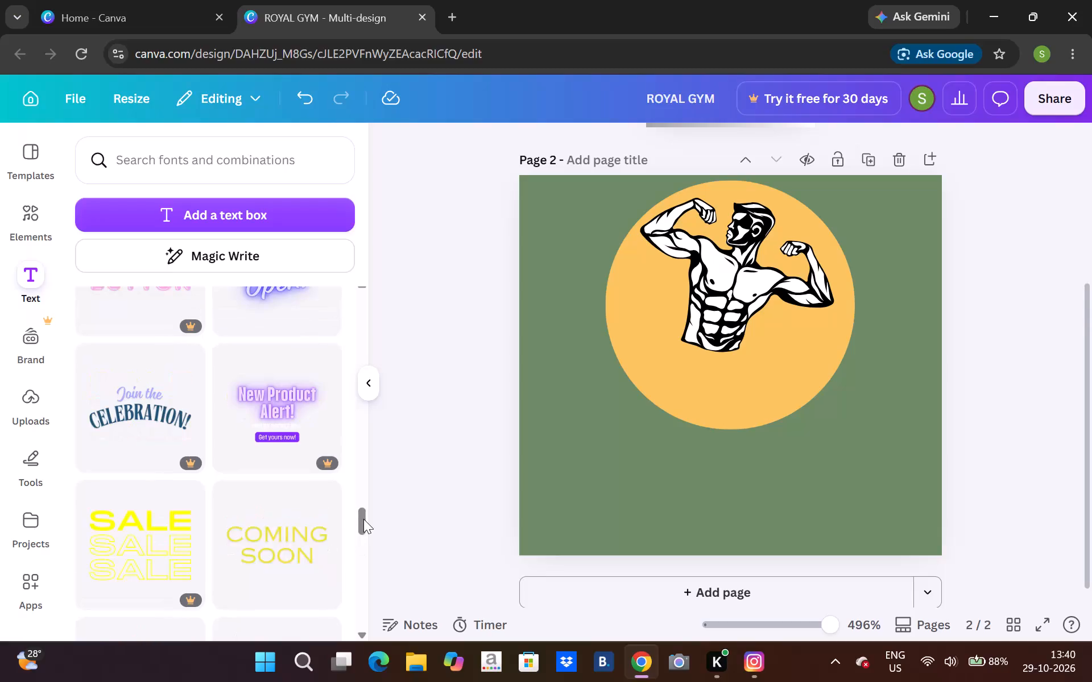
click(289, 555)
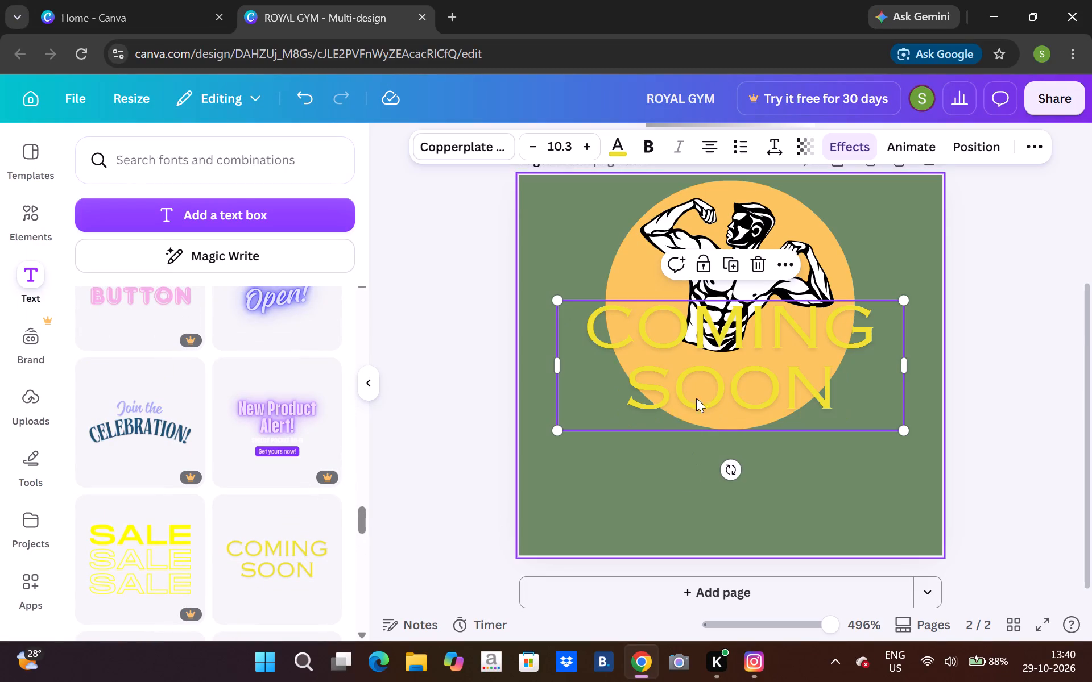
Find the arched black TATTOO studio design among the font combinations and add it to page 2.
triple_click(358, 634)
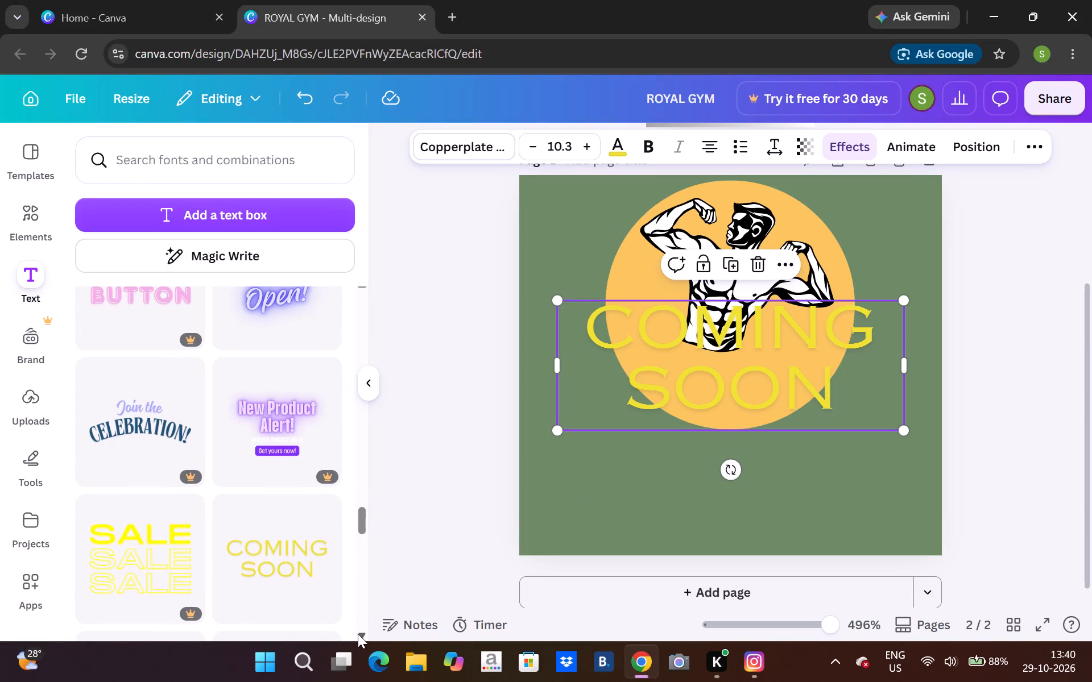
triple_click(358, 634)
triple_click(358, 634)
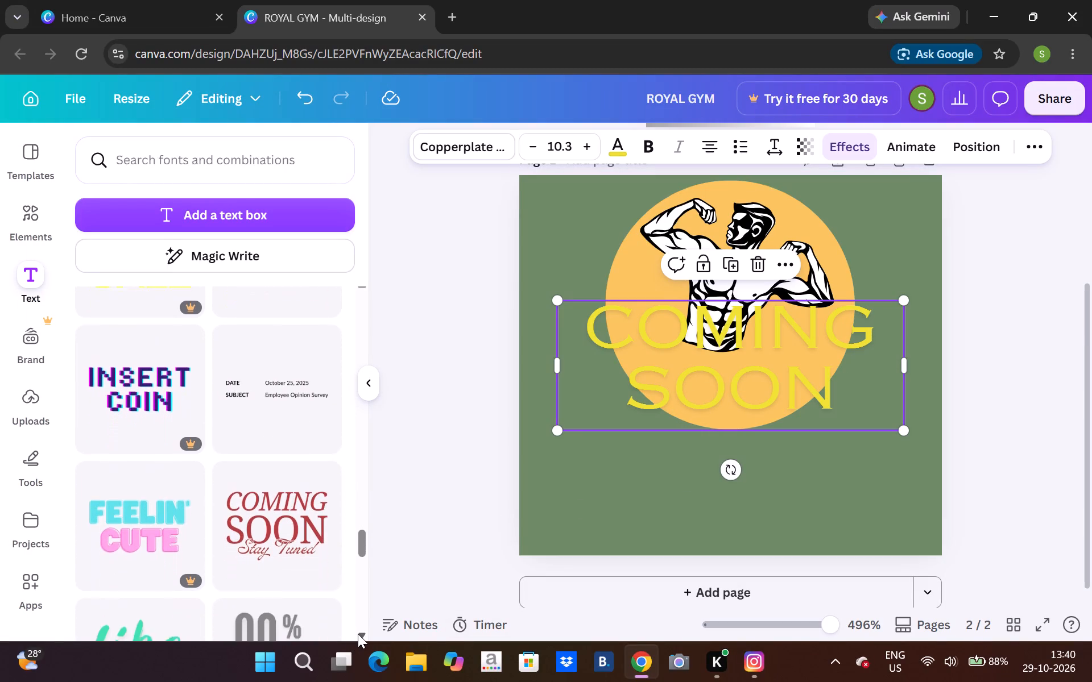
triple_click(358, 634)
triple_click(358, 634)
triple_click(358, 634)
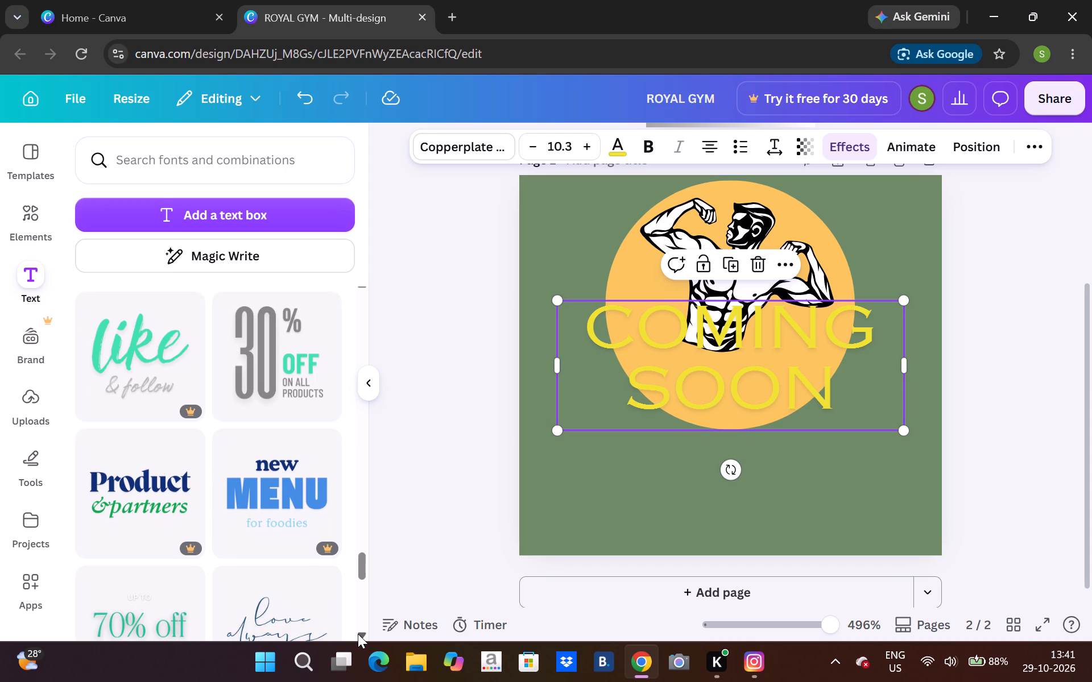
triple_click(358, 634)
click(358, 634)
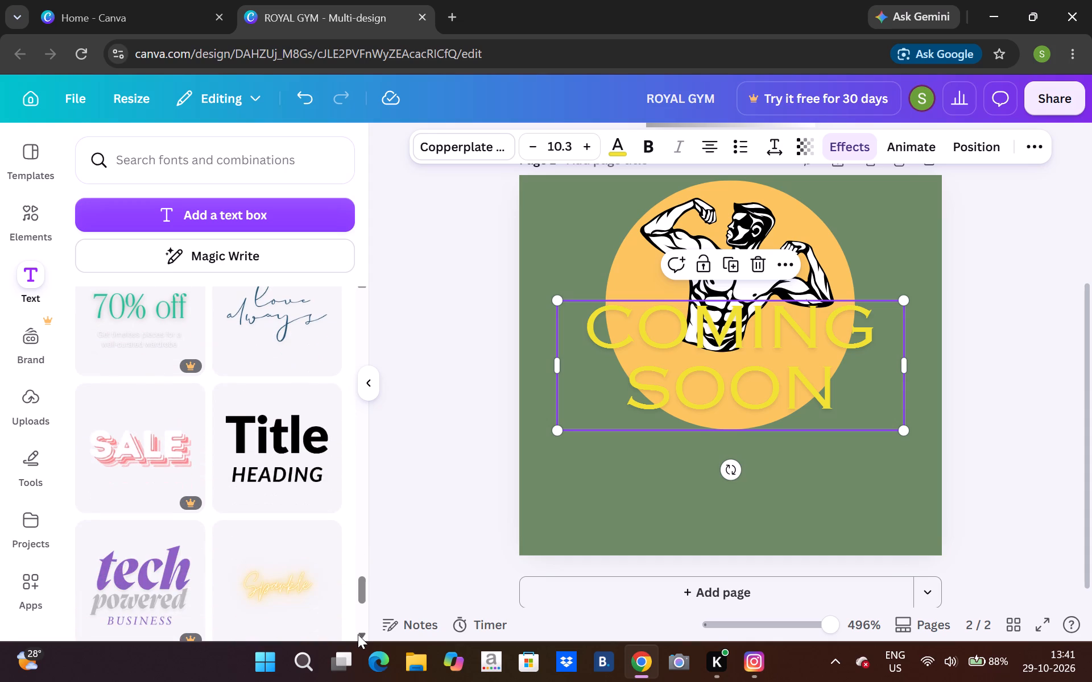
triple_click(358, 634)
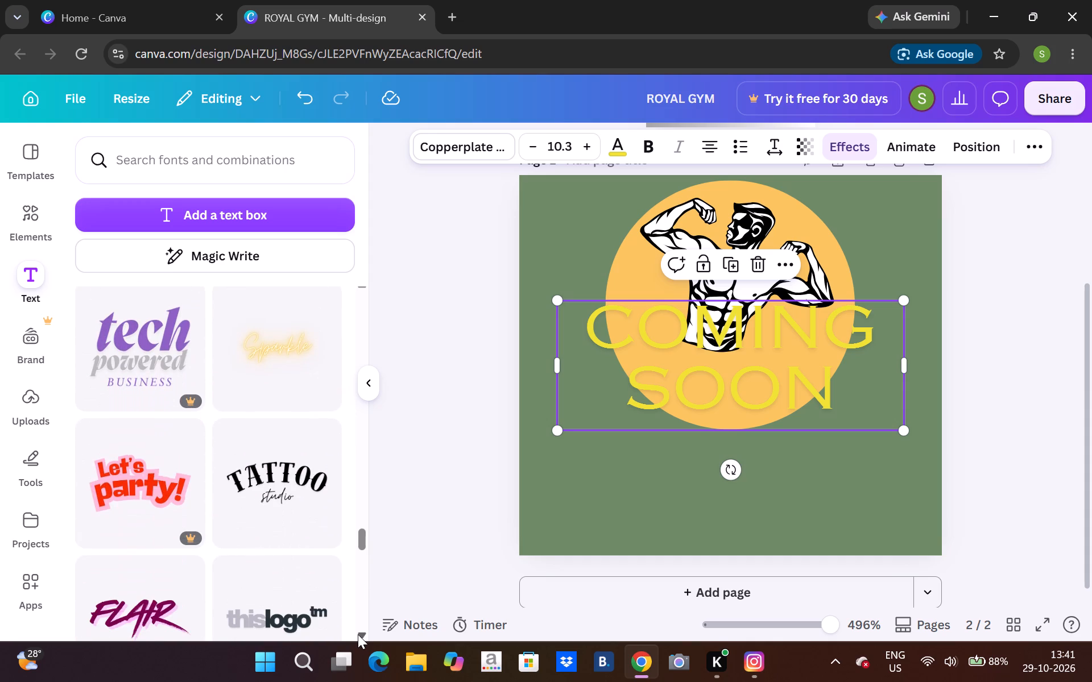
click(268, 493)
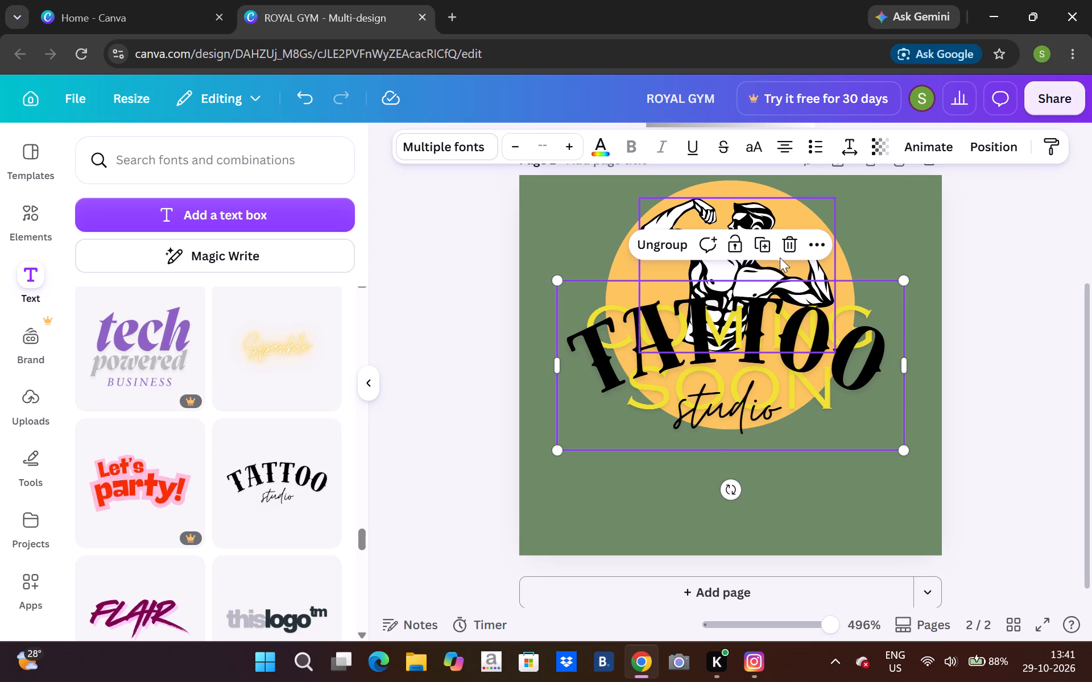
Separate the overlapping texts on page 2: raise TATTOO studio to the page's top edge and shrink COMING SOON near the circle's bottom.
drag(661, 402, 642, 280)
drag(659, 411, 605, 527)
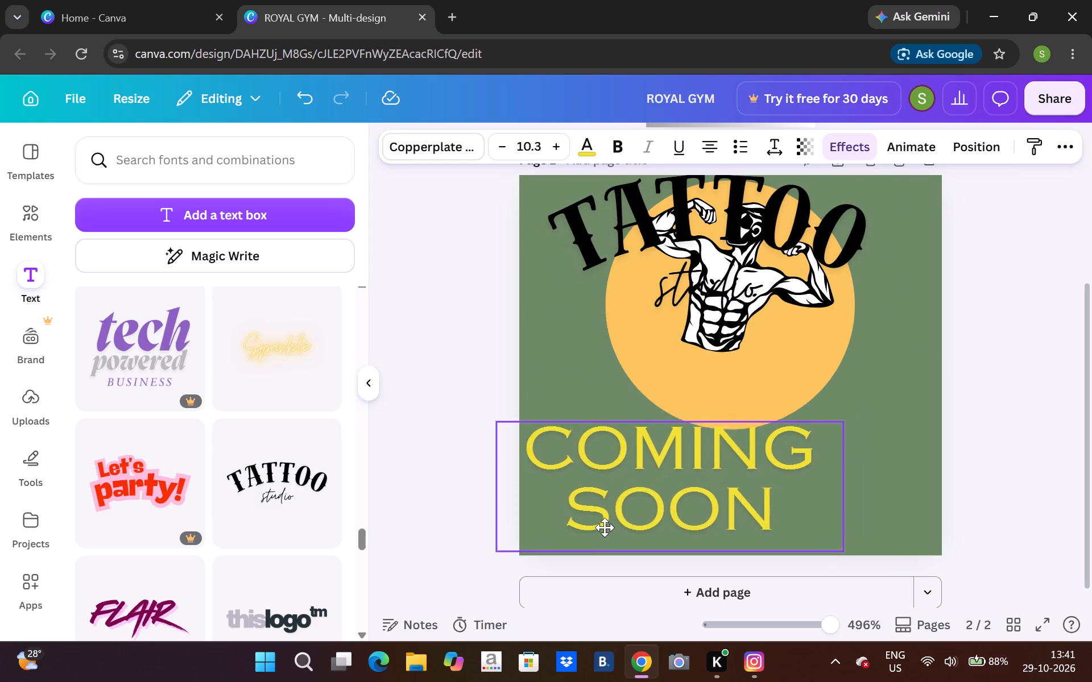
drag(605, 527, 605, 522)
drag(856, 540, 786, 494)
drag(786, 494, 777, 485)
drag(737, 305, 735, 336)
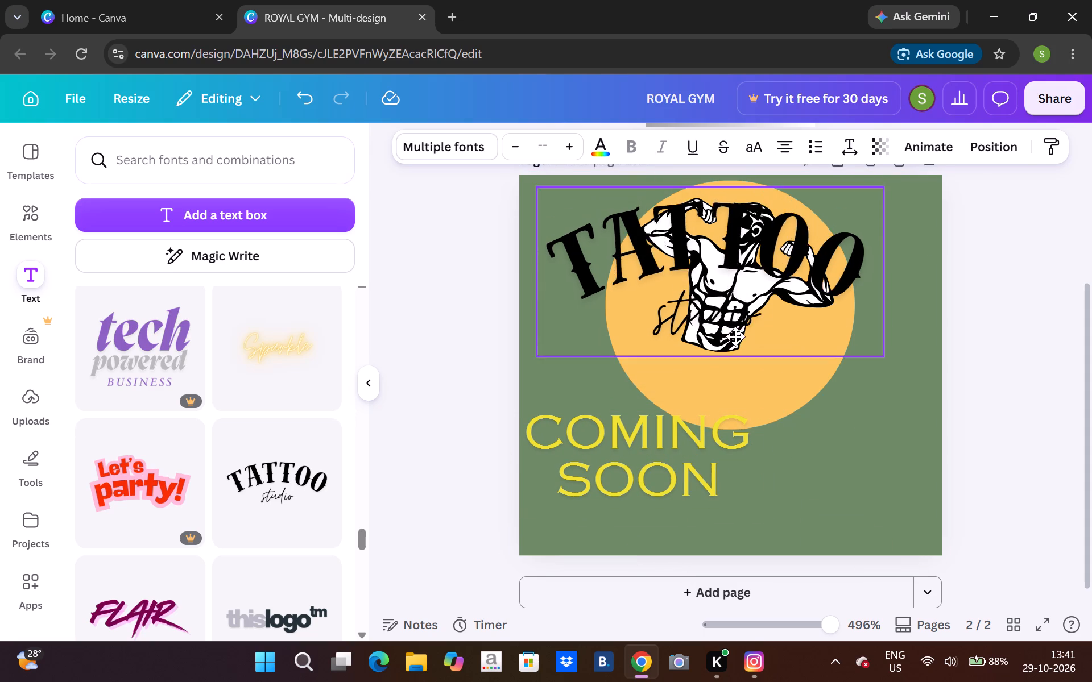
drag(735, 336, 741, 275)
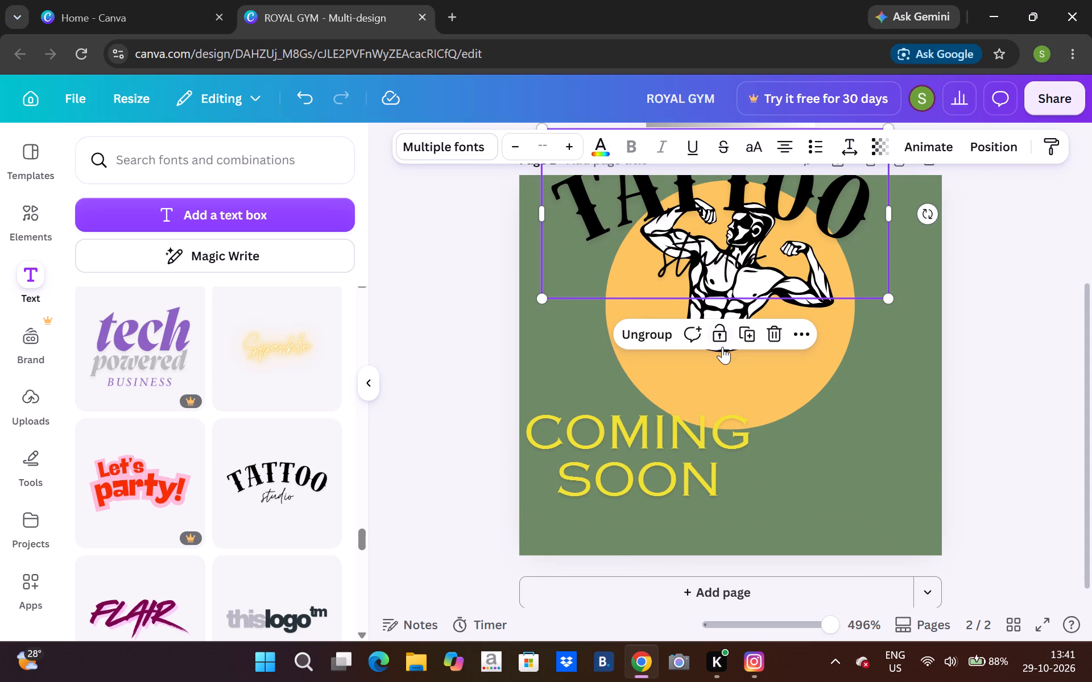
Lock the golden orange circle on page 2 and dismiss the Windows Security notification.
click(832, 373)
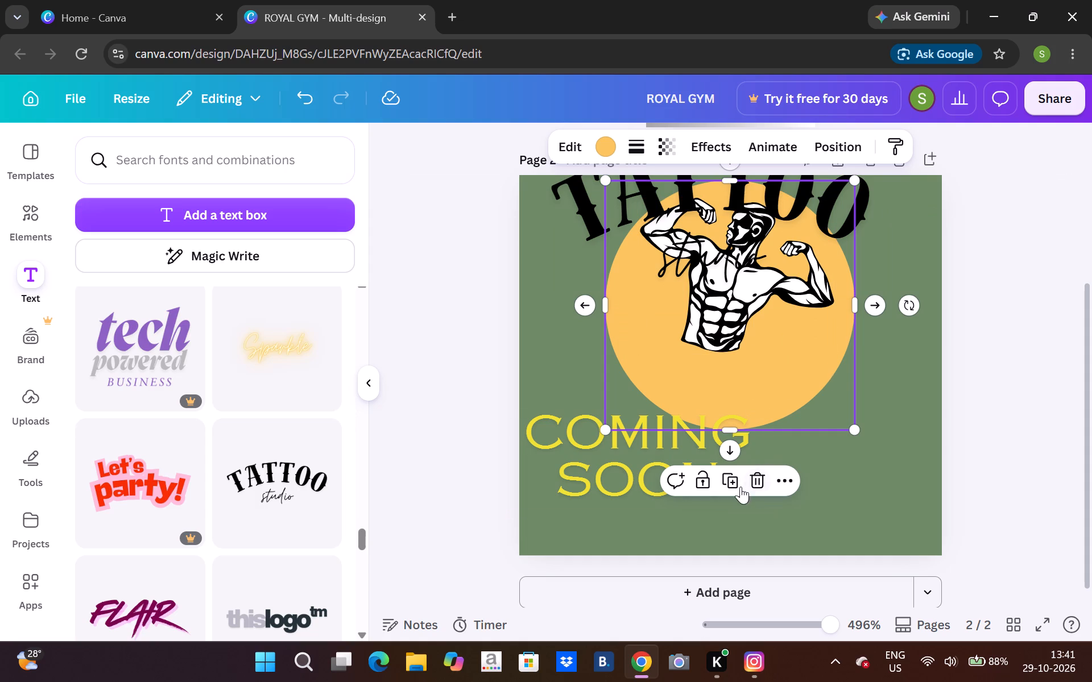
click(708, 486)
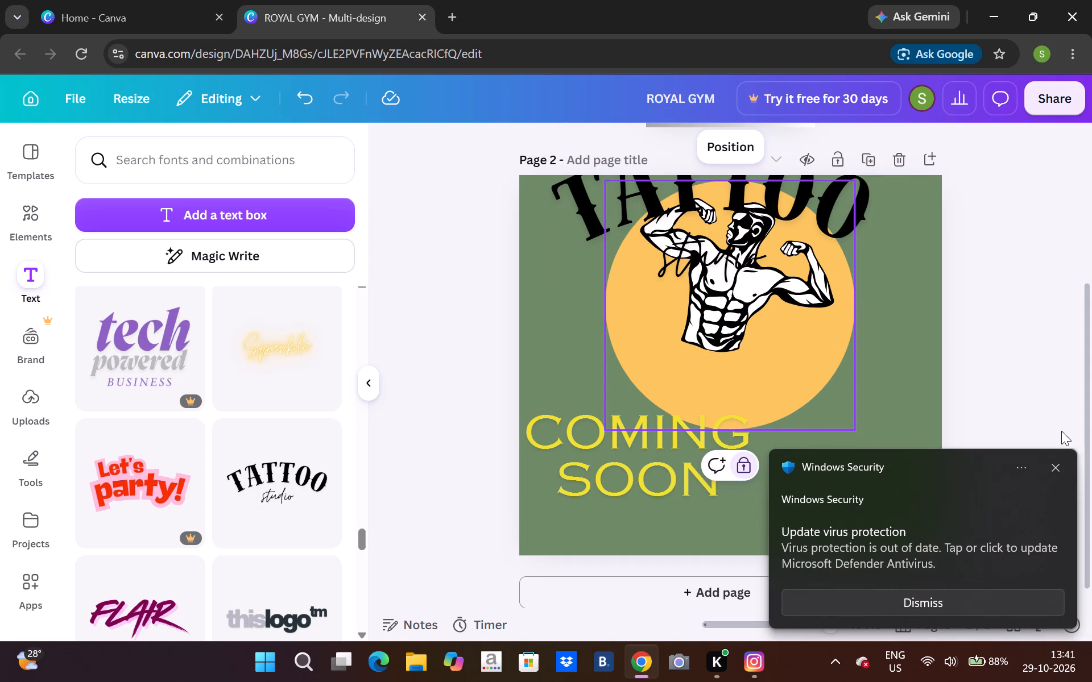
click(1058, 466)
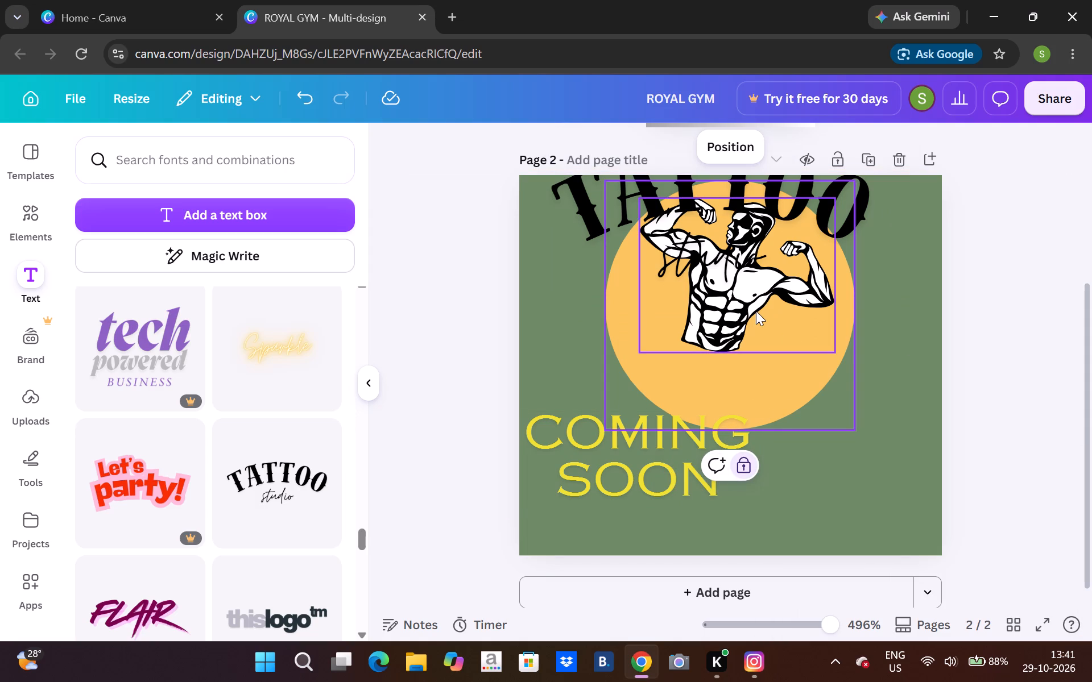
Lower the bodybuilder into the circle's lower part, shrink it slightly, and move COMING SOON down to the page's bottom edge.
drag(756, 311, 757, 379)
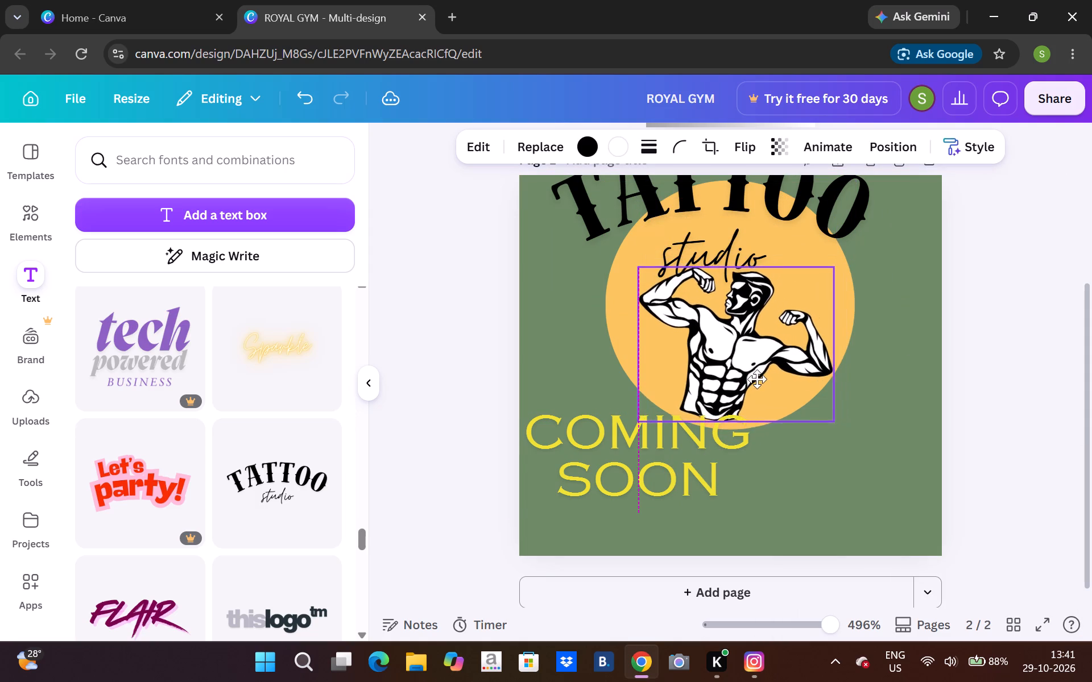
drag(757, 379, 764, 367)
drag(710, 434, 711, 513)
drag(726, 407, 722, 422)
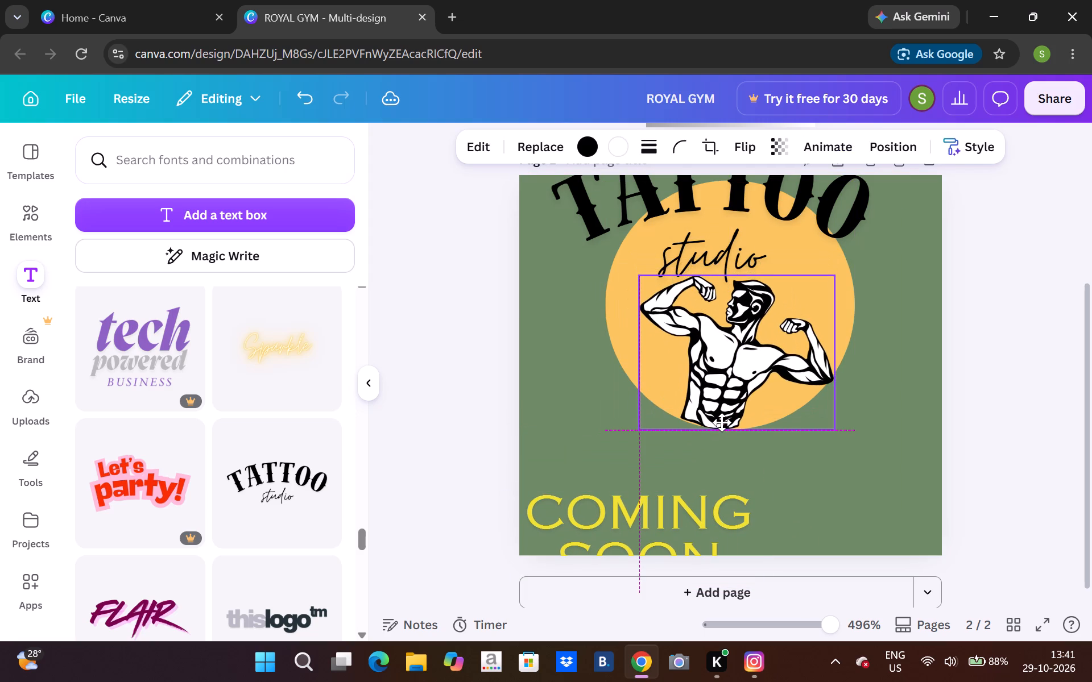
drag(722, 422, 721, 419)
drag(834, 418, 824, 415)
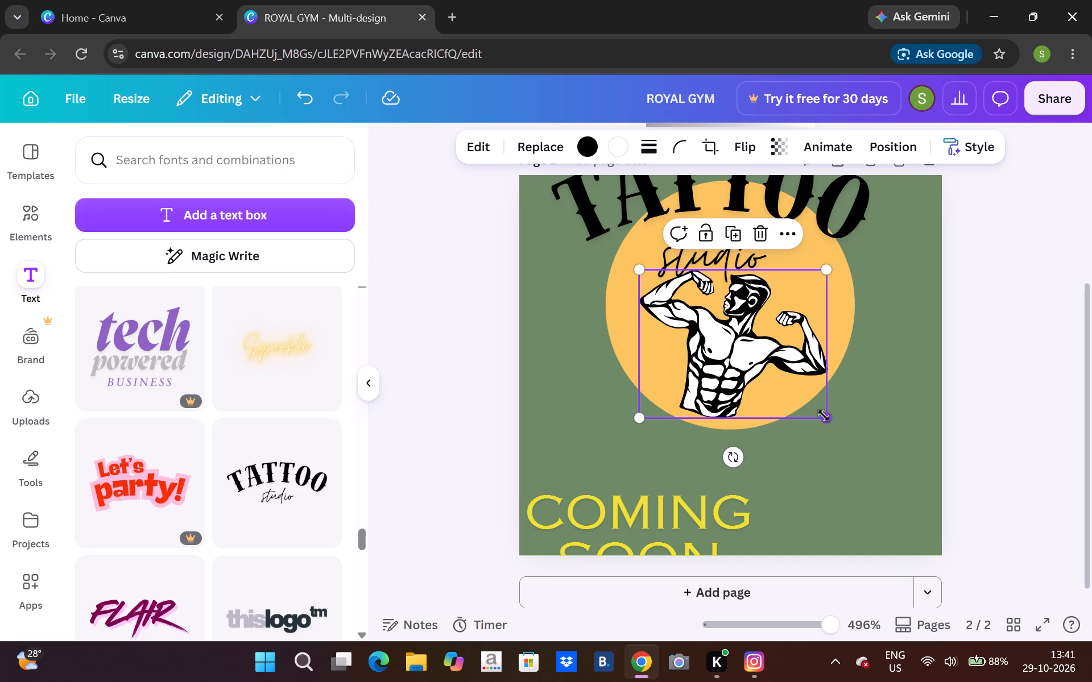
drag(724, 405, 731, 413)
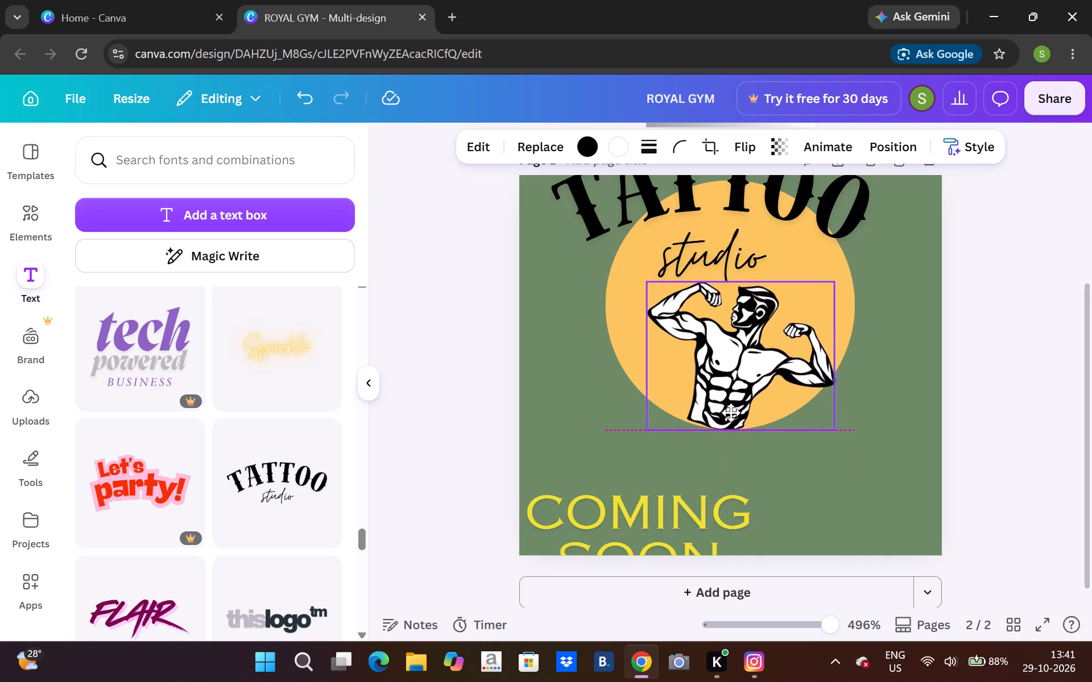
drag(731, 413, 733, 409)
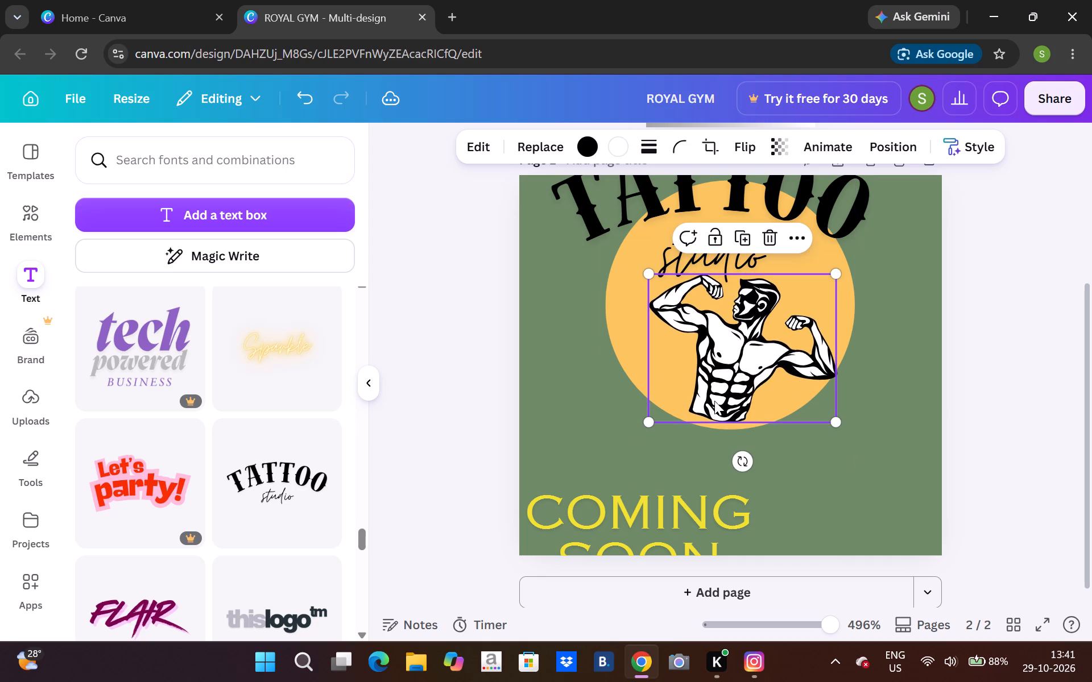
drag(652, 421, 672, 427)
drag(752, 382, 757, 393)
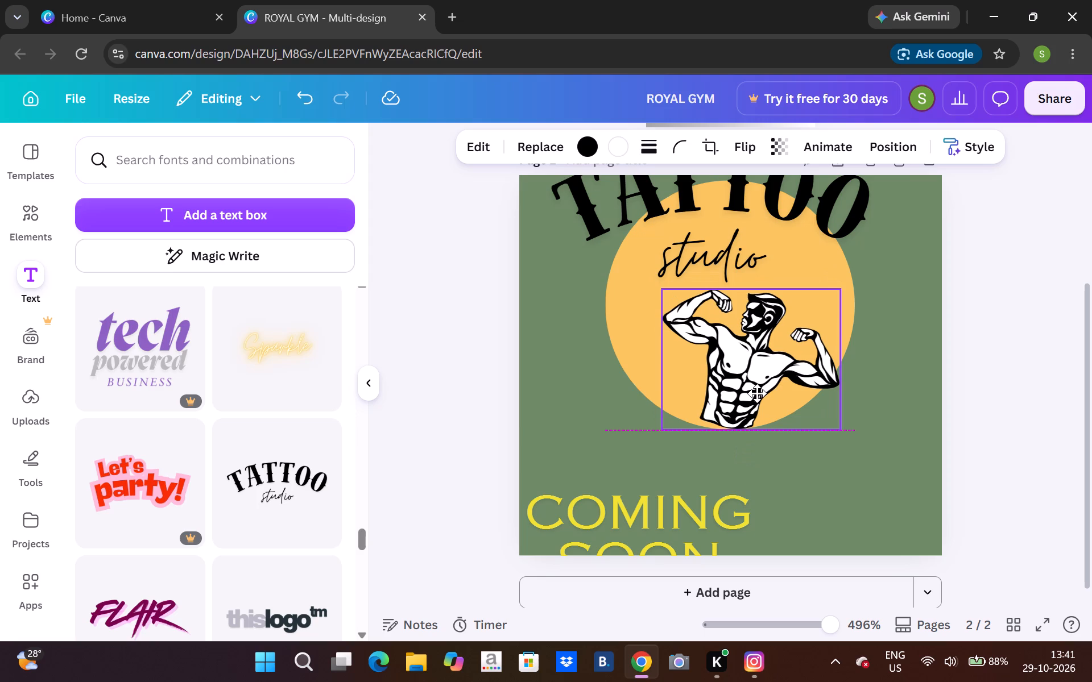
drag(757, 393, 755, 391)
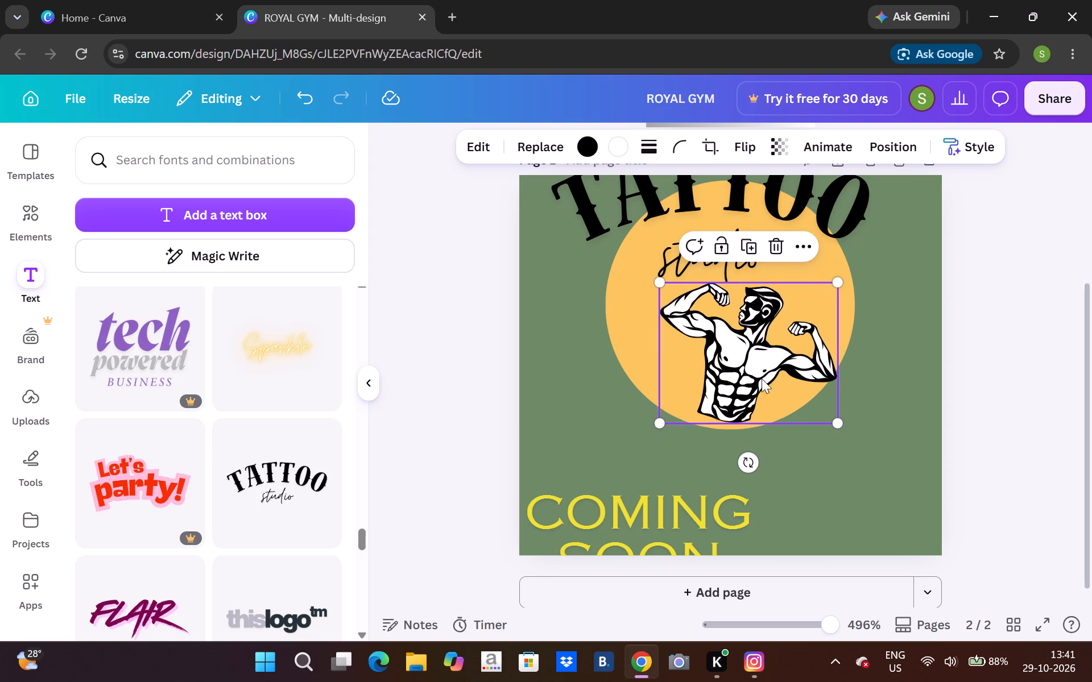
Rotate the bodybuilder about -10° so it stands upright, with its waist at the circle's bottom edge.
drag(752, 476, 761, 468)
drag(761, 468, 765, 459)
drag(738, 422, 733, 425)
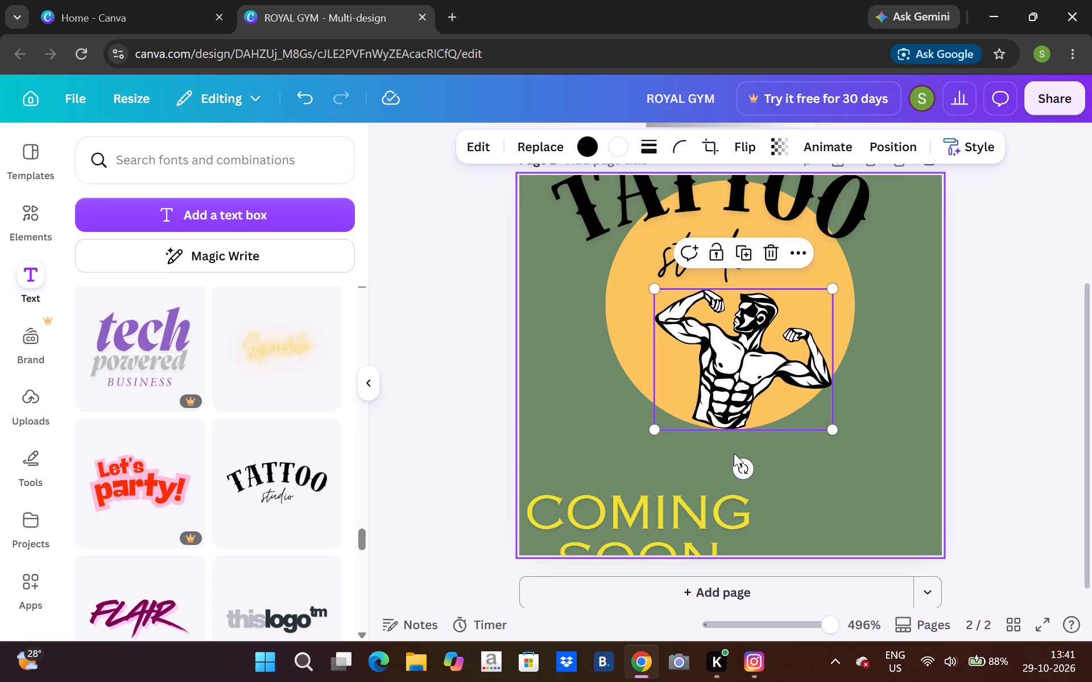
drag(750, 472, 767, 462)
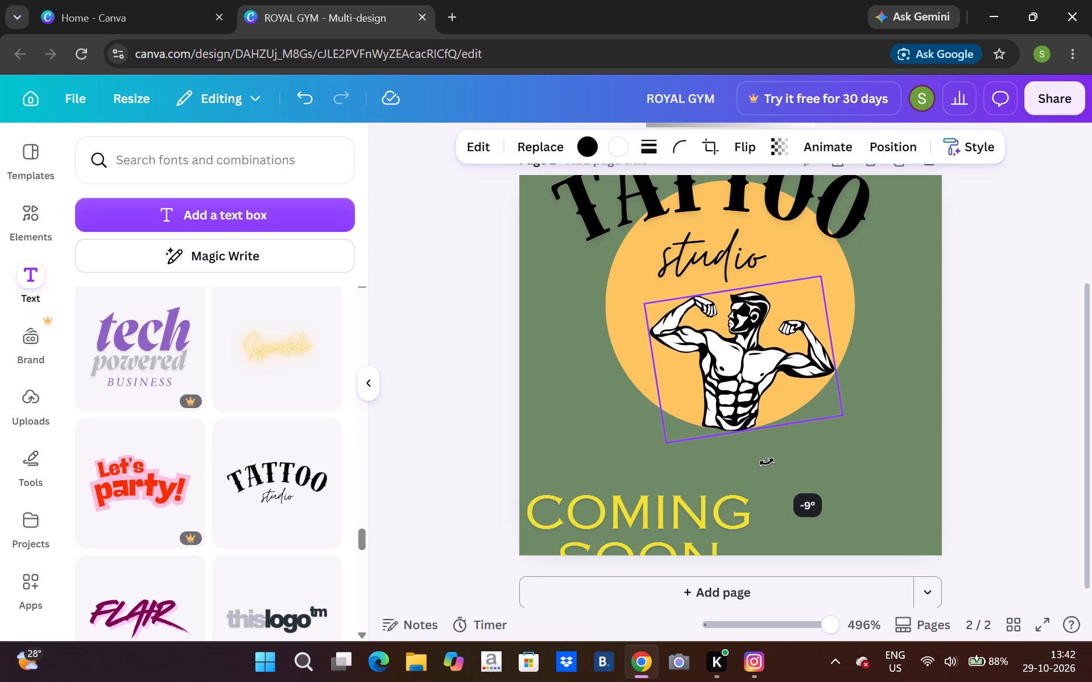
drag(767, 462, 768, 459)
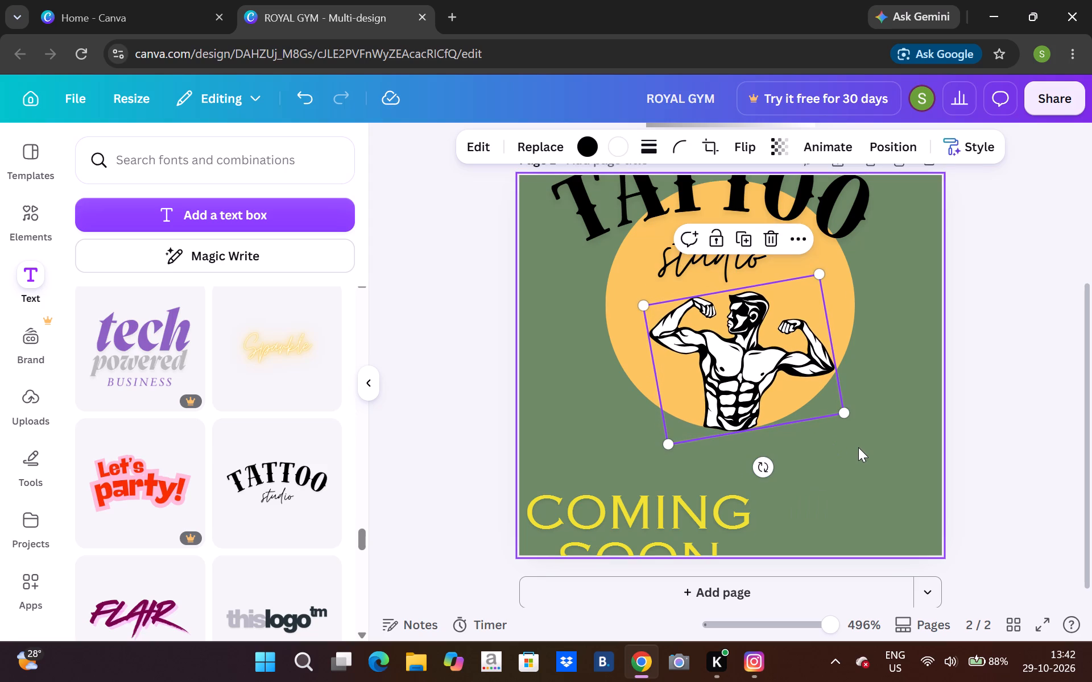
click(858, 447)
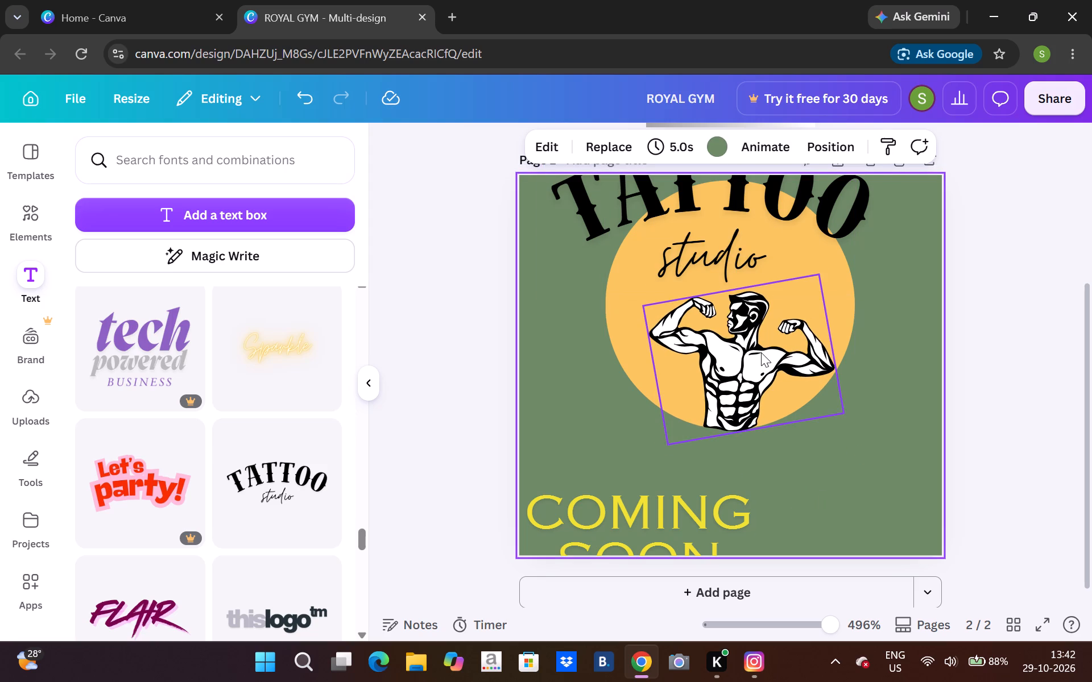
Lock the bodybuilder graphic on page 2.
click(761, 352)
click(727, 244)
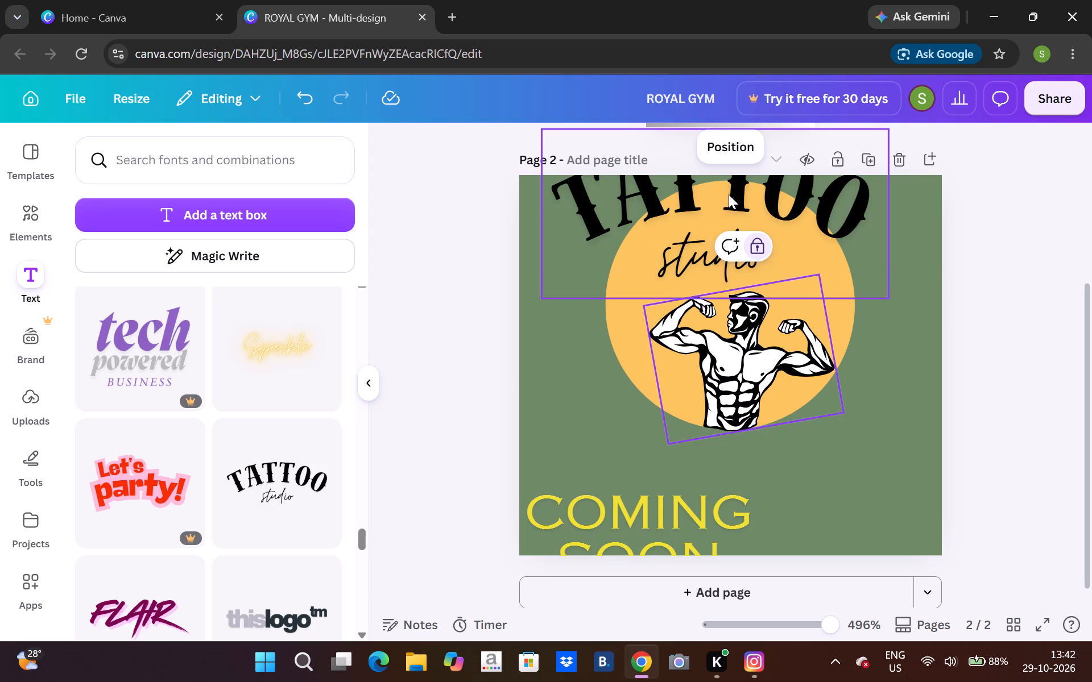
Move the TATTOO studio text down onto the circle's upper part and replace the word TATTOO with ROYAL.
drag(719, 221, 734, 271)
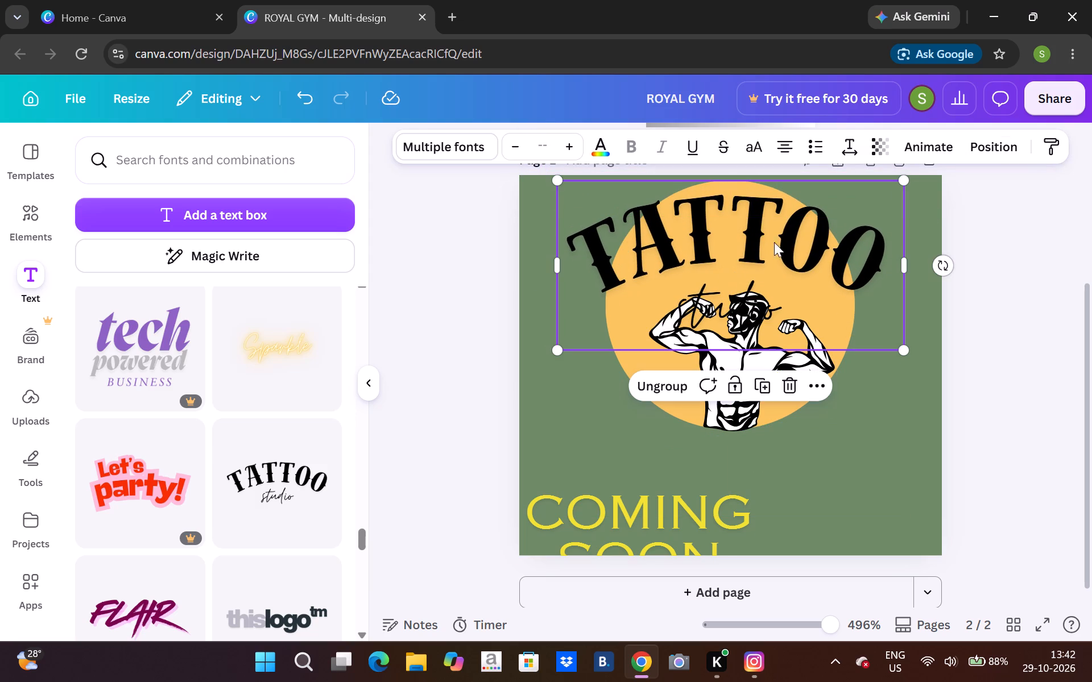
click(1091, 222)
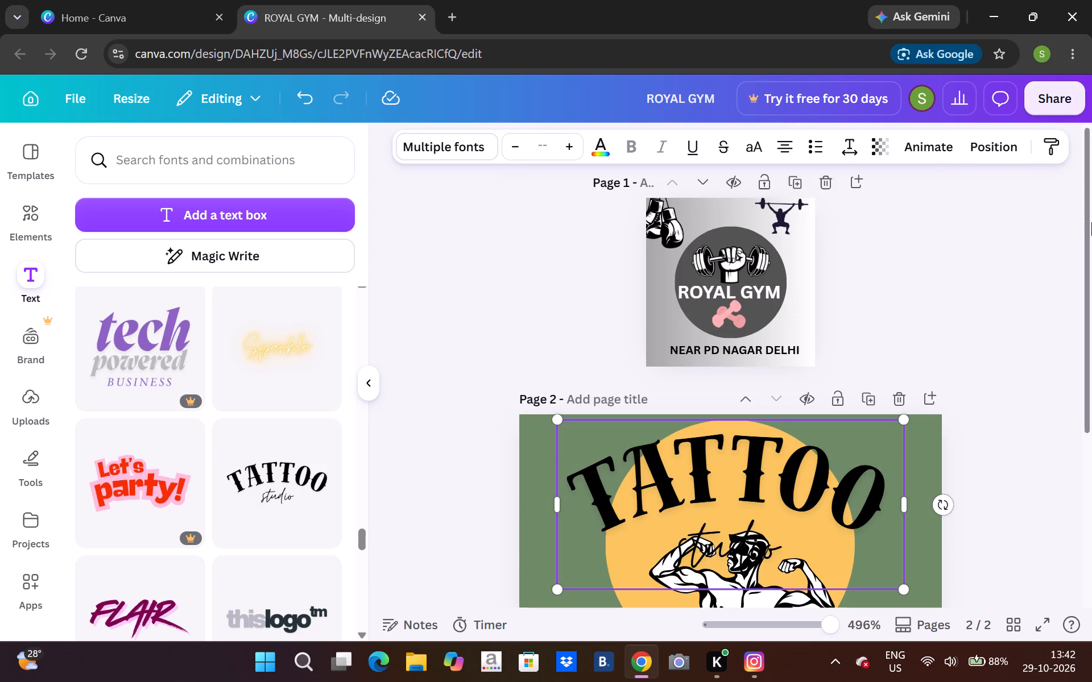
click(1086, 440)
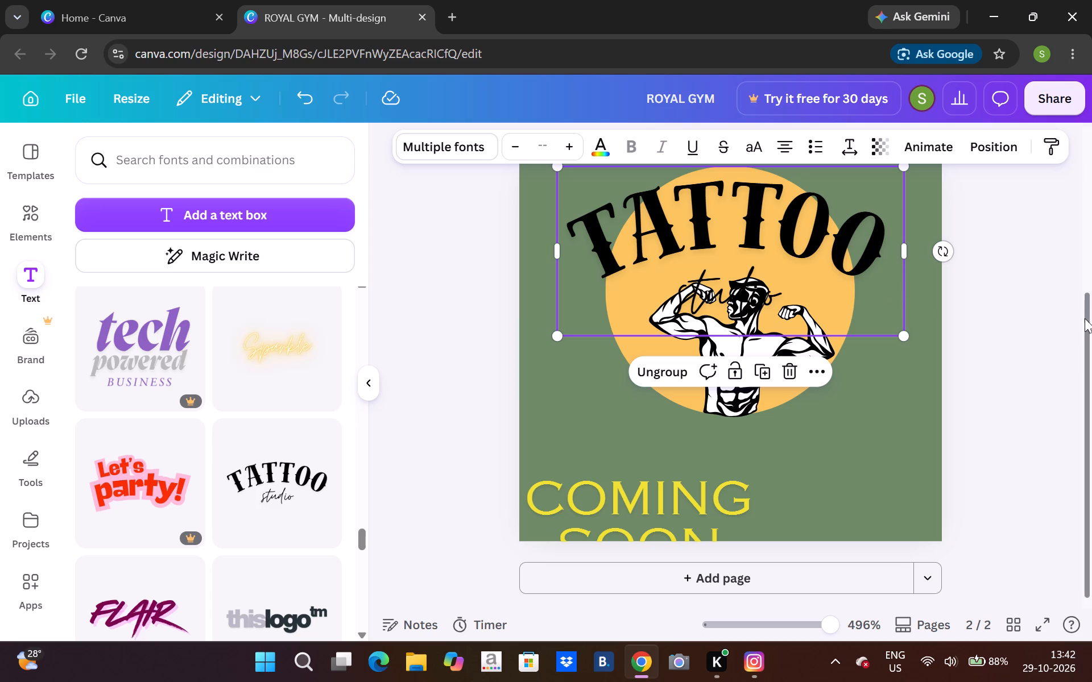
click(1087, 275)
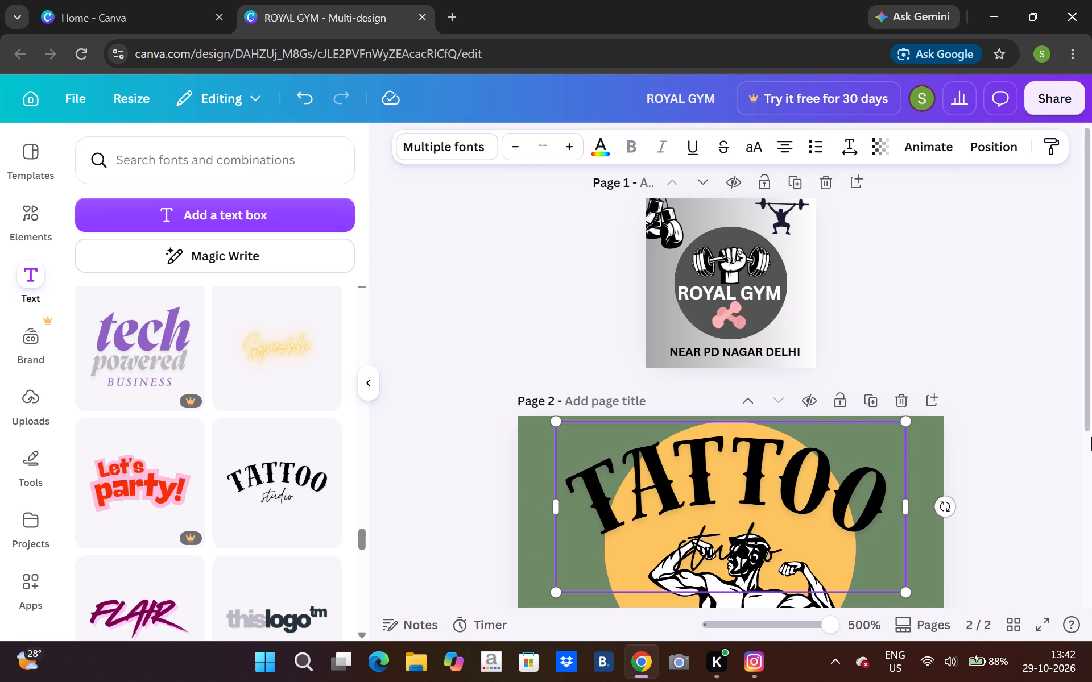
click(1091, 437)
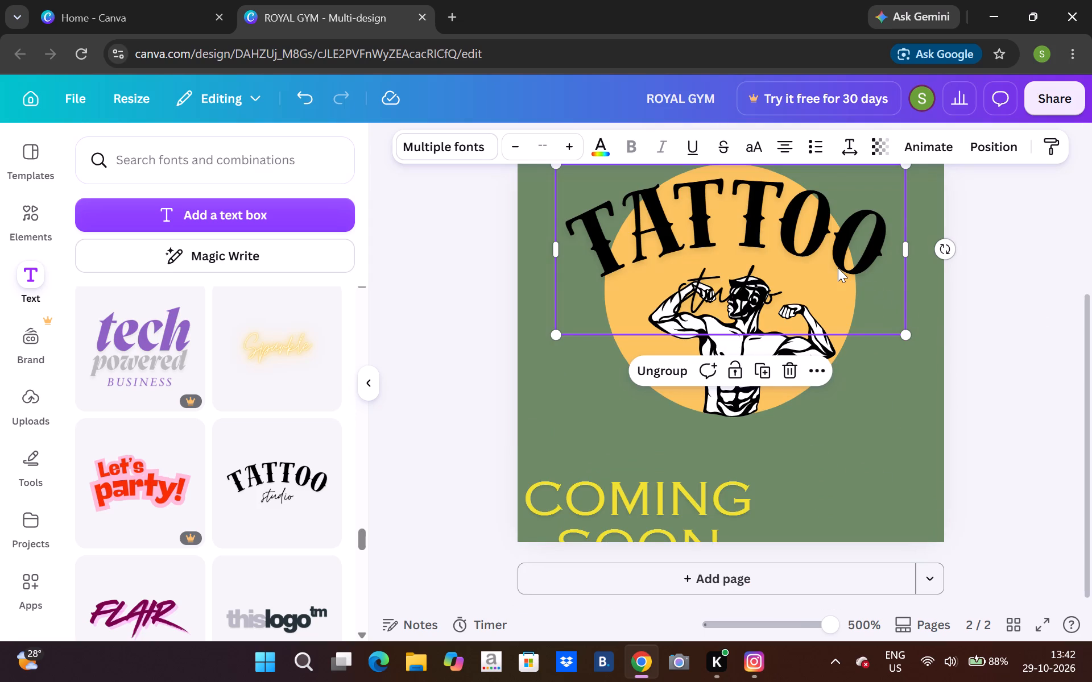
double_click(838, 268)
key(BackSpace)
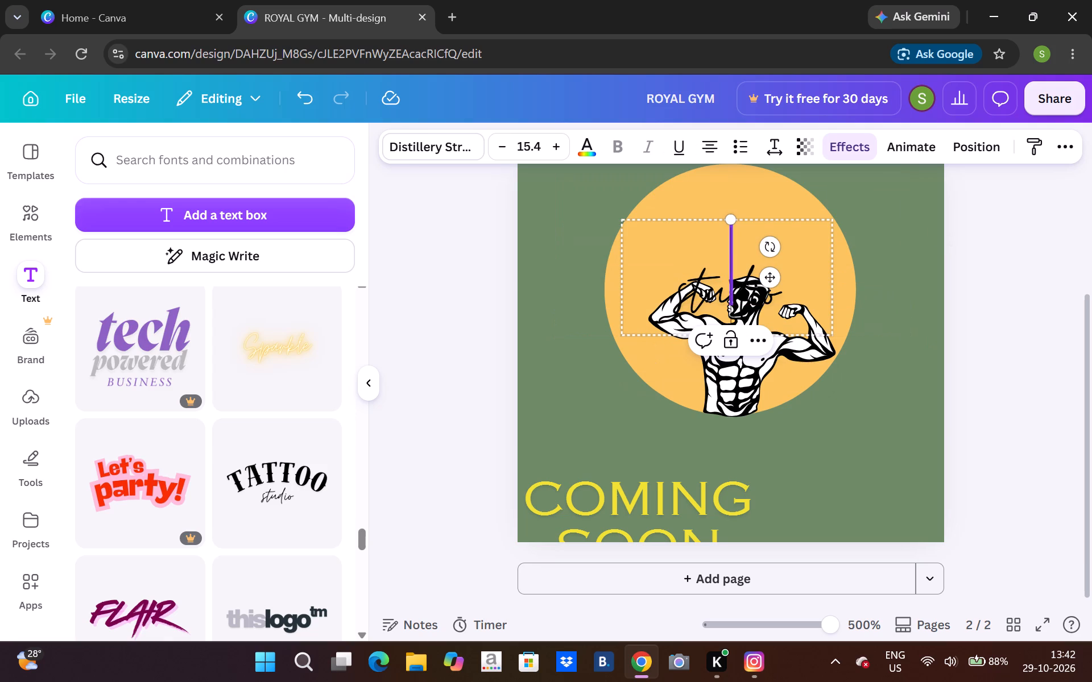
key(shift+r)
text(OYA)
key(shift+l)
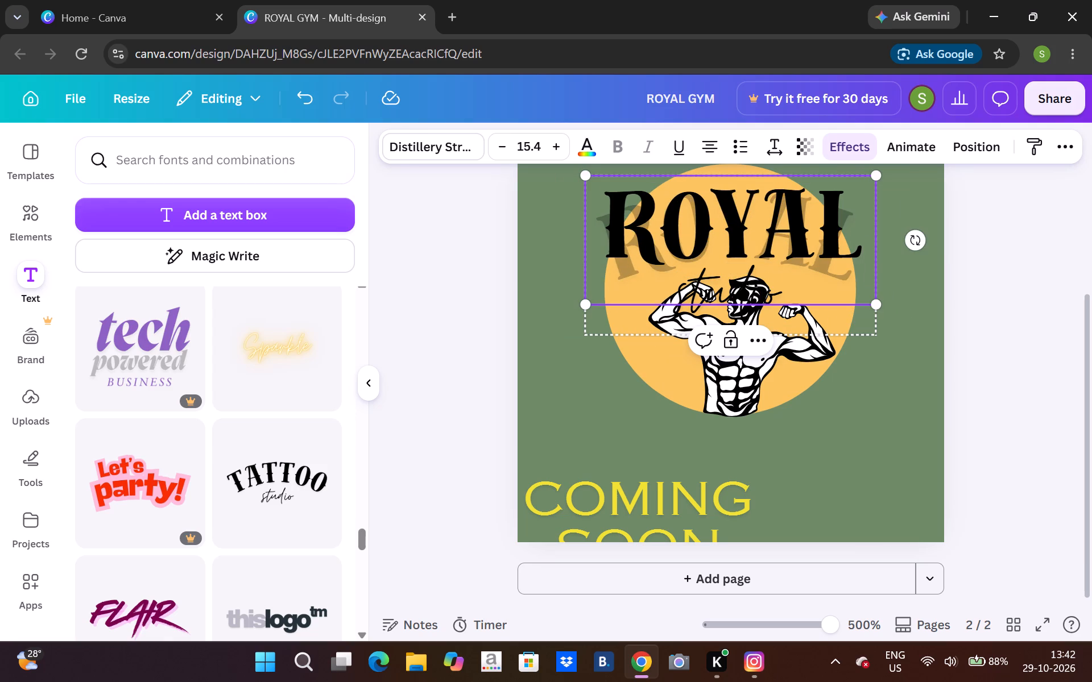
click(907, 315)
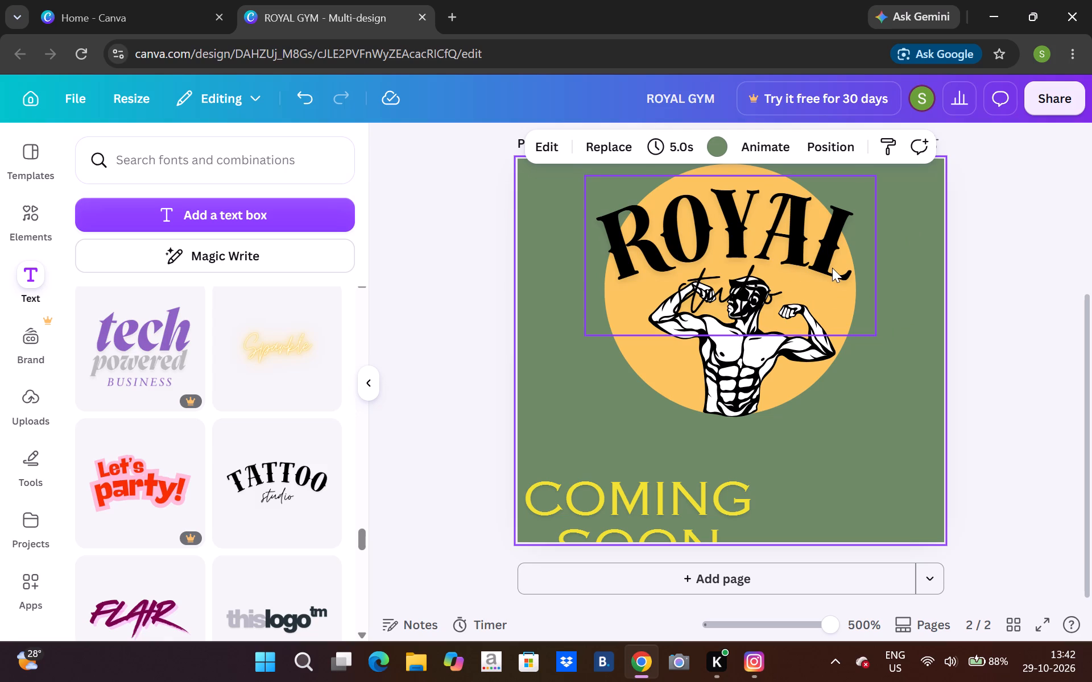
Shrink the ROYAL studio lettering group and centre it in the circle's upper part, just above the bodybuilder's head.
click(832, 268)
drag(875, 333, 814, 296)
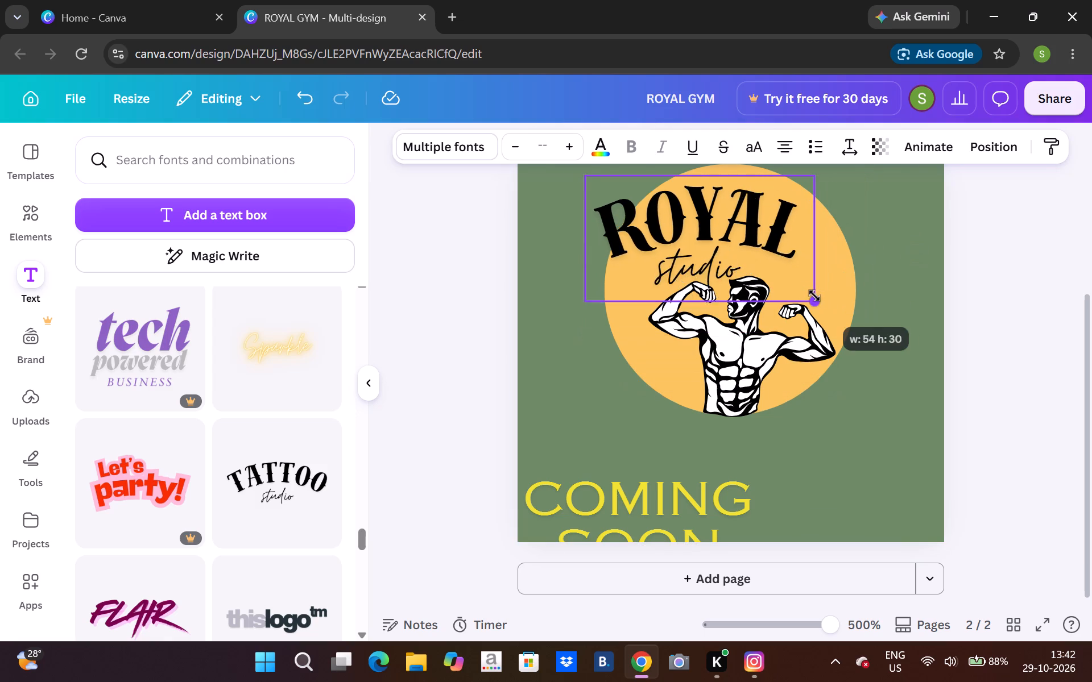
drag(814, 296, 803, 261)
drag(708, 219, 744, 220)
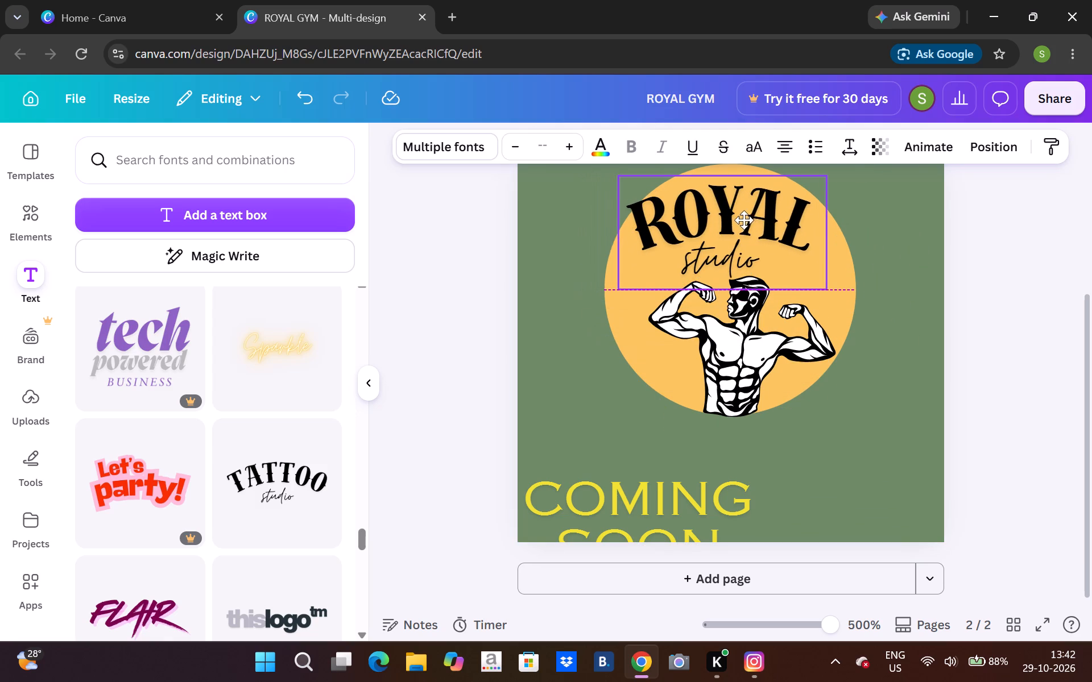
drag(744, 220, 748, 219)
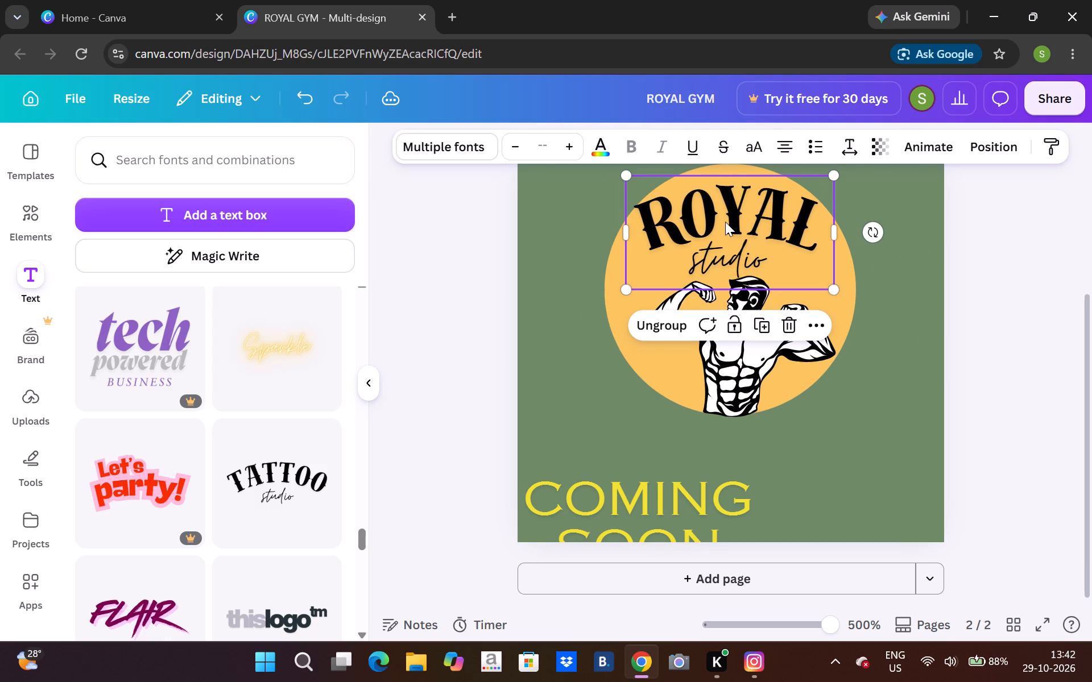
drag(634, 176, 635, 181)
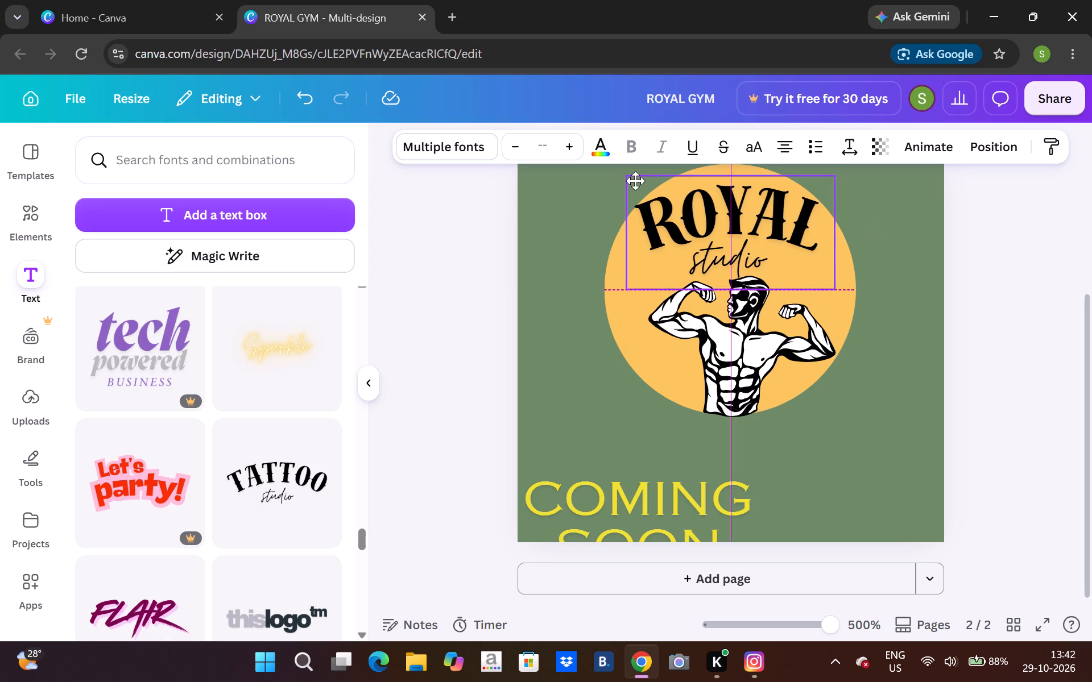
drag(635, 181, 640, 185)
double_click(640, 185)
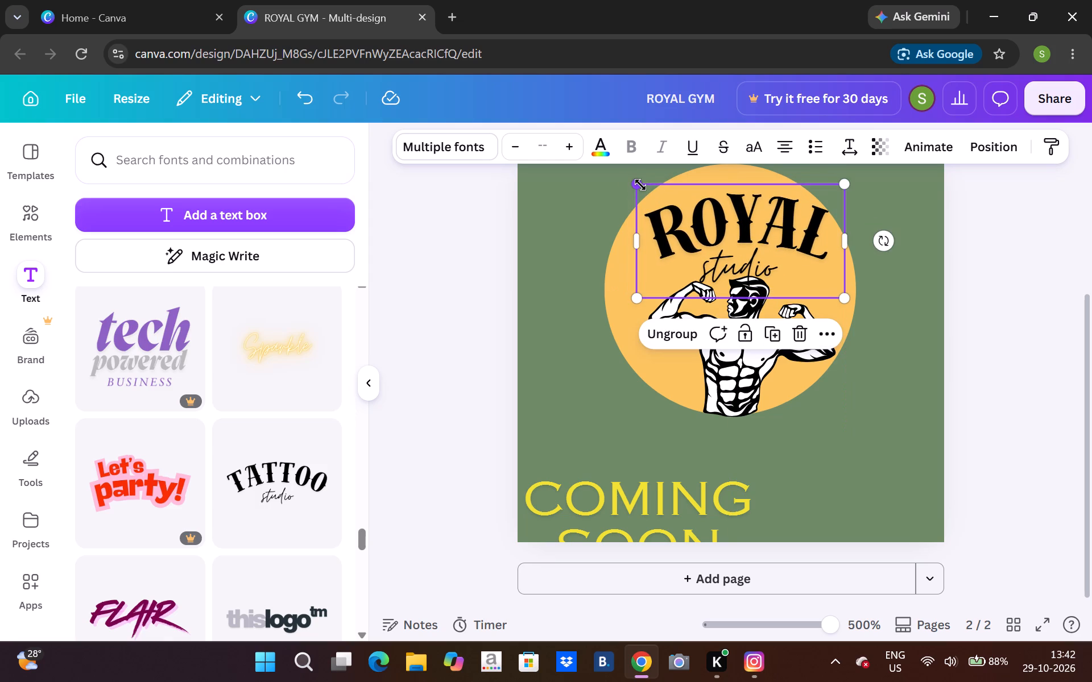
drag(640, 185, 642, 191)
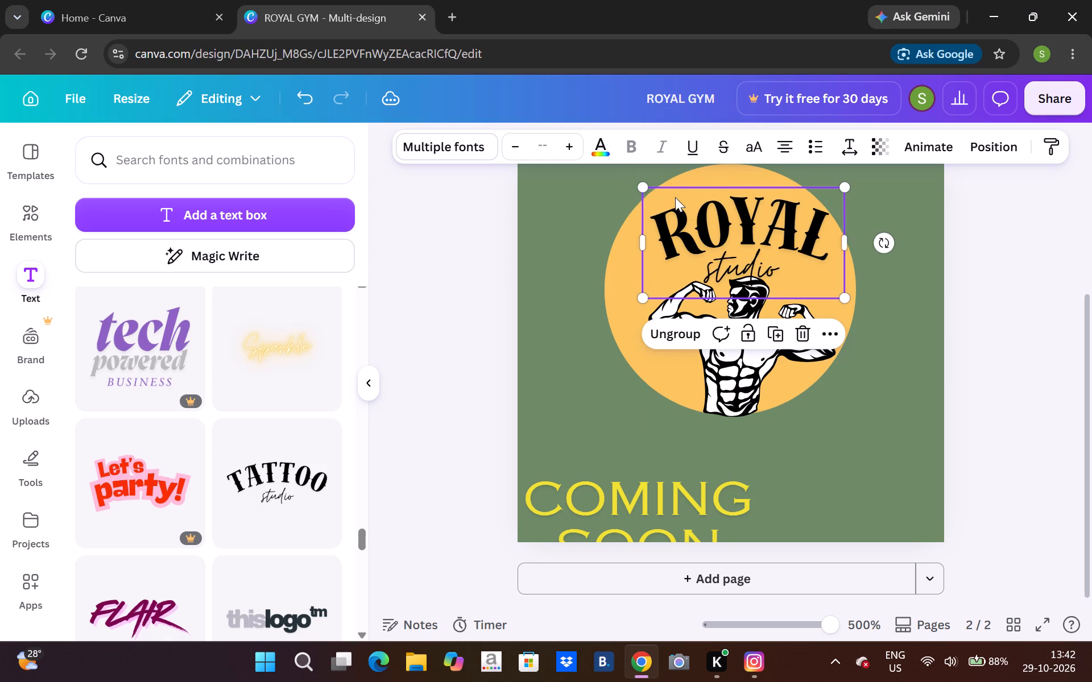
drag(693, 211, 686, 203)
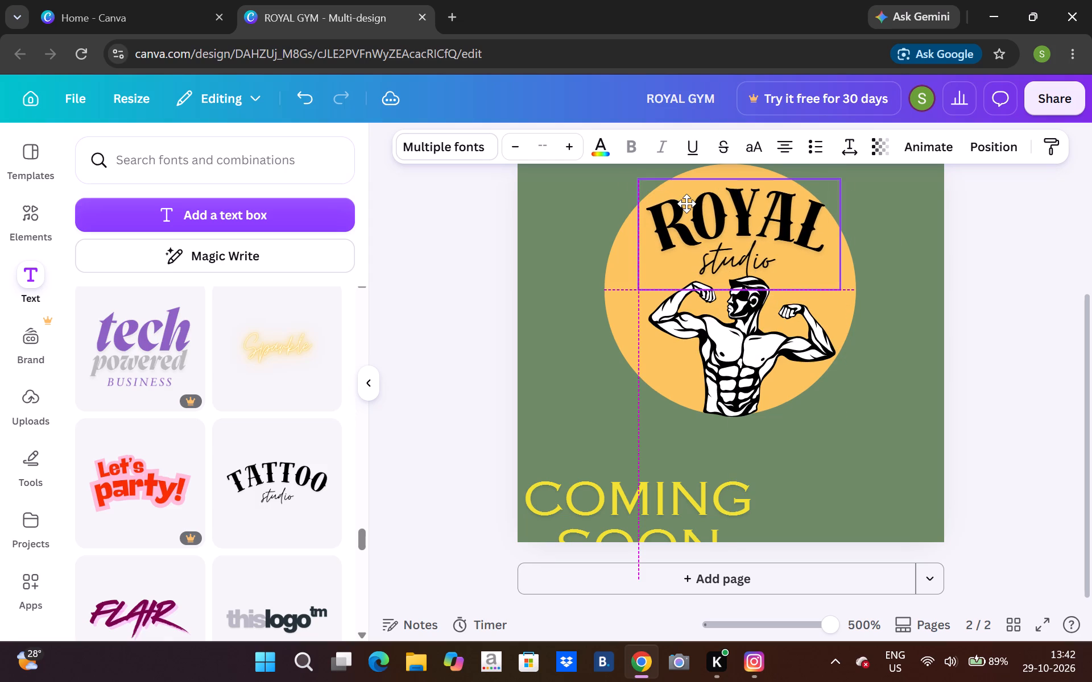
drag(686, 203, 683, 198)
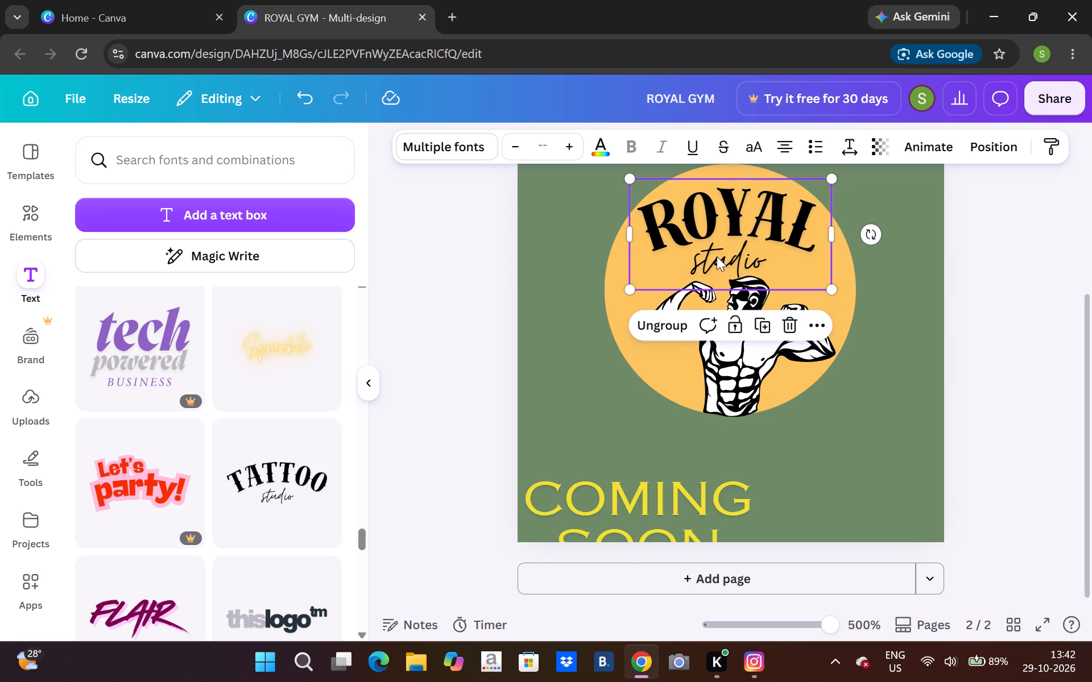
Replace the word studio beneath ROYAL with gym in lowercase.
click(717, 256)
double_click(717, 256)
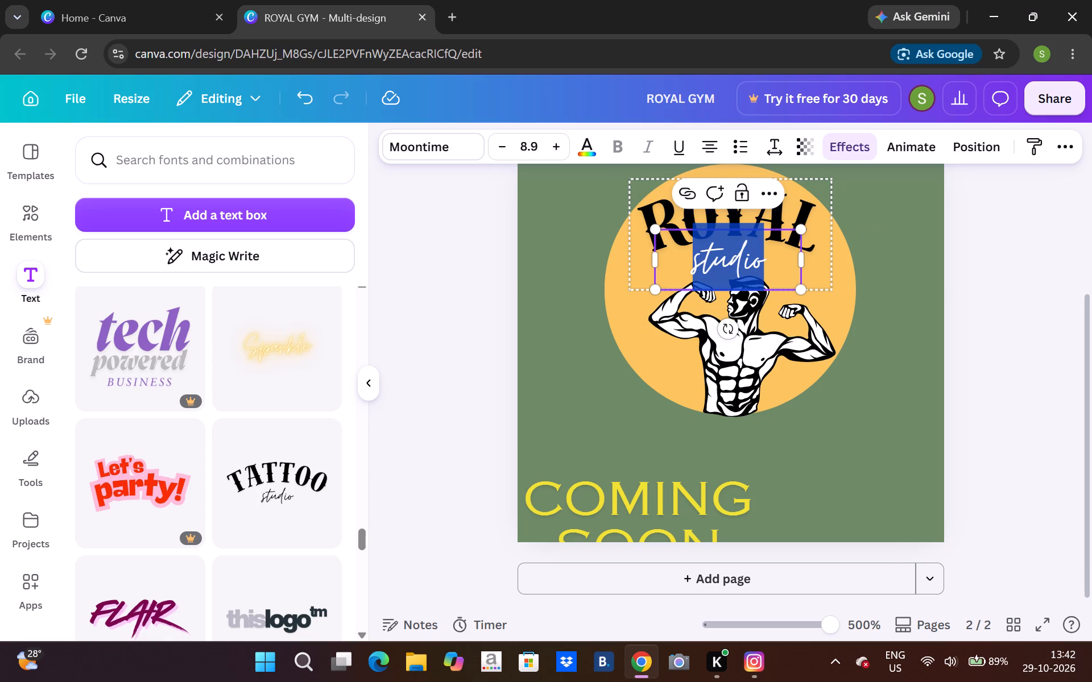
key(BackSpace)
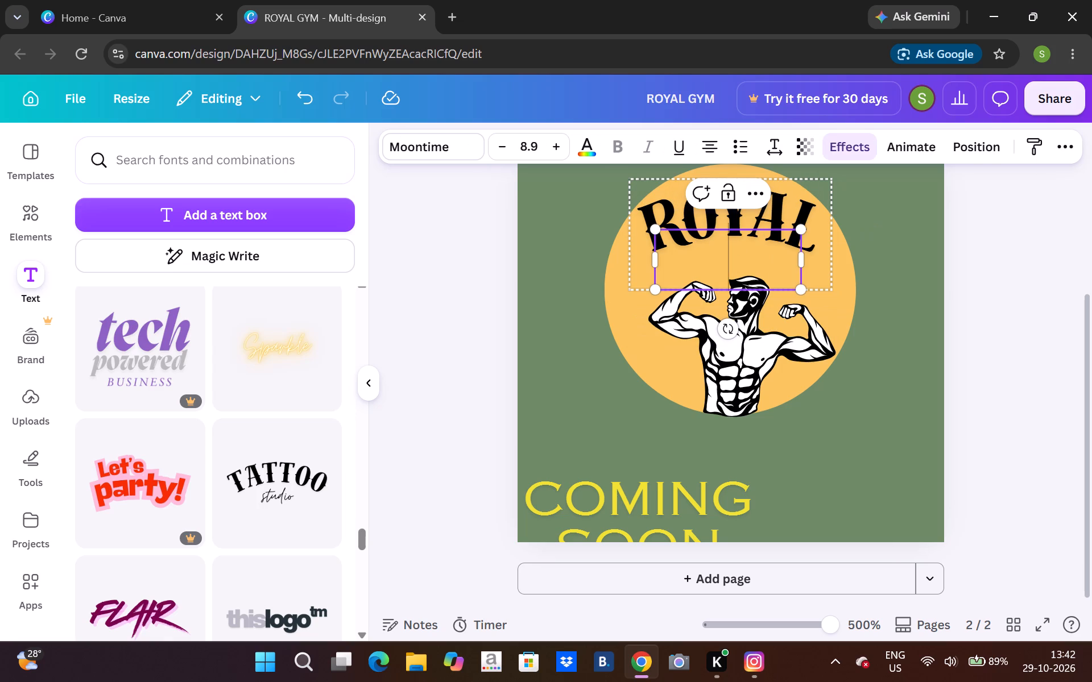
text(GY)
key(shift+m)
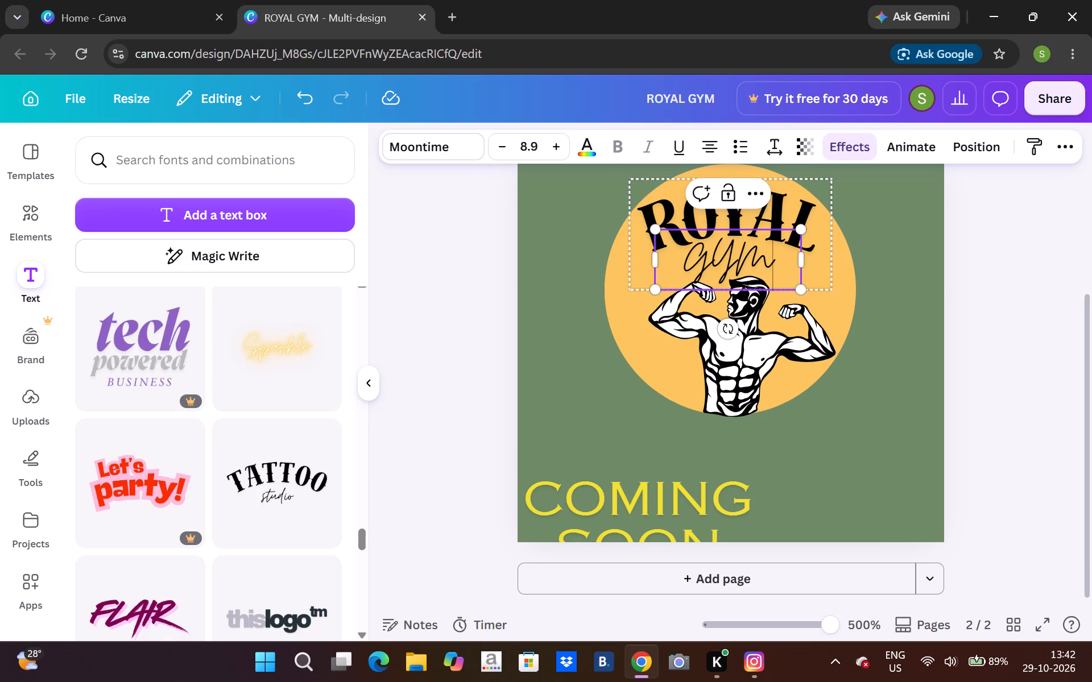
key(BackSpace)
key(BackSpace)
key(BackSpace)
key(g)
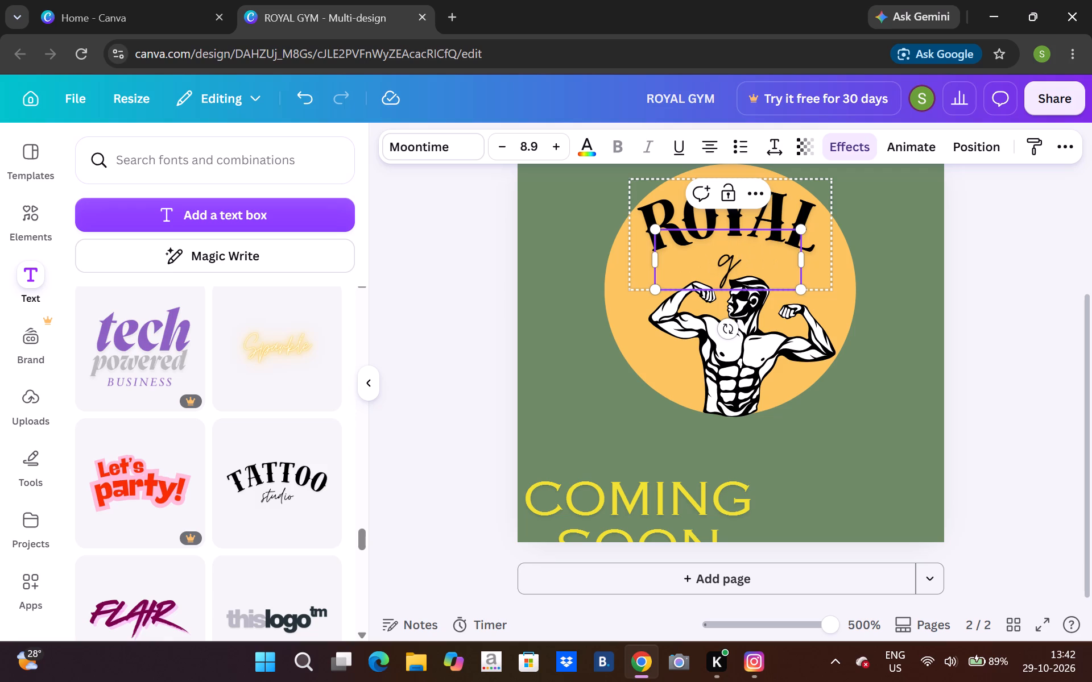
text(ym)
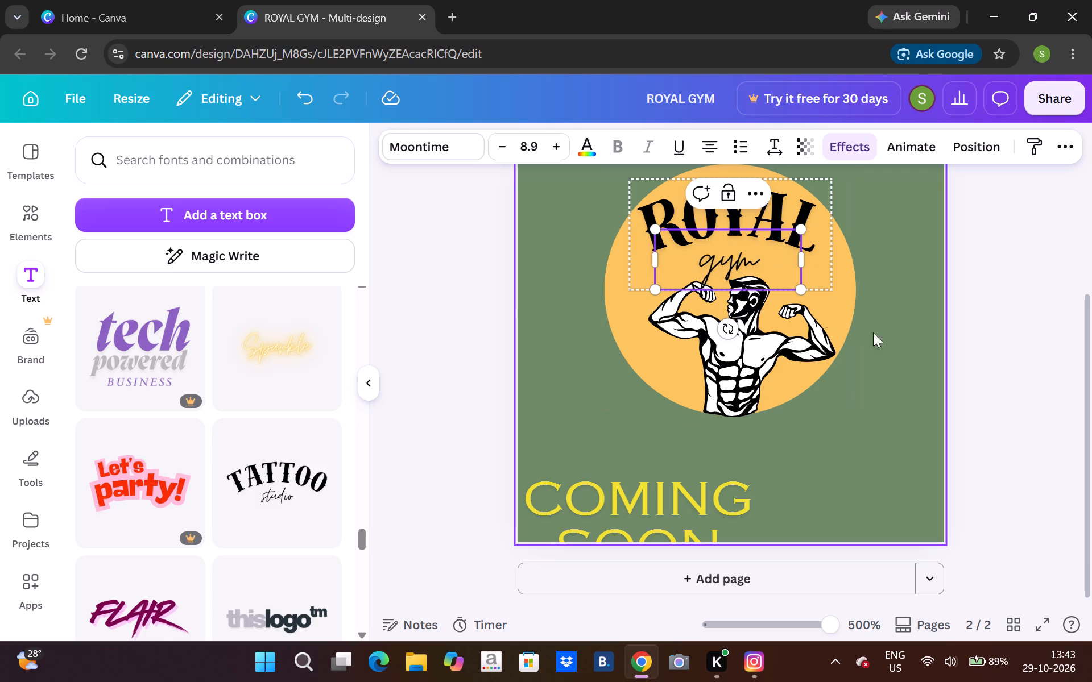
click(888, 339)
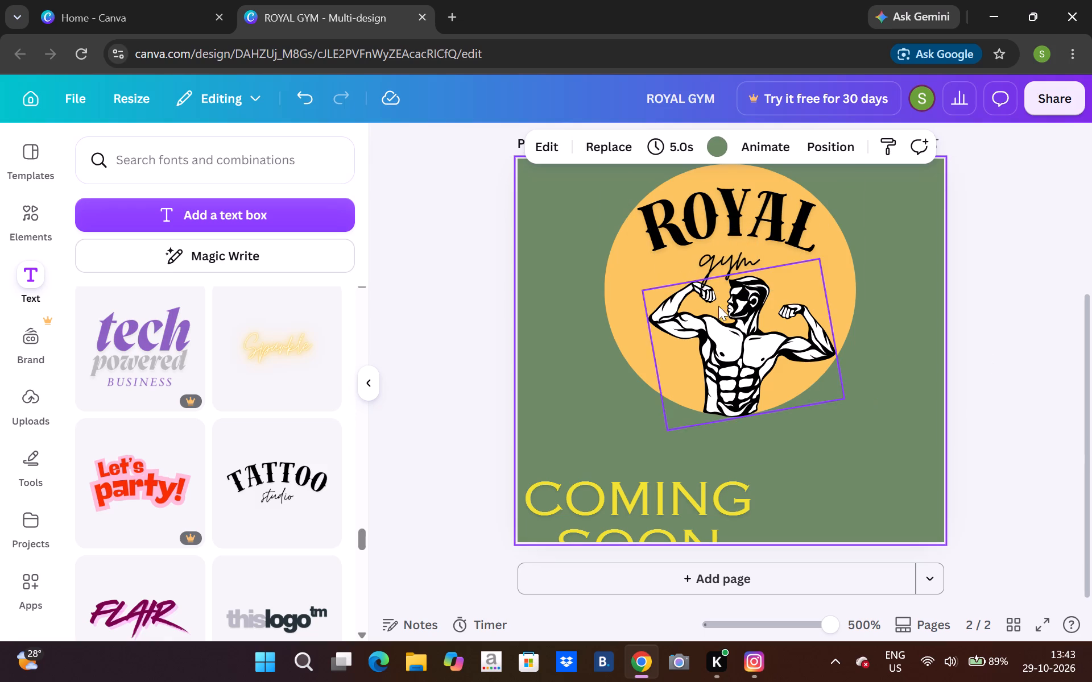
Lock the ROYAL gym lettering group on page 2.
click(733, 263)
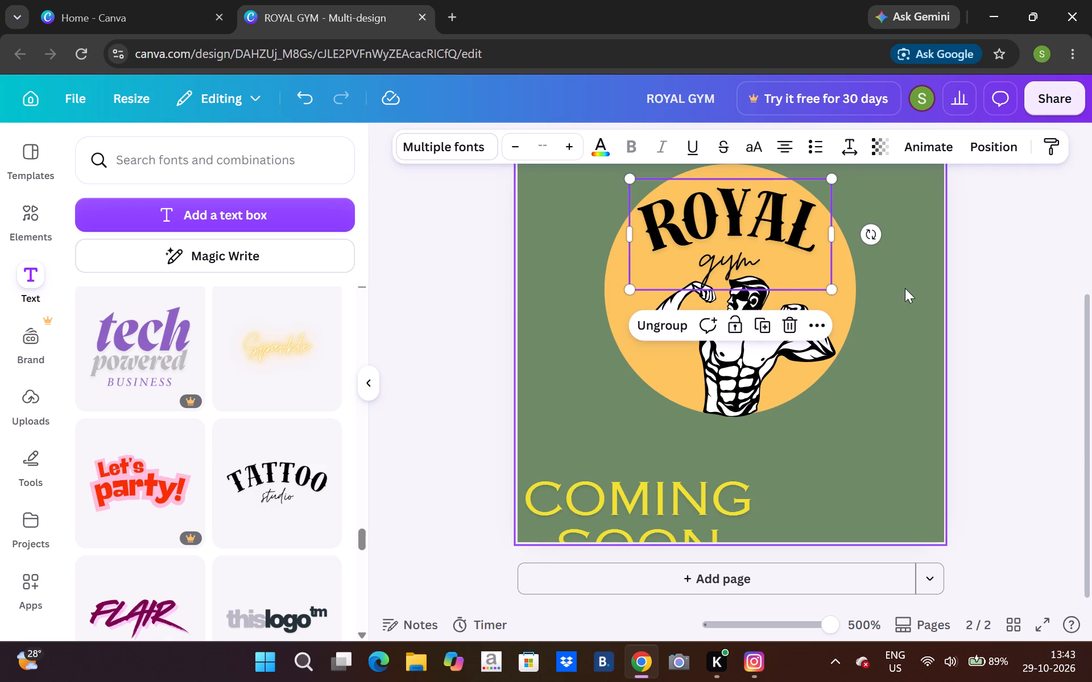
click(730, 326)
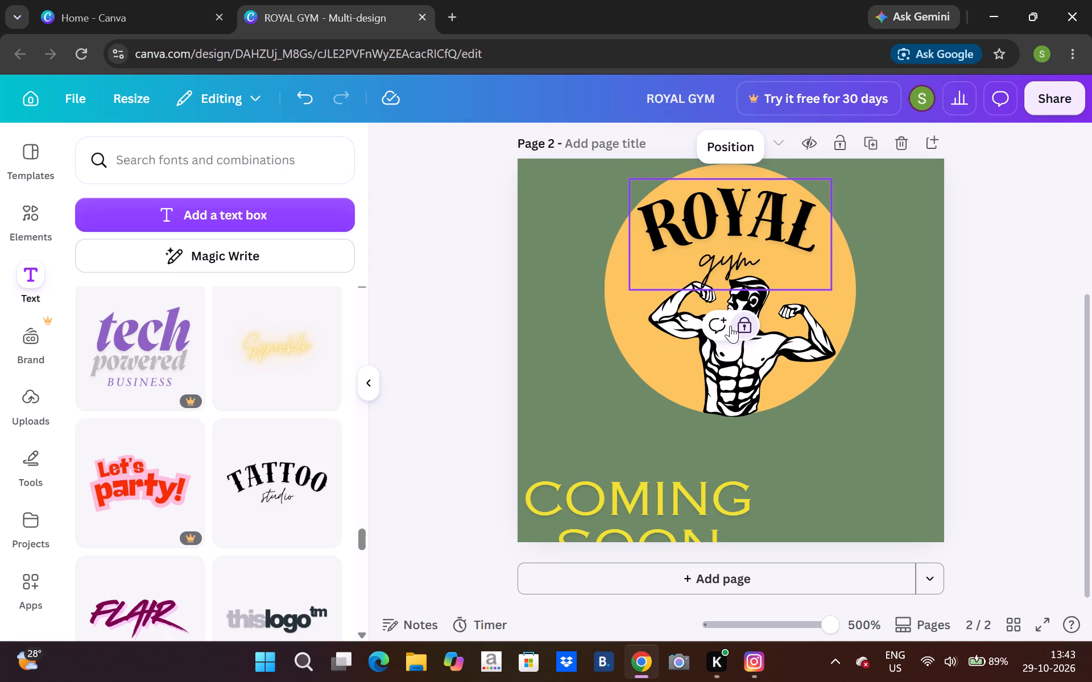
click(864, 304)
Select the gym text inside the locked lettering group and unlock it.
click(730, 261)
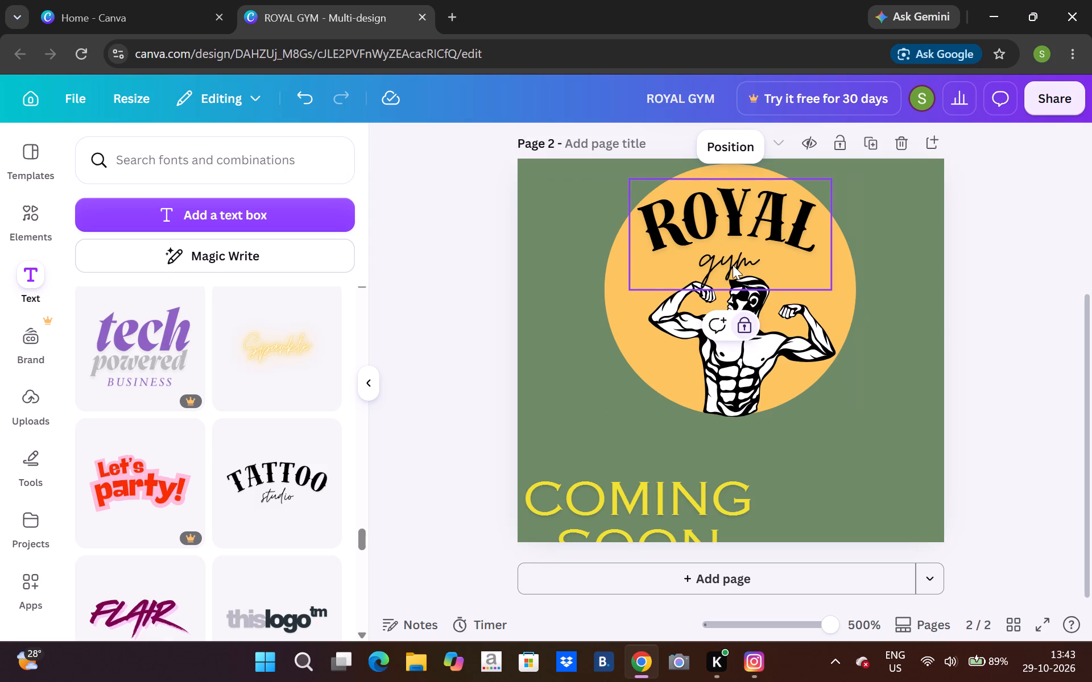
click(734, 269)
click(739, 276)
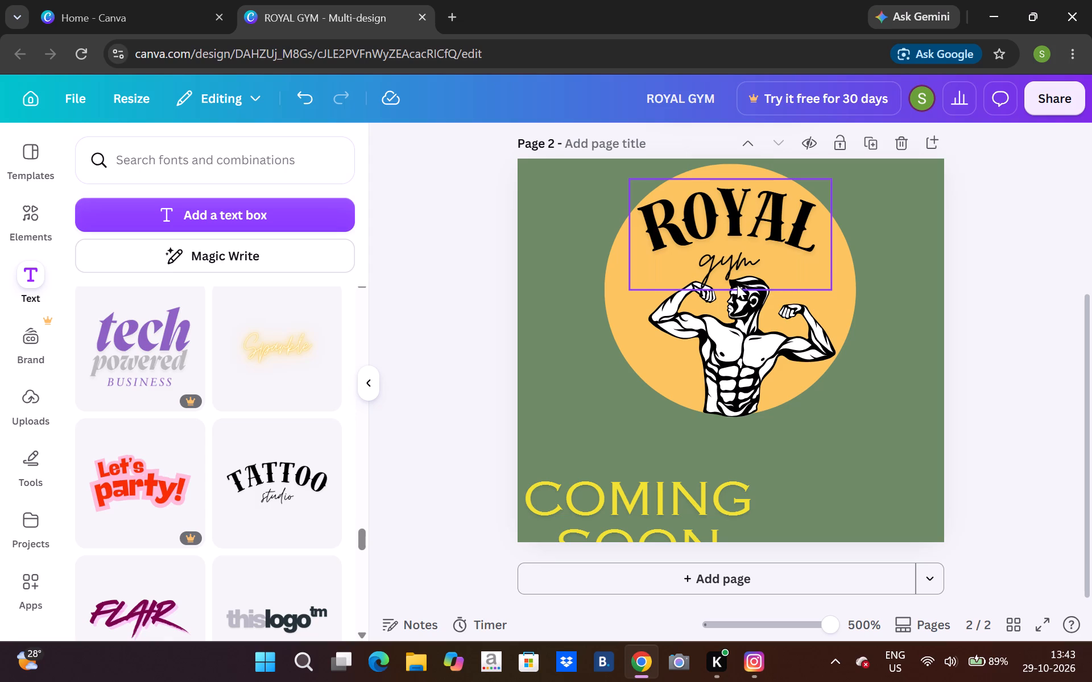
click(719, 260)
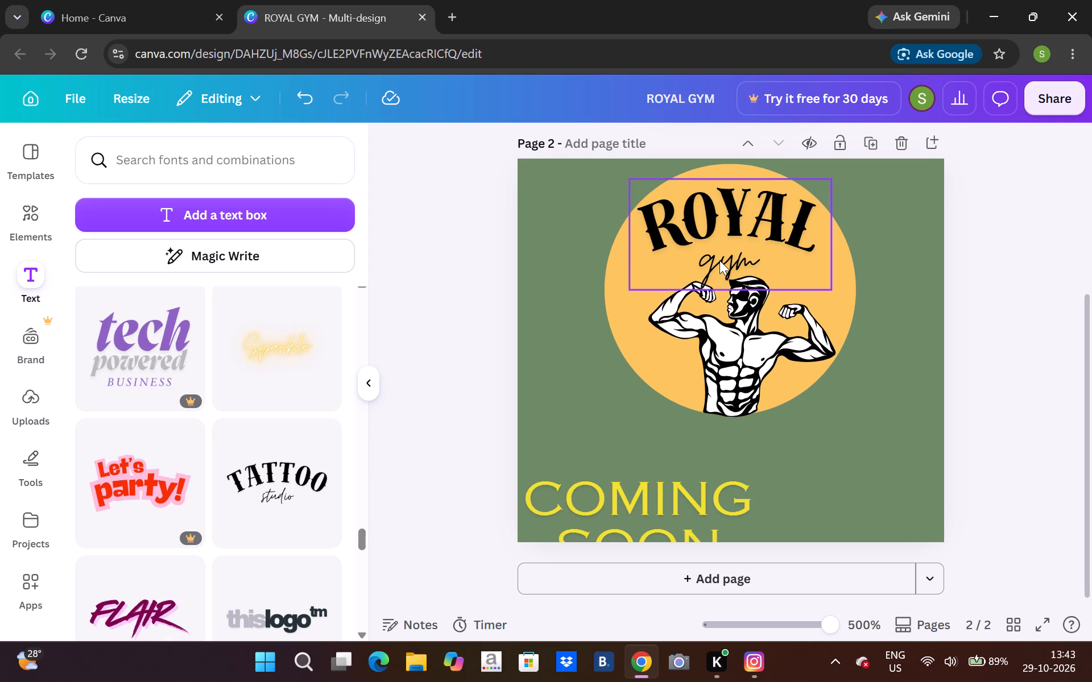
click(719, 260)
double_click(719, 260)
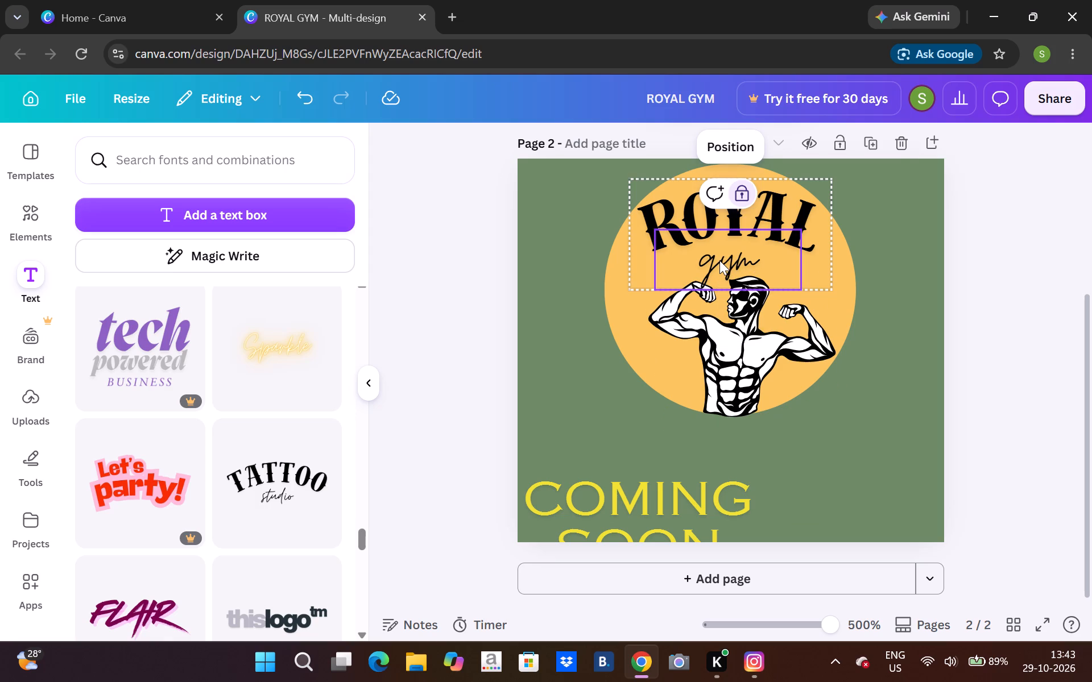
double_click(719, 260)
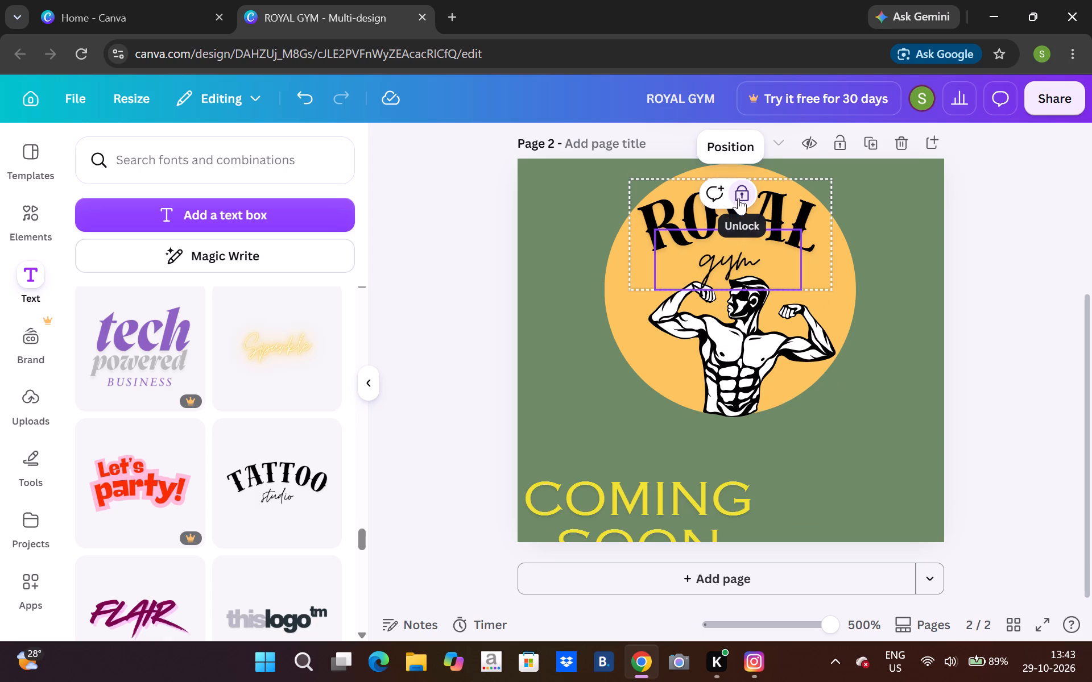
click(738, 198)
Change the font of the word gym to Canva Sans.
double_click(753, 251)
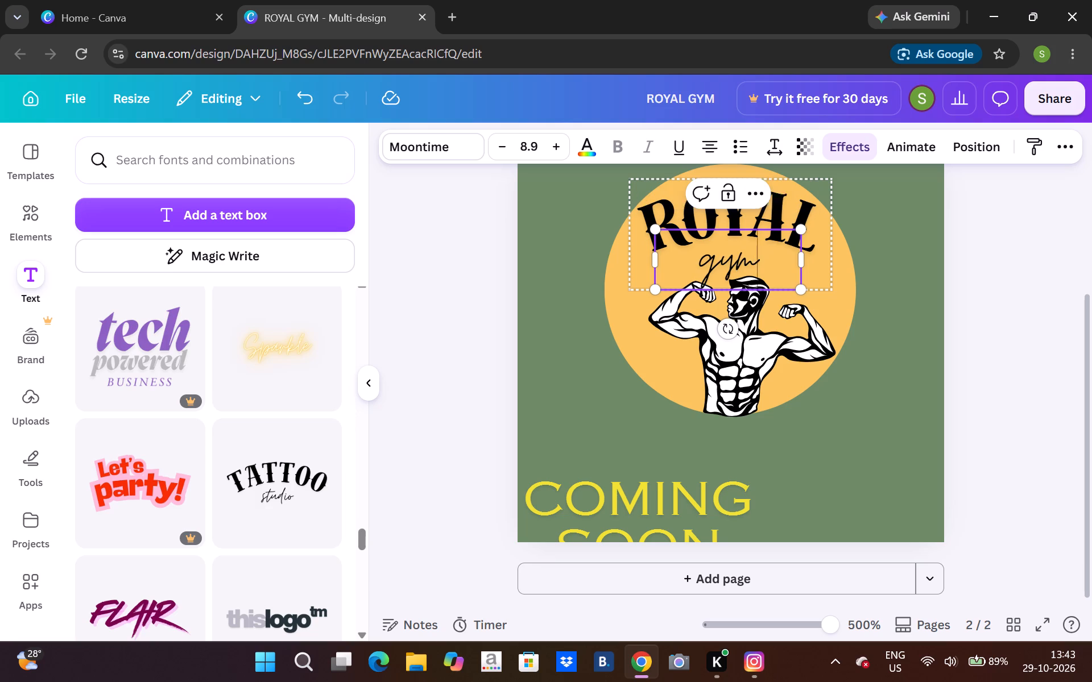
click(753, 251)
click(450, 141)
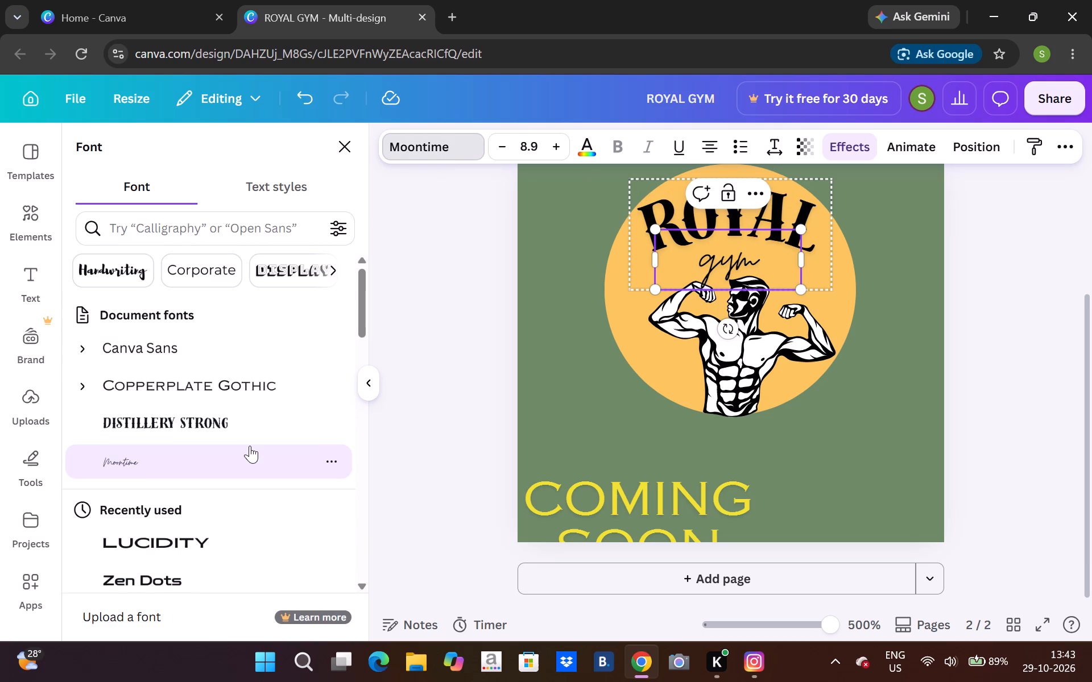
click(234, 361)
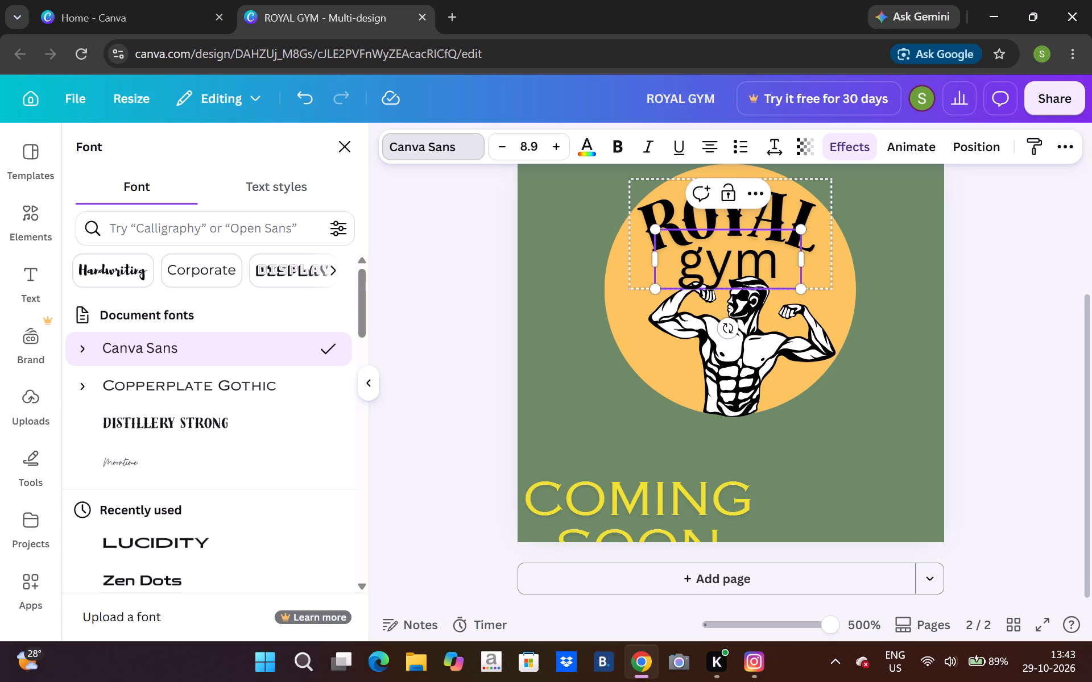
Rewrite the word gym in capitals as GYM and reduce its font size to 6.9.
key(BackSpace)
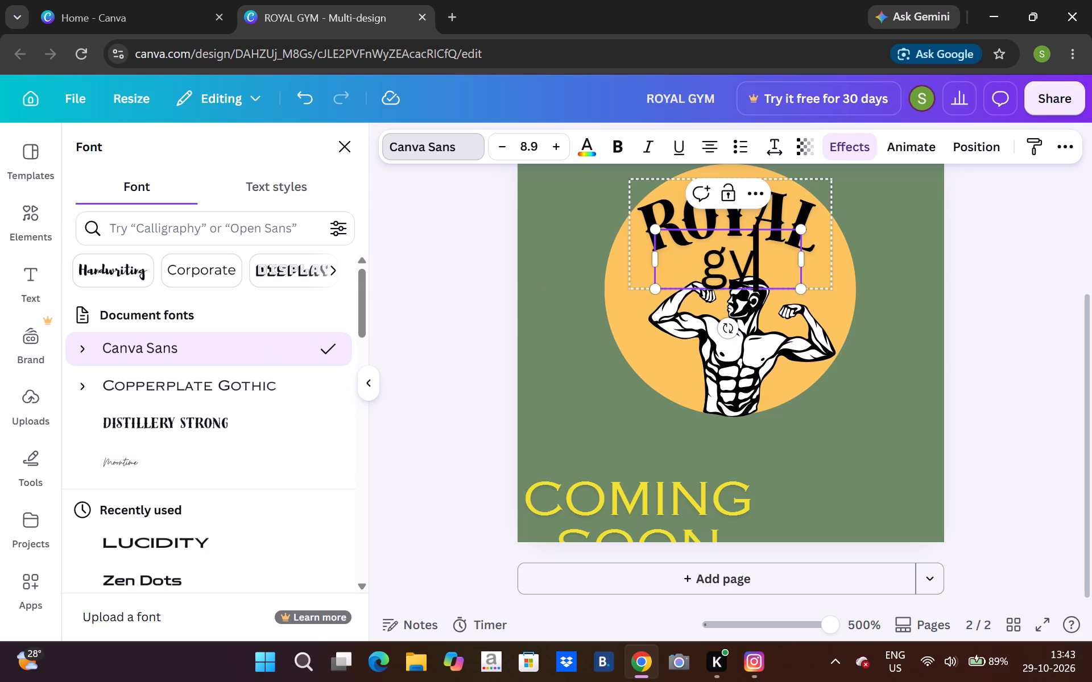
key(BackSpace)
key(BackSpace)
text(GY)
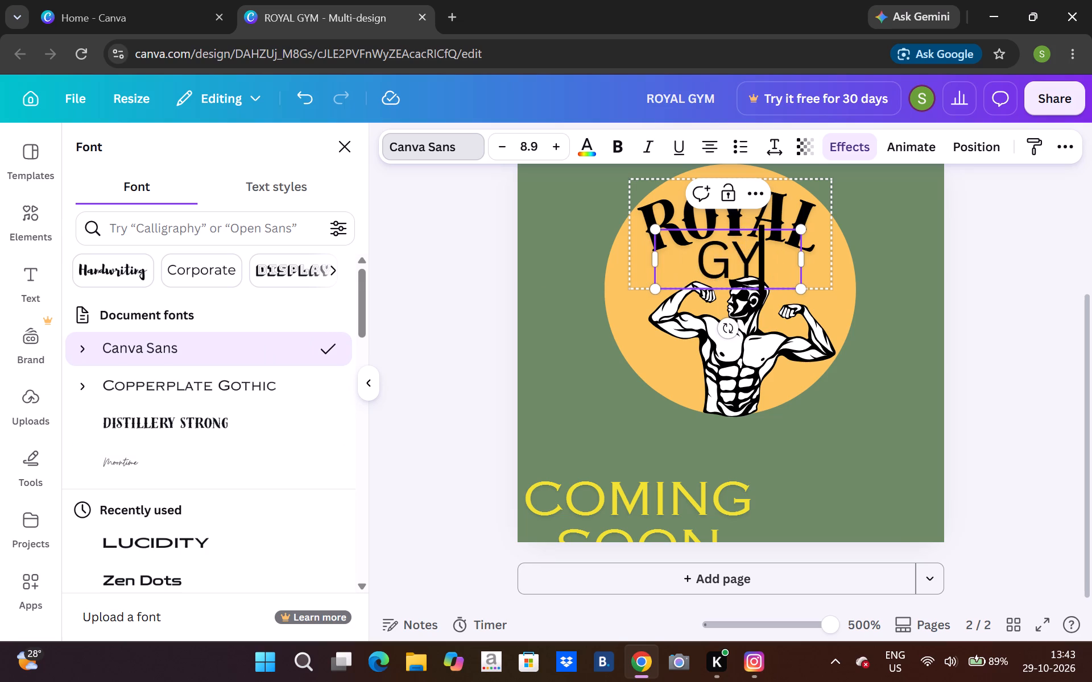
key(m)
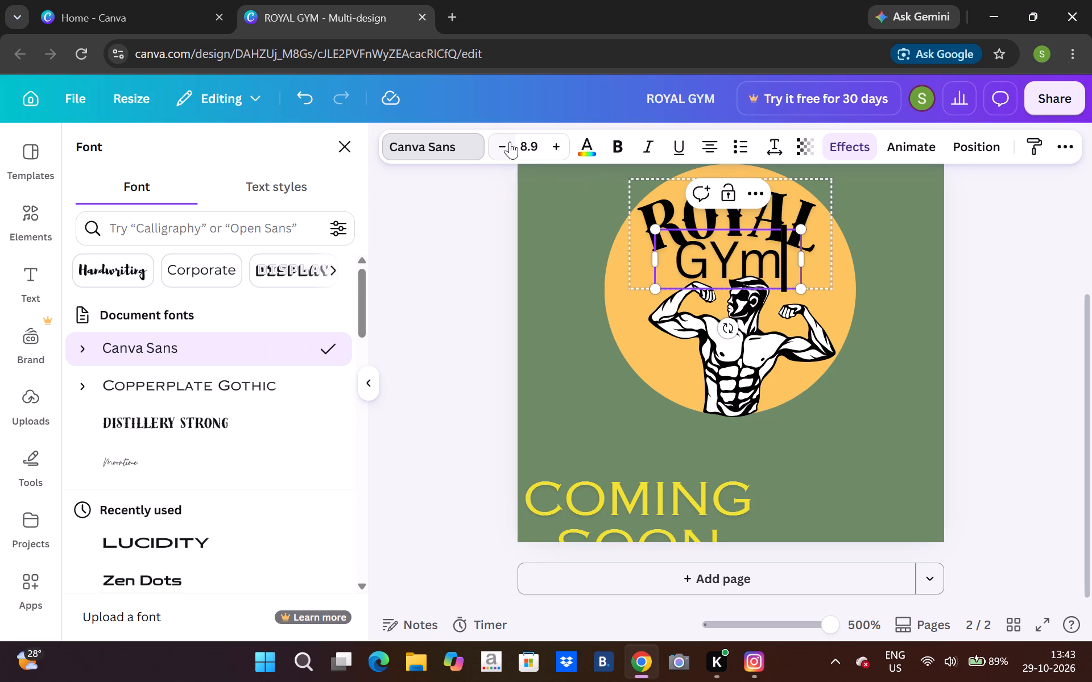
click(508, 142)
click(508, 142)
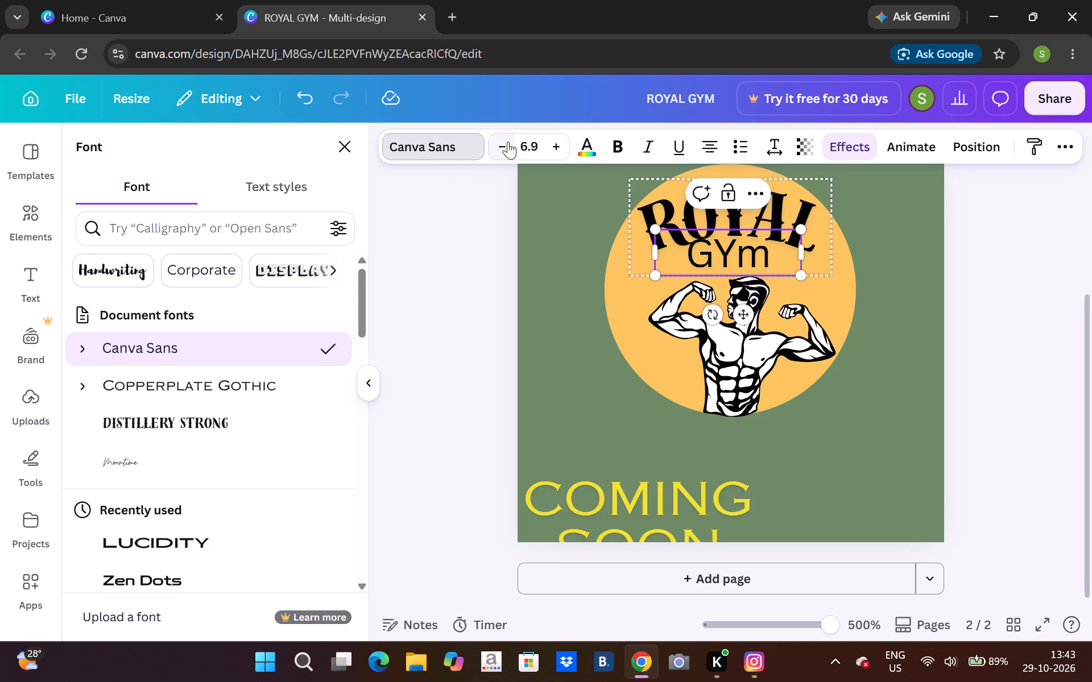
key(BackSpace)
key(shift+m)
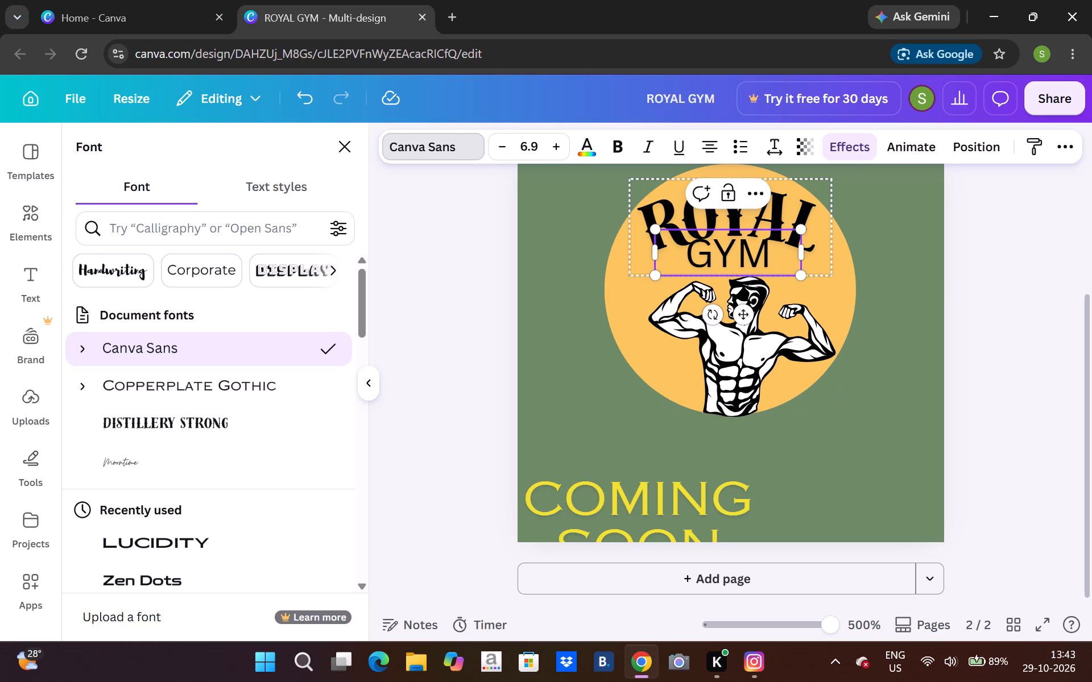
Move the GYM text slightly lower so it sits centred under ROYAL, just above the bodybuilder's head.
drag(718, 273, 769, 318)
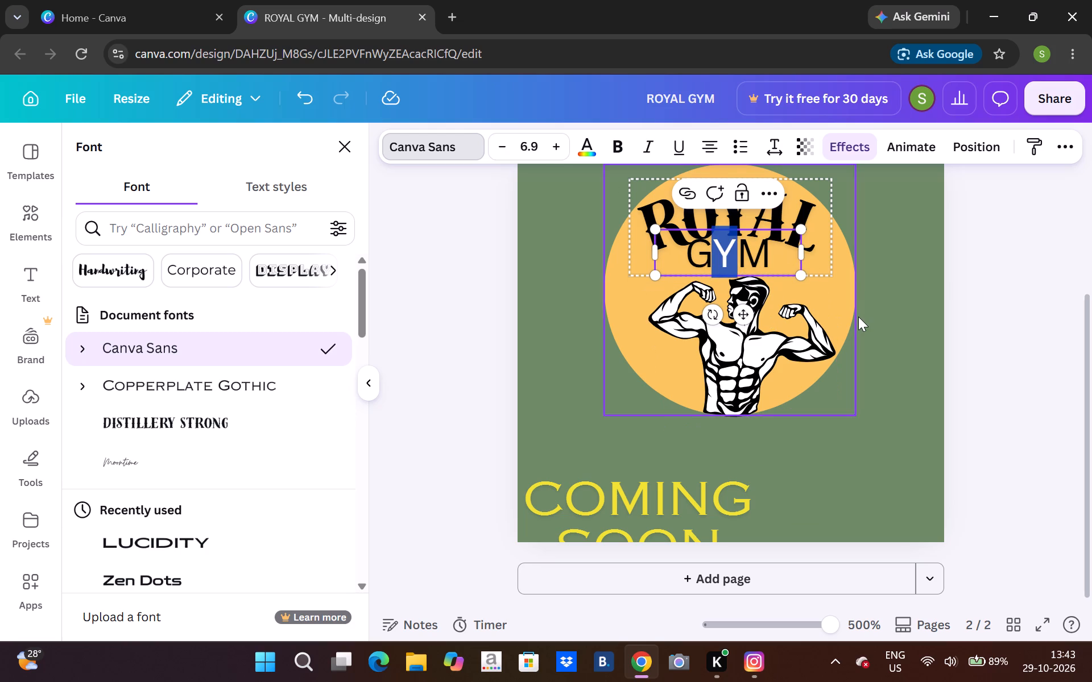
click(858, 317)
click(858, 317)
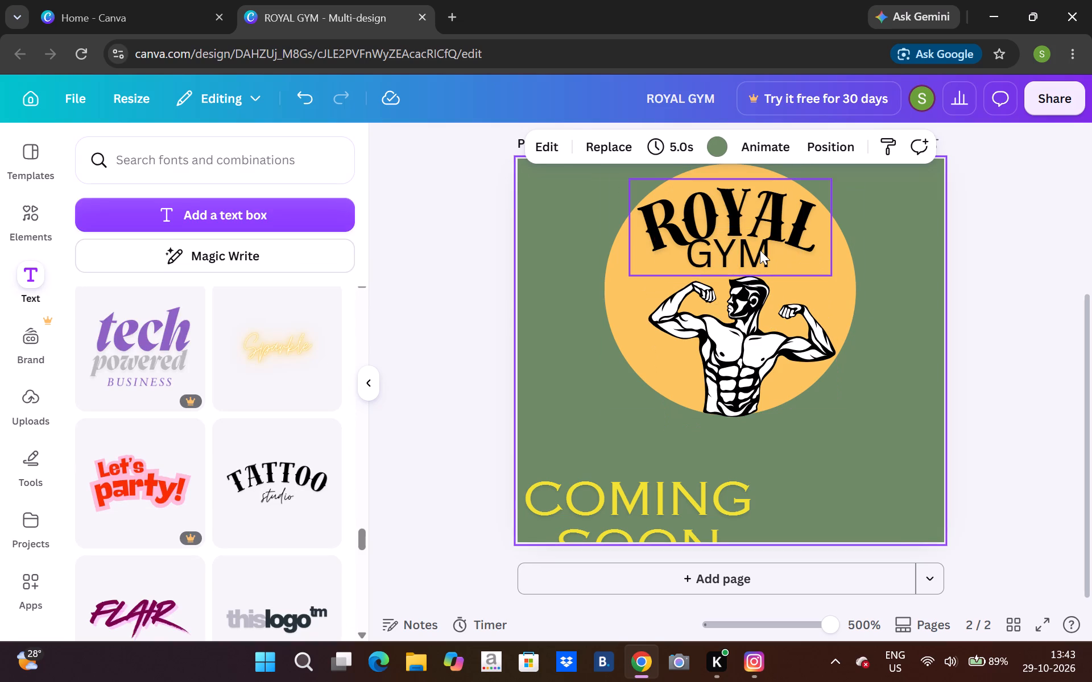
click(721, 252)
click(721, 252)
drag(723, 261, 732, 261)
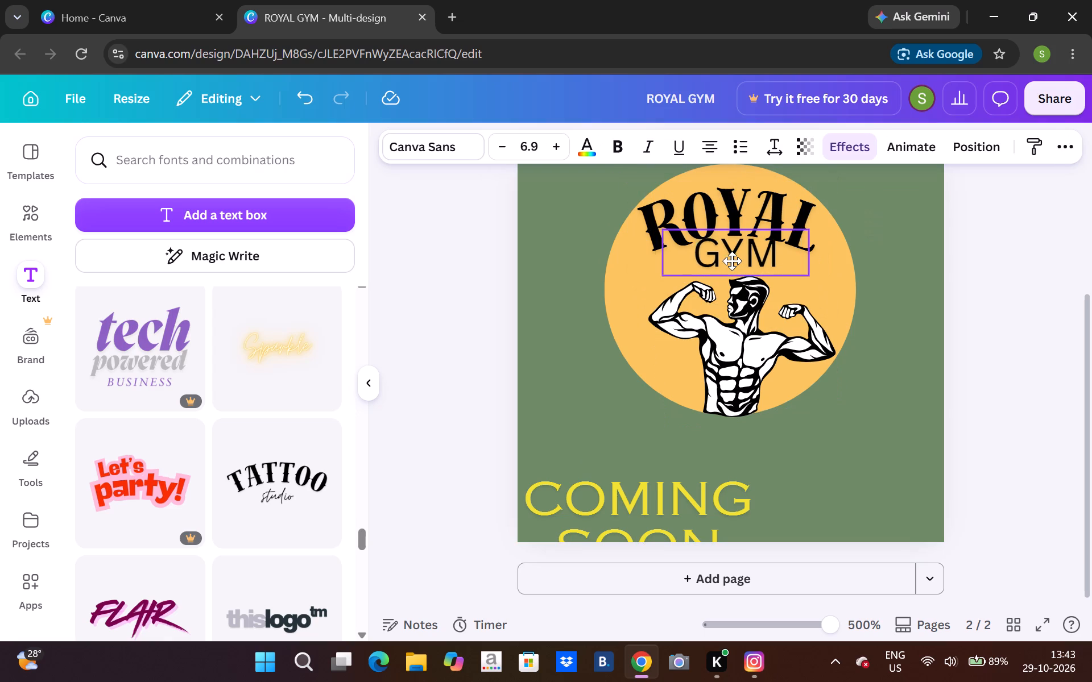
drag(732, 261, 735, 265)
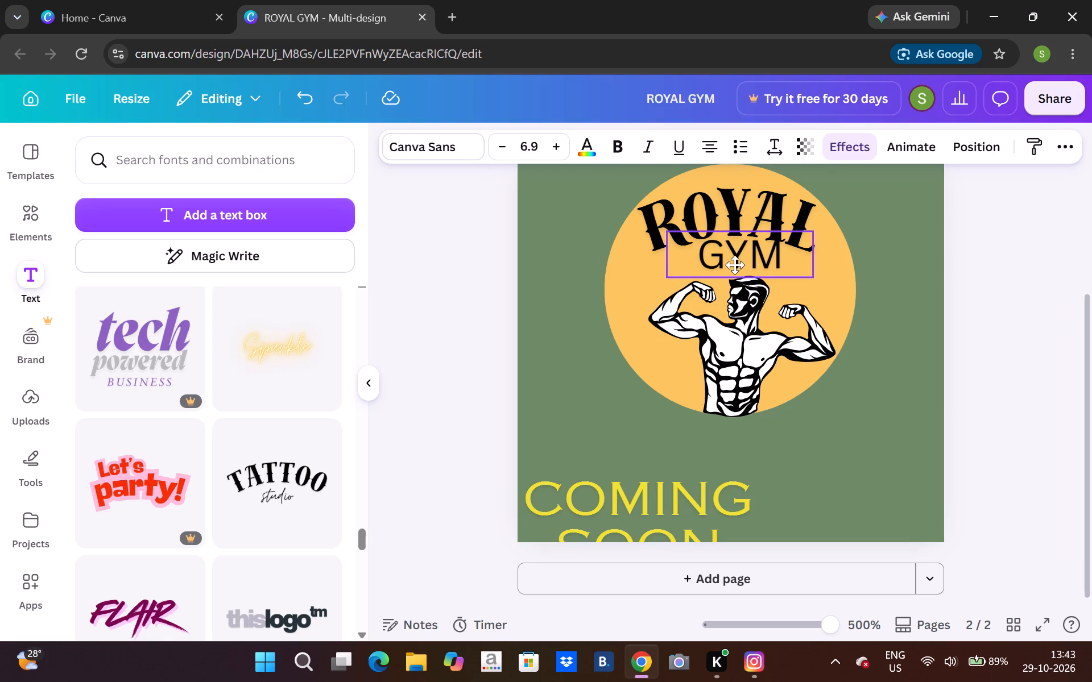
drag(735, 265, 732, 269)
click(975, 342)
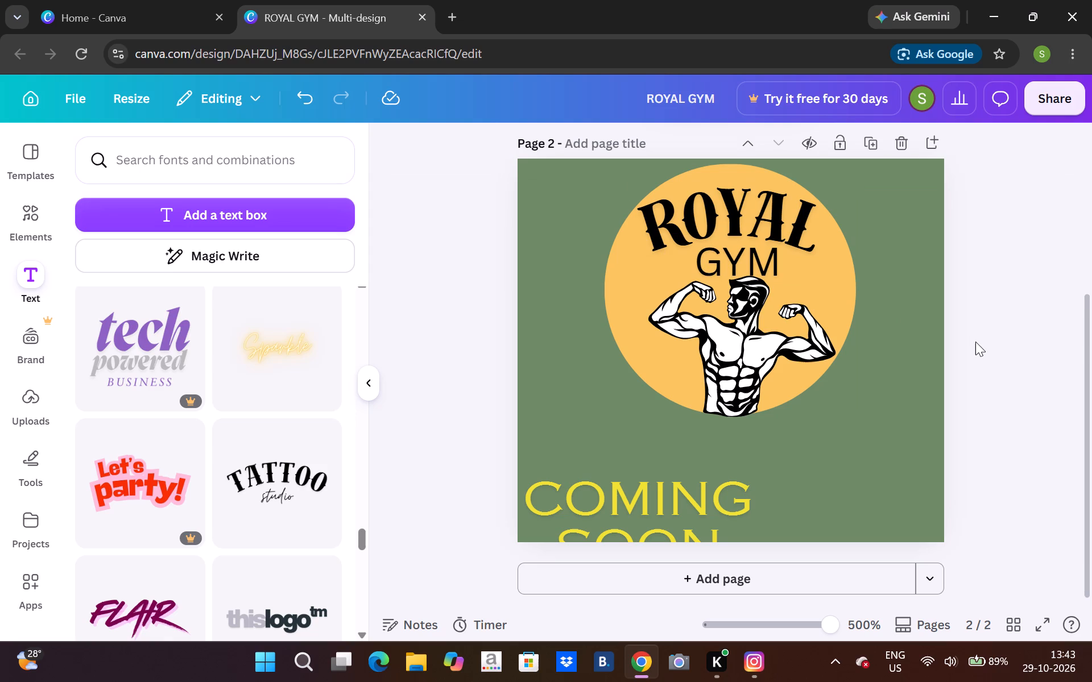
Move the yellow COMING SOON text up below the circle and replace its wording with NEAR PD NAGAR.
click(675, 508)
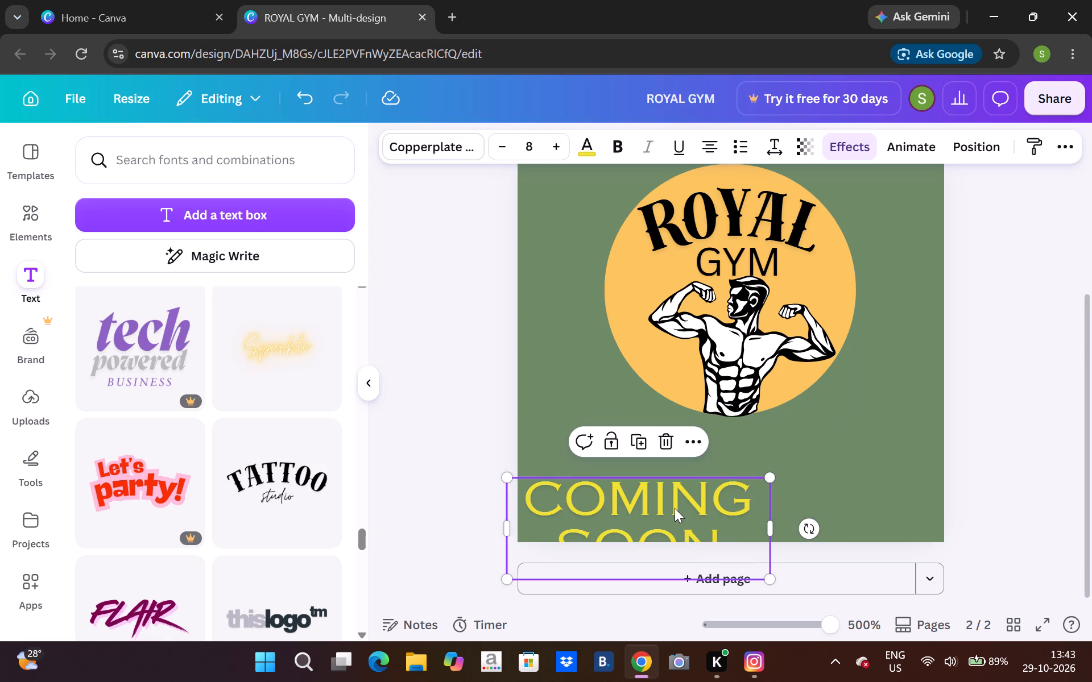
drag(672, 502, 671, 447)
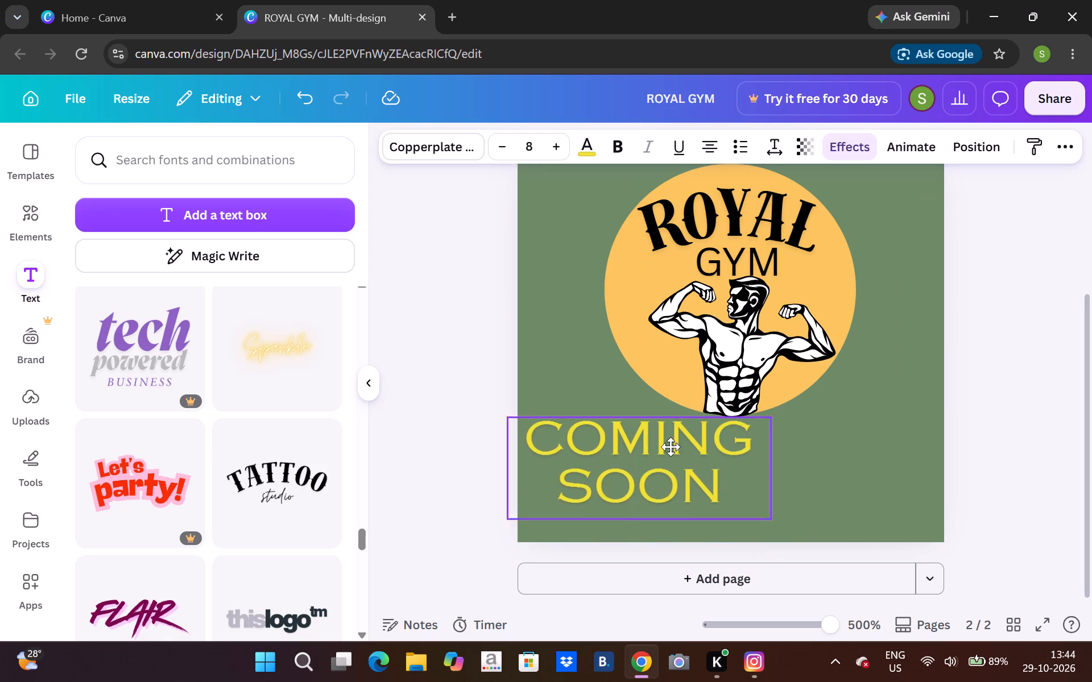
drag(671, 447, 666, 456)
click(666, 456)
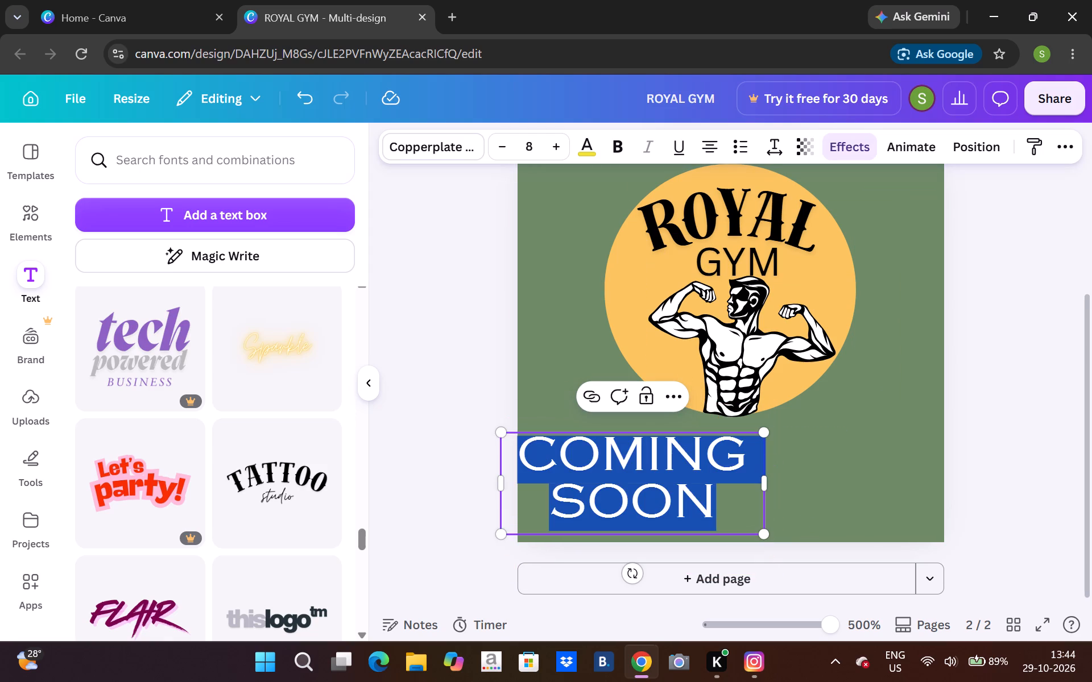
key(BackSpace)
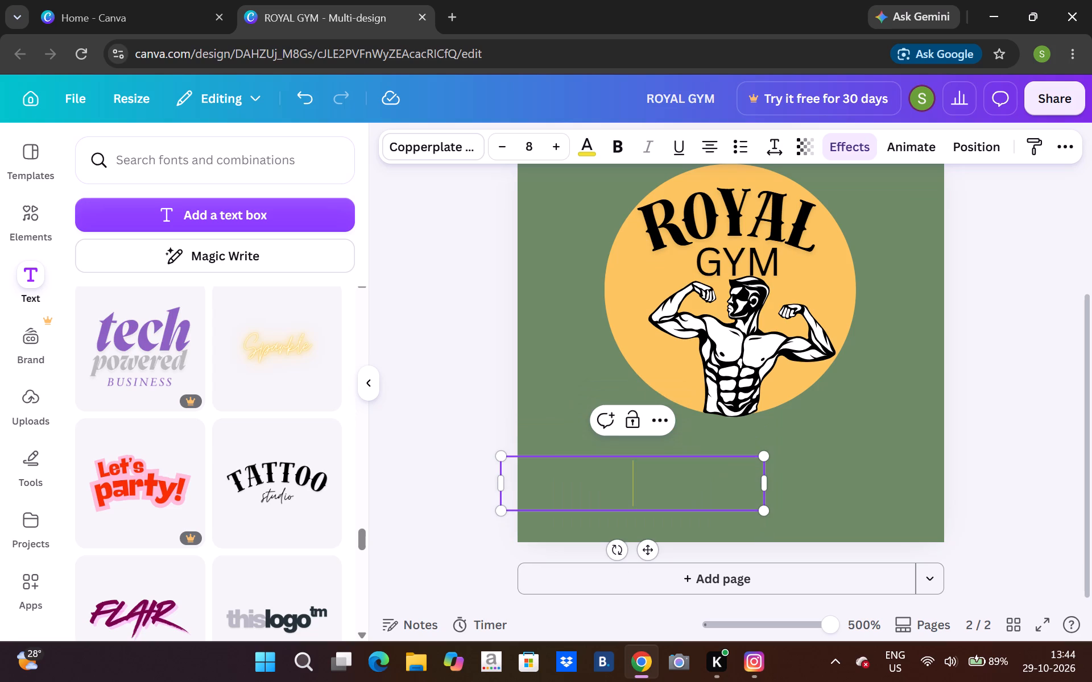
text(NEAR)
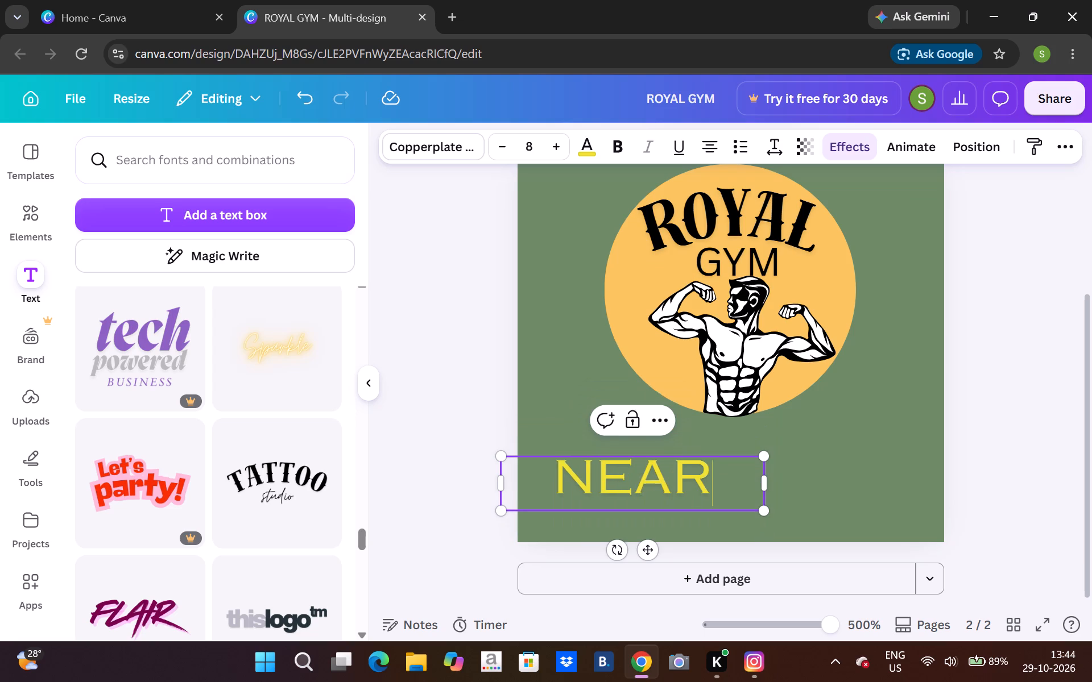
key(shift+space)
text(PD NAGAR)
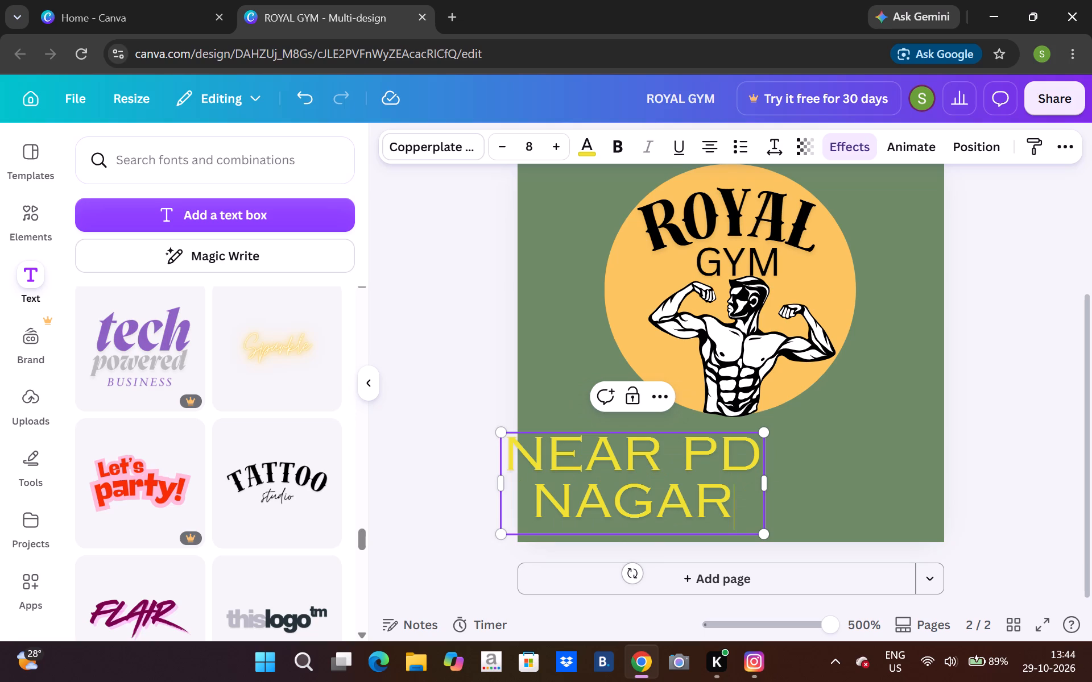
Widen the NEAR PD NAGAR text box until it fits on one line and reduce its font size to 3.
drag(767, 481, 912, 485)
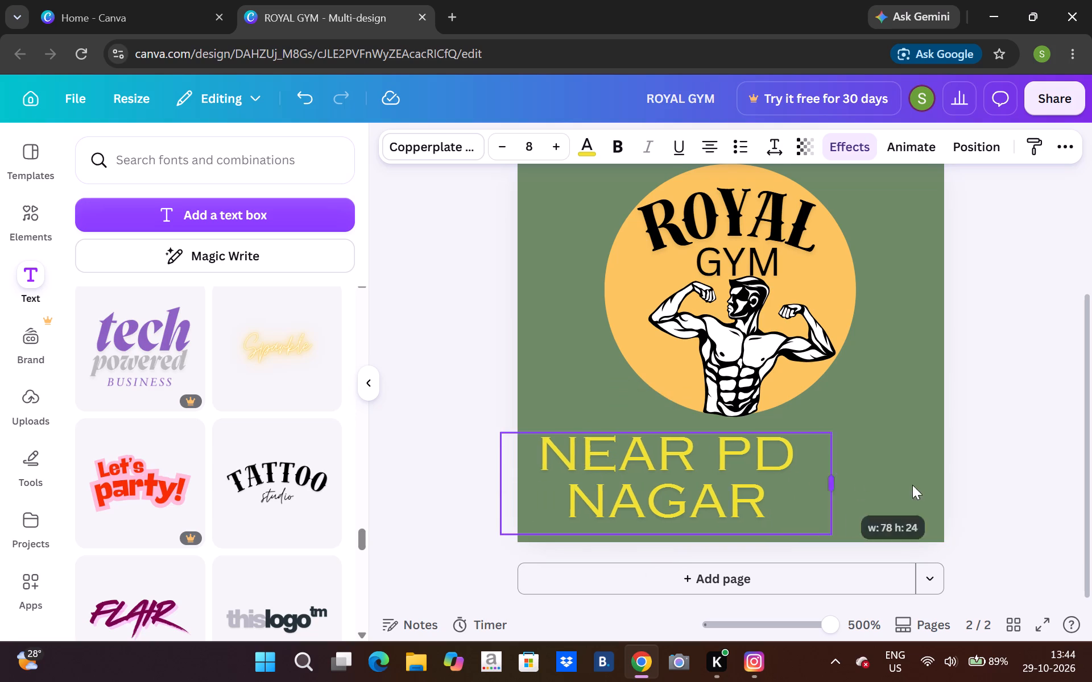
drag(912, 485, 1022, 473)
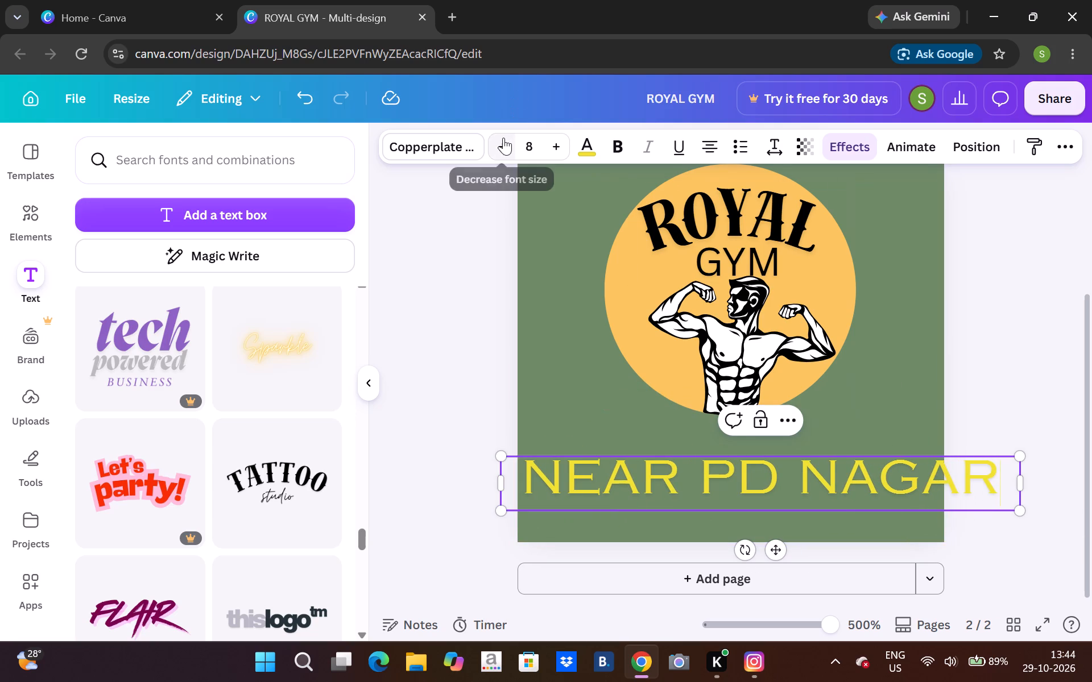
click(503, 138)
triple_click(503, 138)
click(503, 138)
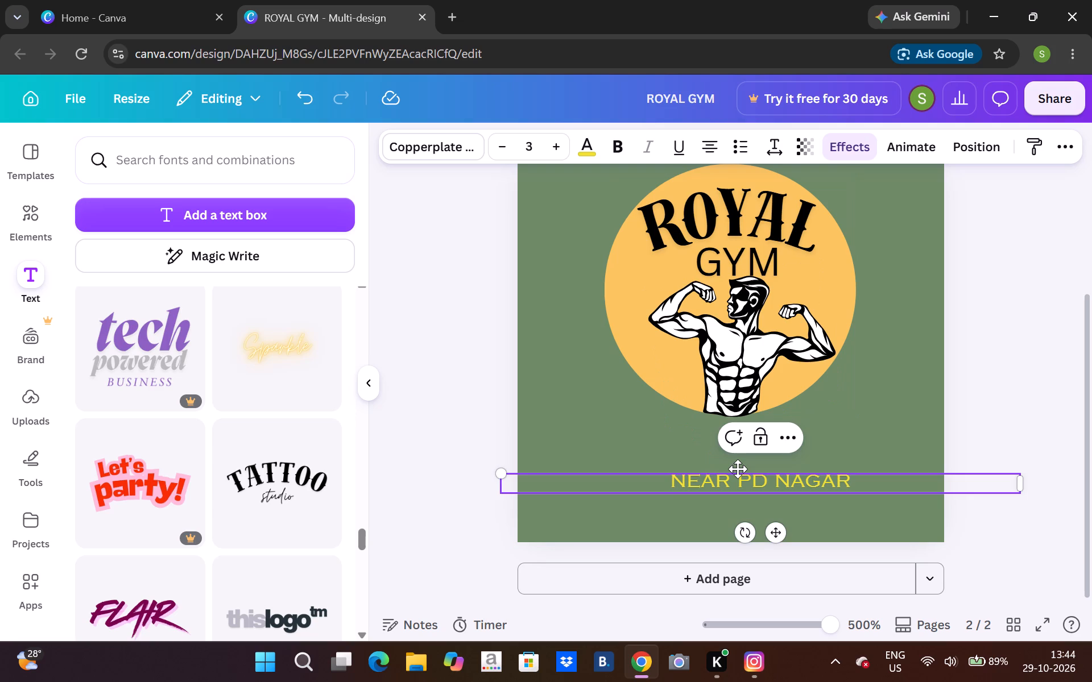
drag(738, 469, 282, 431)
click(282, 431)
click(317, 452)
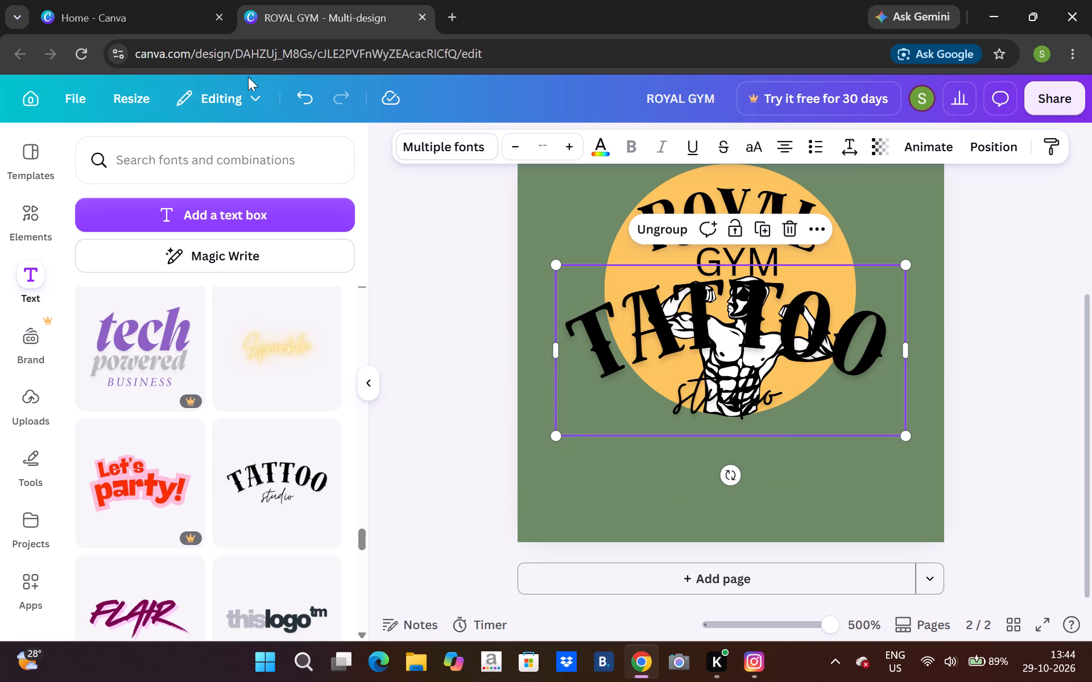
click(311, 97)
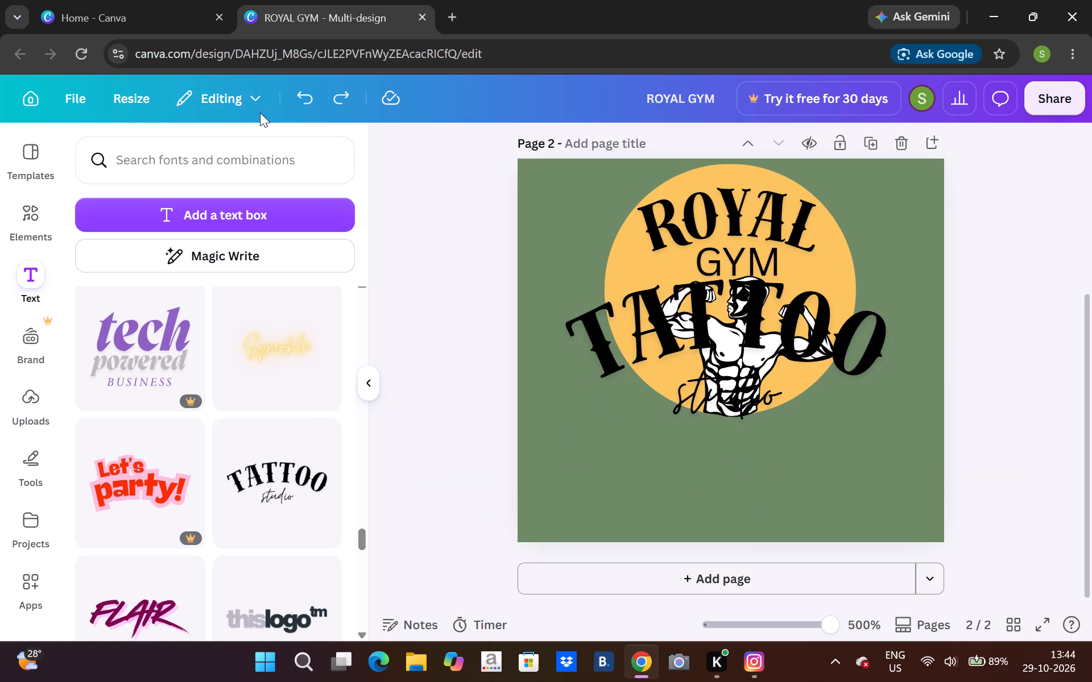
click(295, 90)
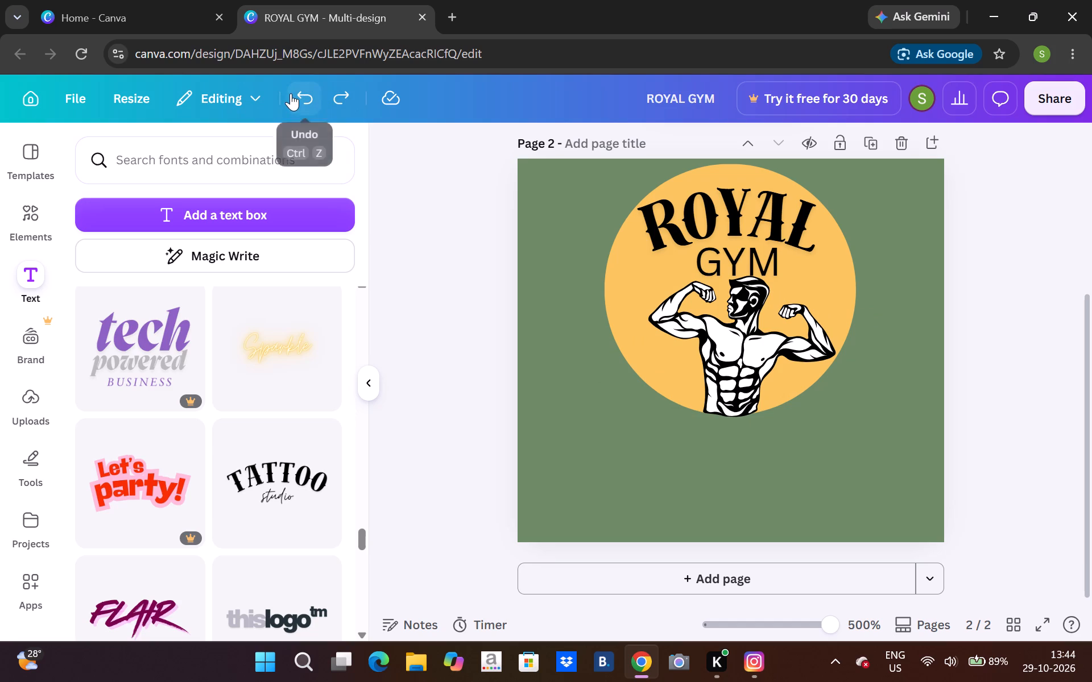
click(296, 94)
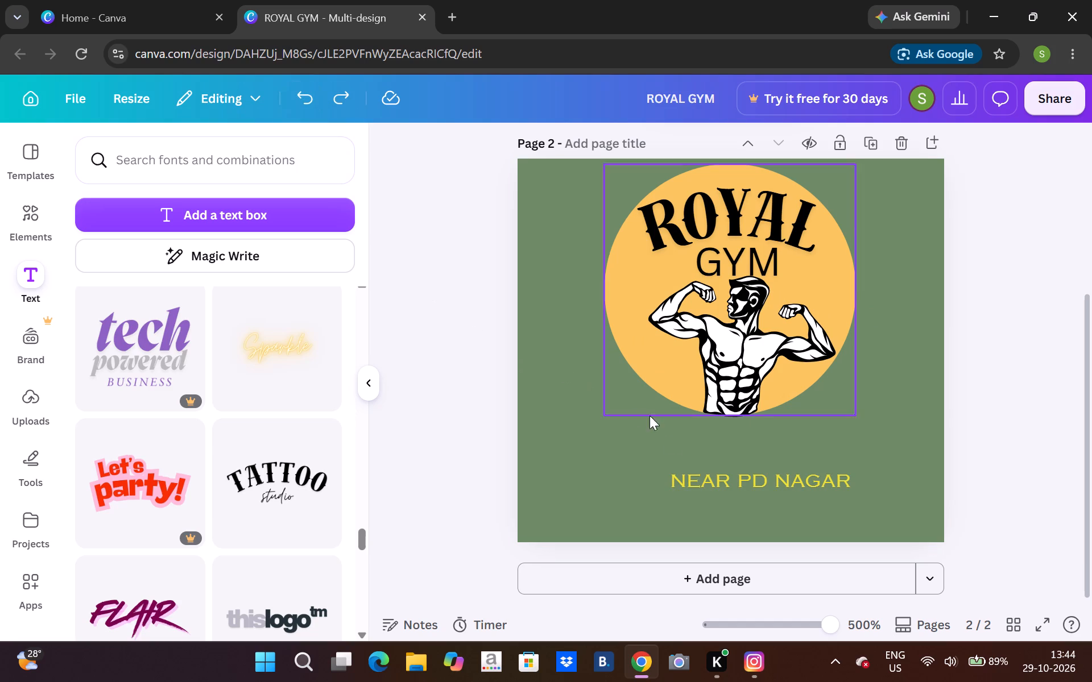
Append NEW DELHI to the NEAR PD NAGAR line.
click(703, 473)
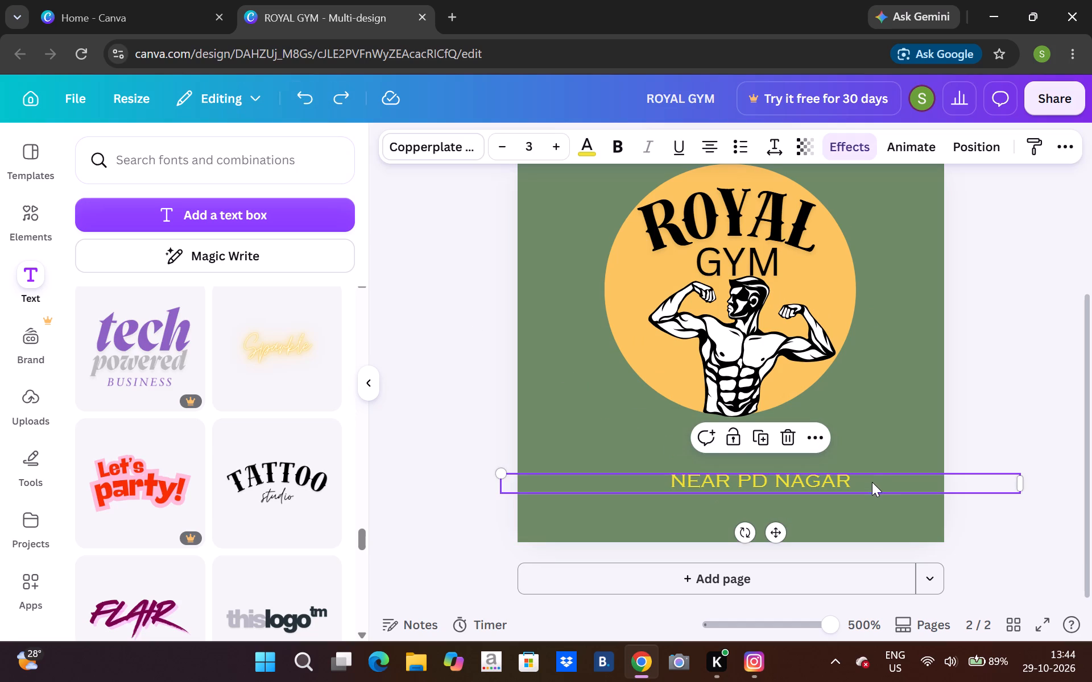
click(872, 481)
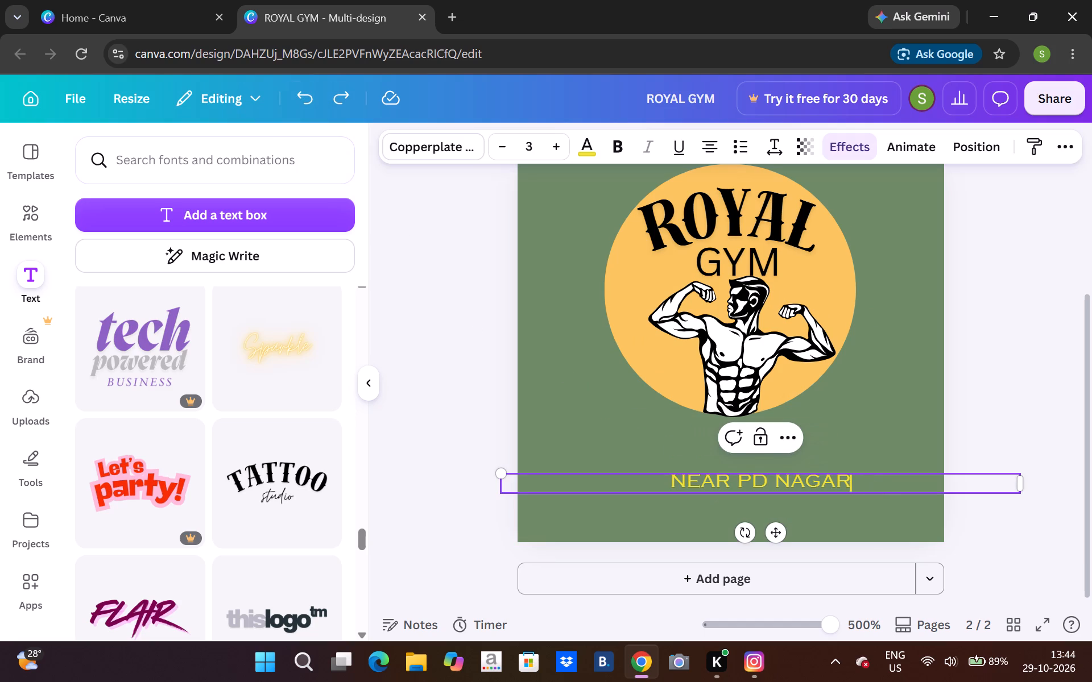
key(space)
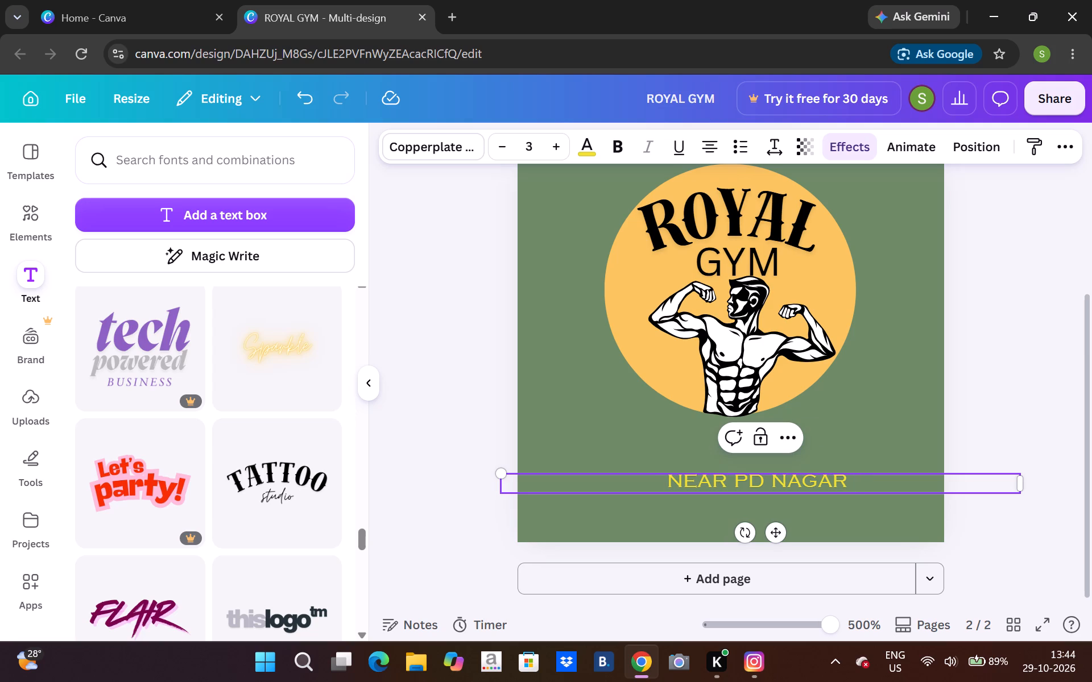
text(NEW DELHI)
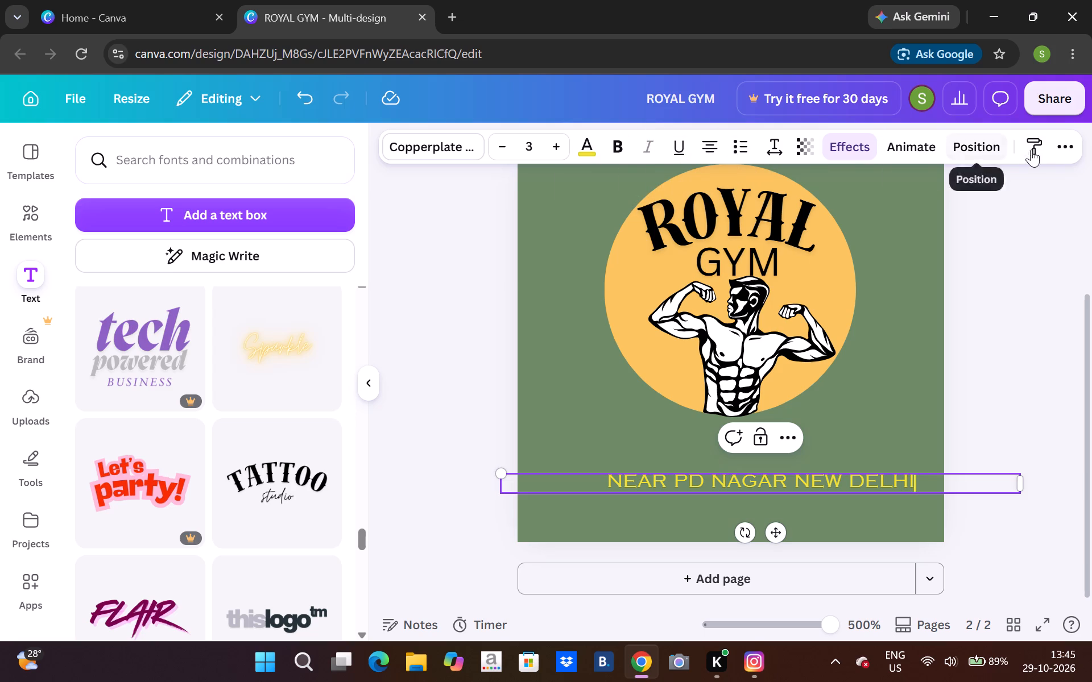
Switch strikethrough on and uppercase off for the address line.
click(1052, 148)
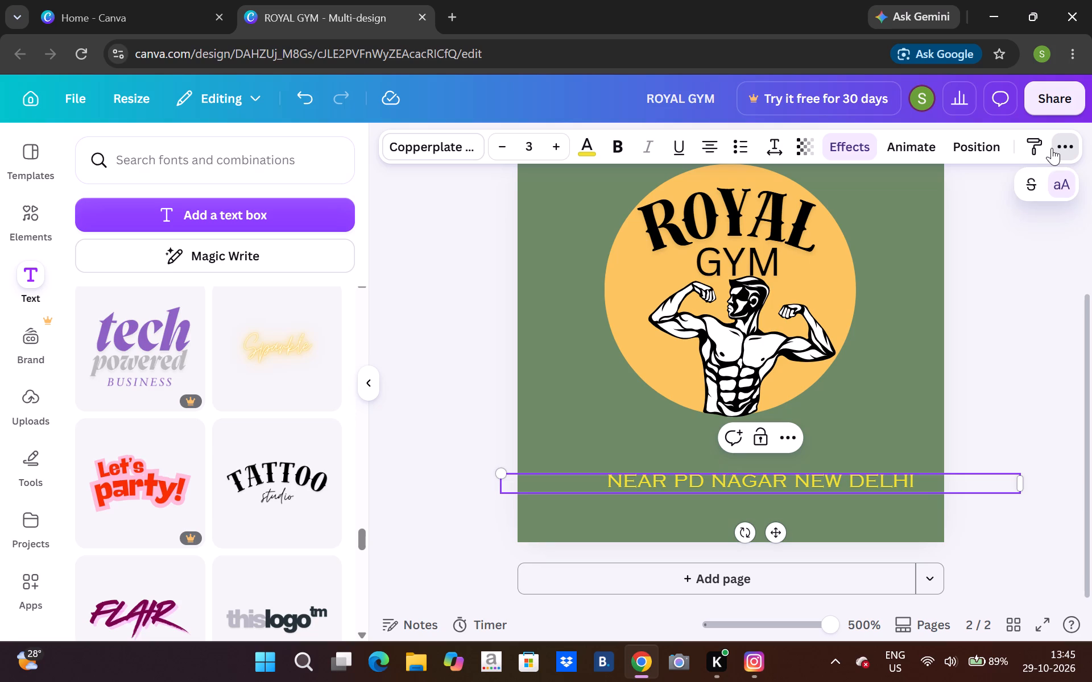
click(1027, 179)
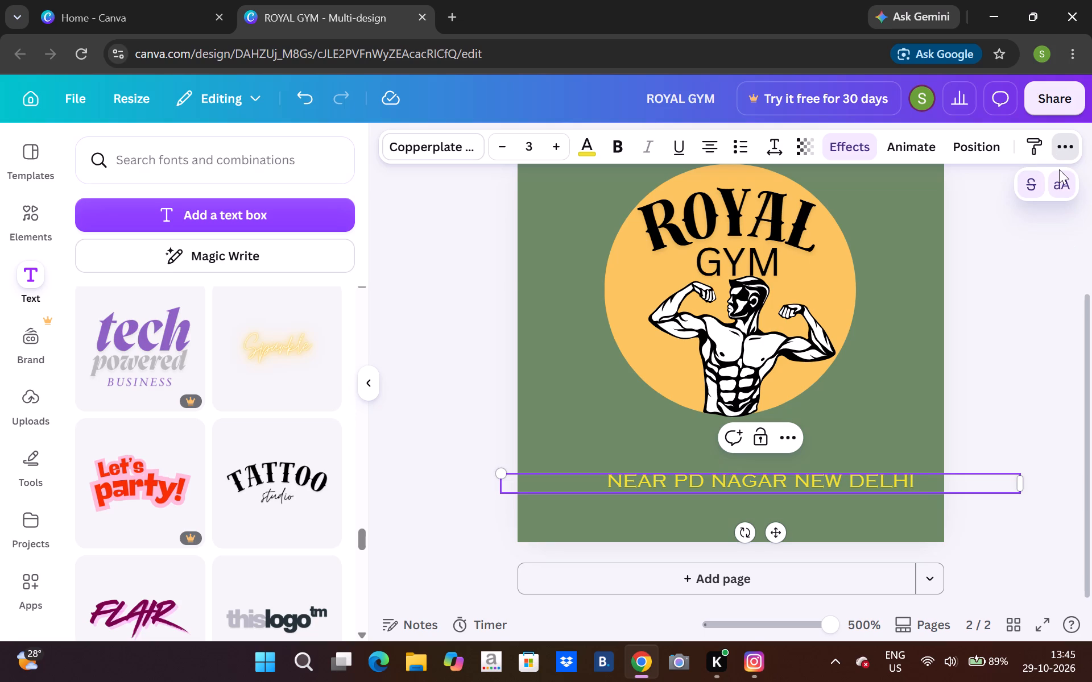
click(1059, 171)
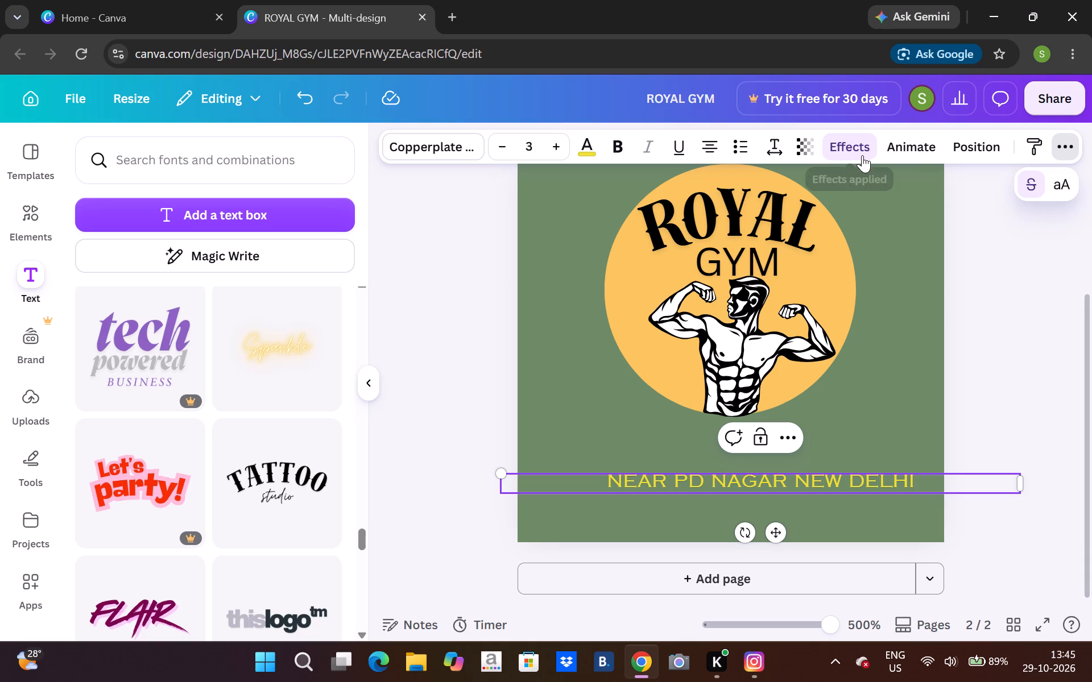
Set the address line's line spacing to 2.13, letter spacing to 503 and font size to 2.
click(780, 145)
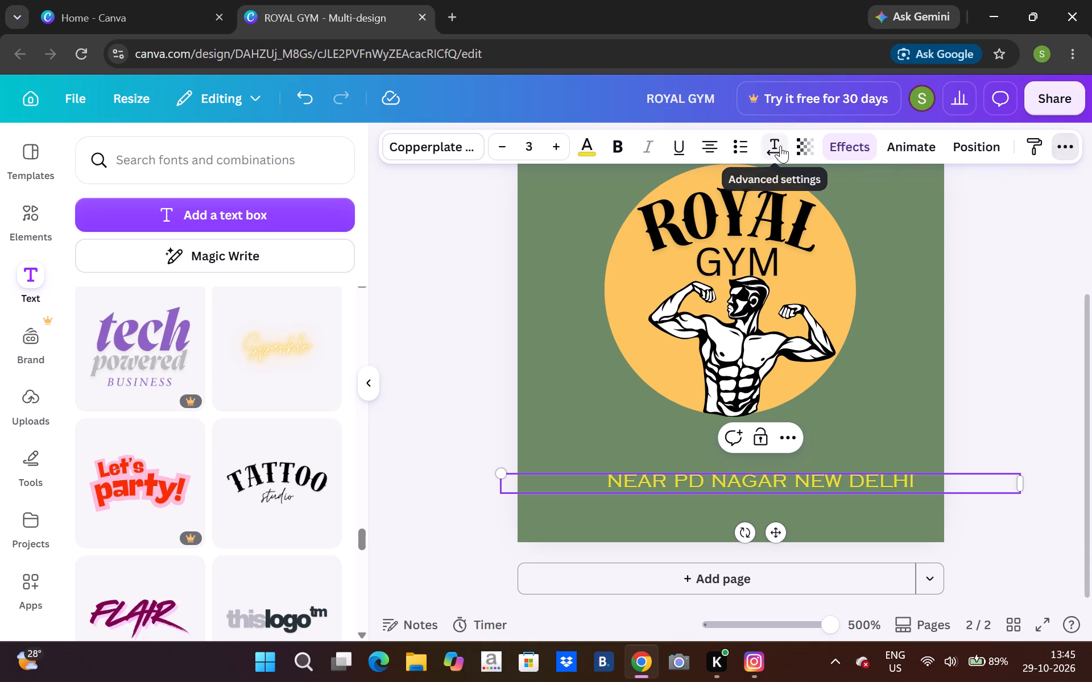
drag(738, 288, 756, 290)
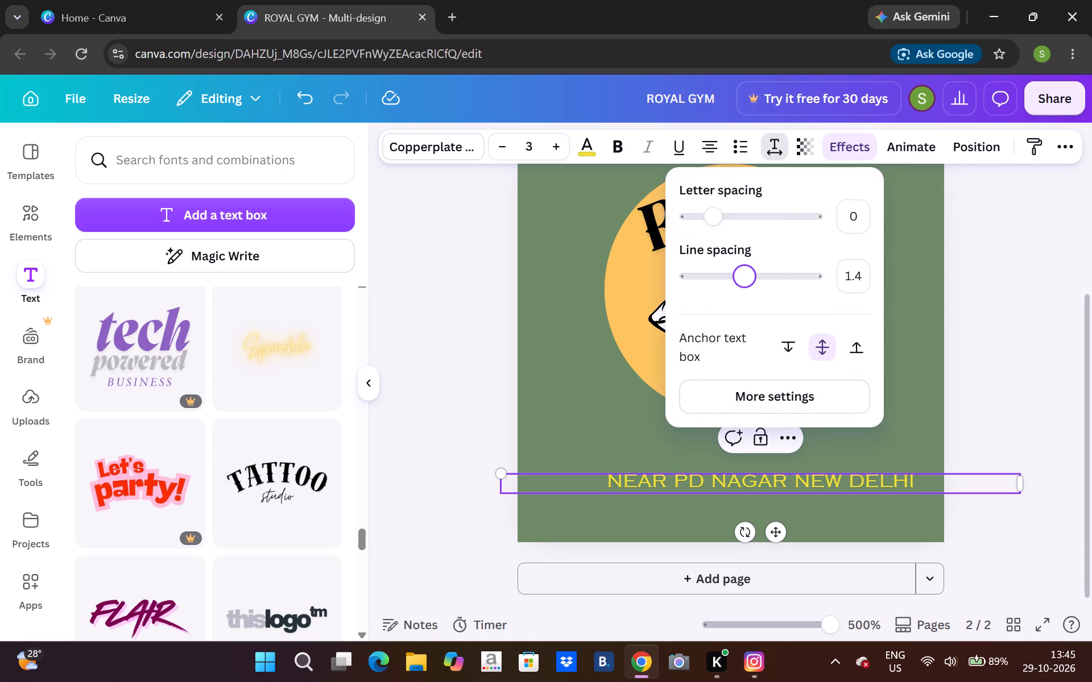
drag(769, 288, 792, 293)
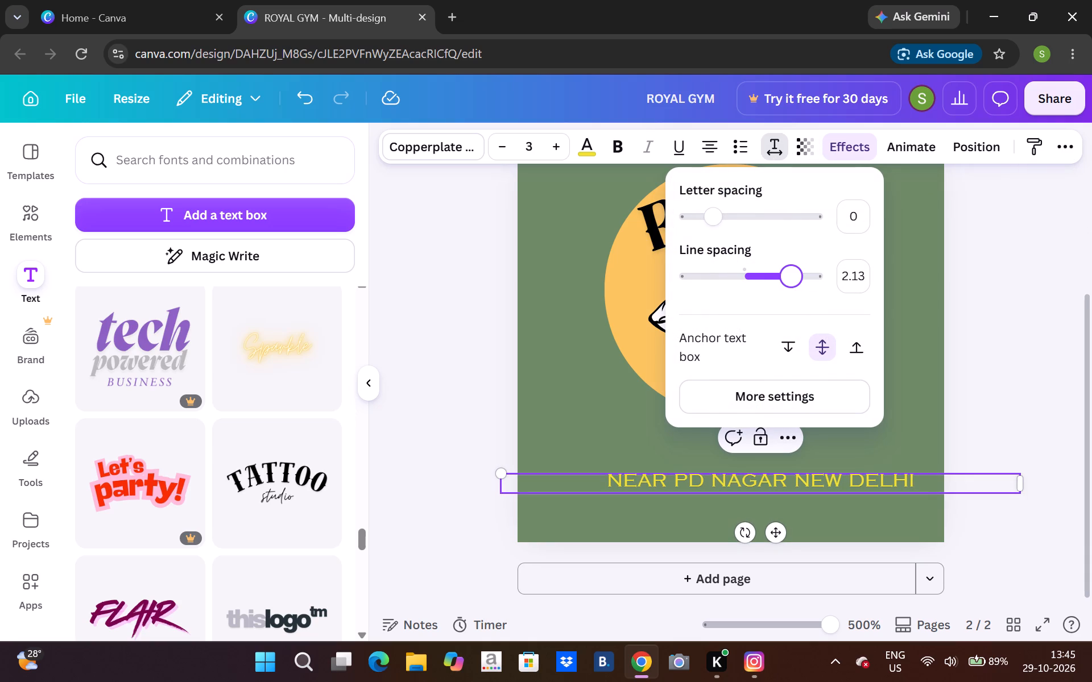
drag(734, 227, 777, 260)
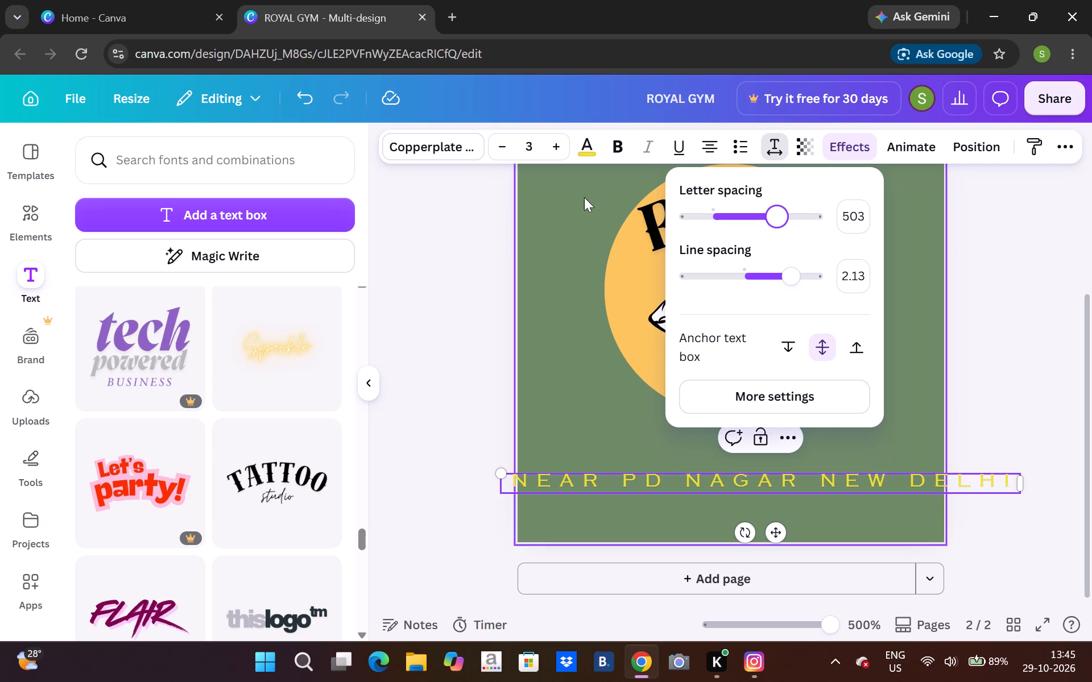
click(506, 144)
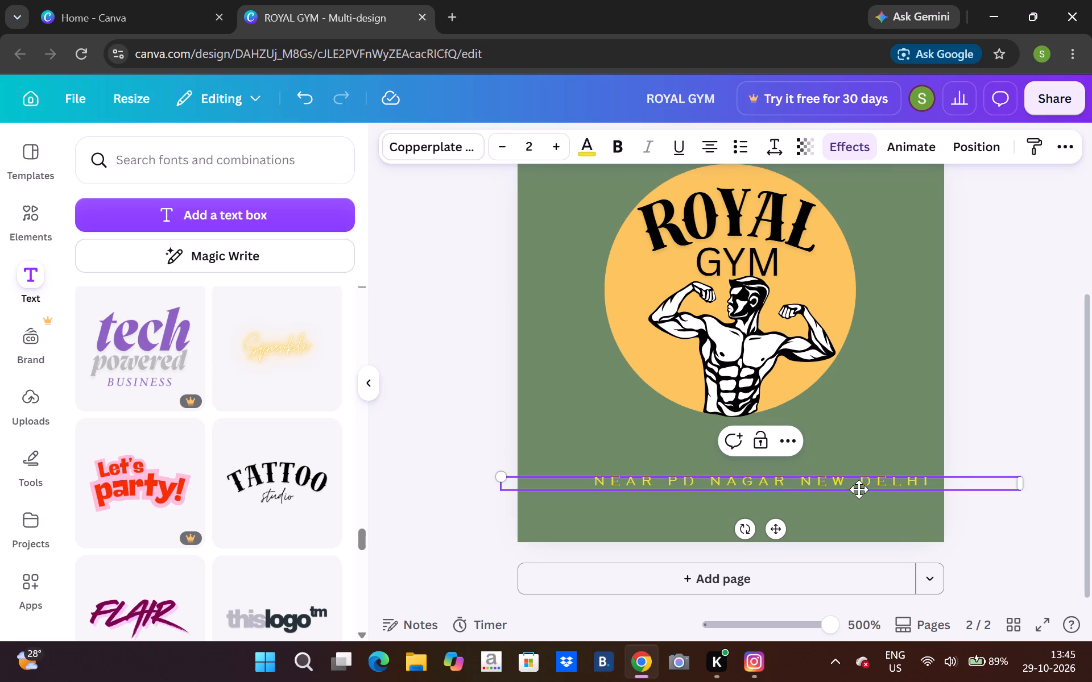
Move the NEAR PD NAGAR NEW DELHI line up to just beneath the orange circle, centred under the bodybuilder.
right_drag(859, 489, 850, 459)
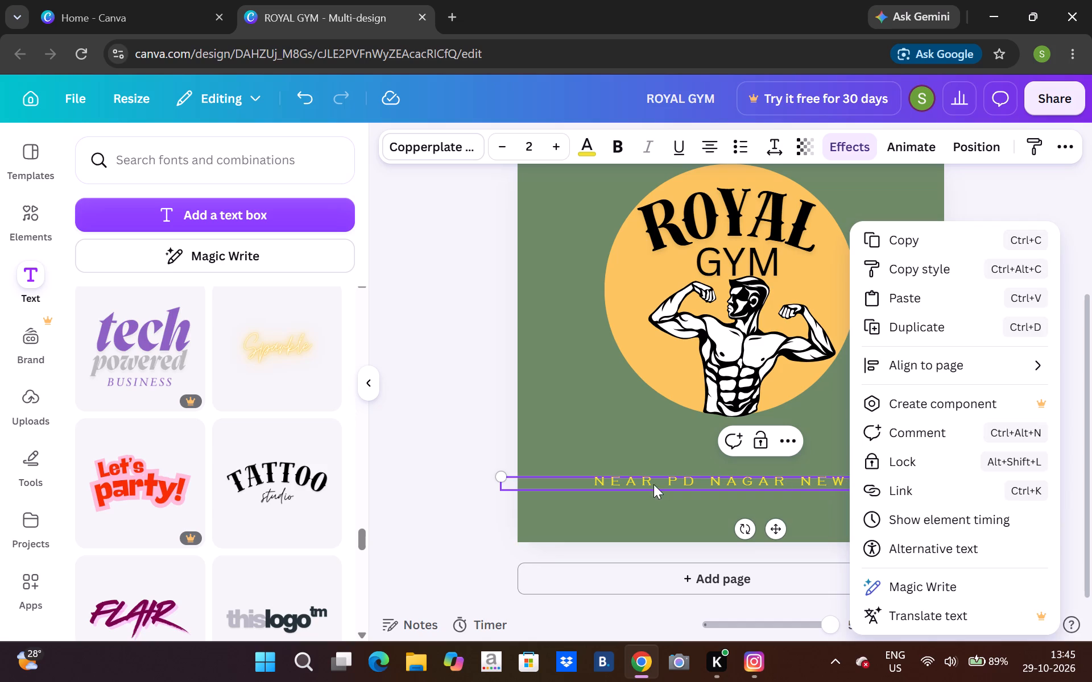
click(653, 484)
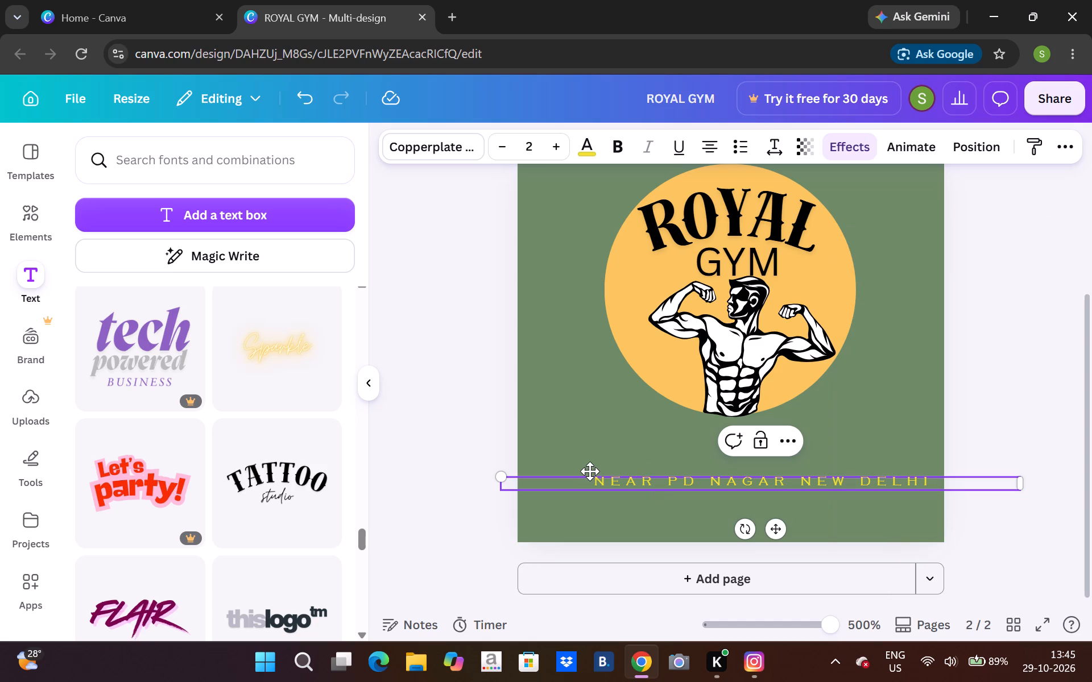
drag(590, 471, 571, 411)
click(1043, 482)
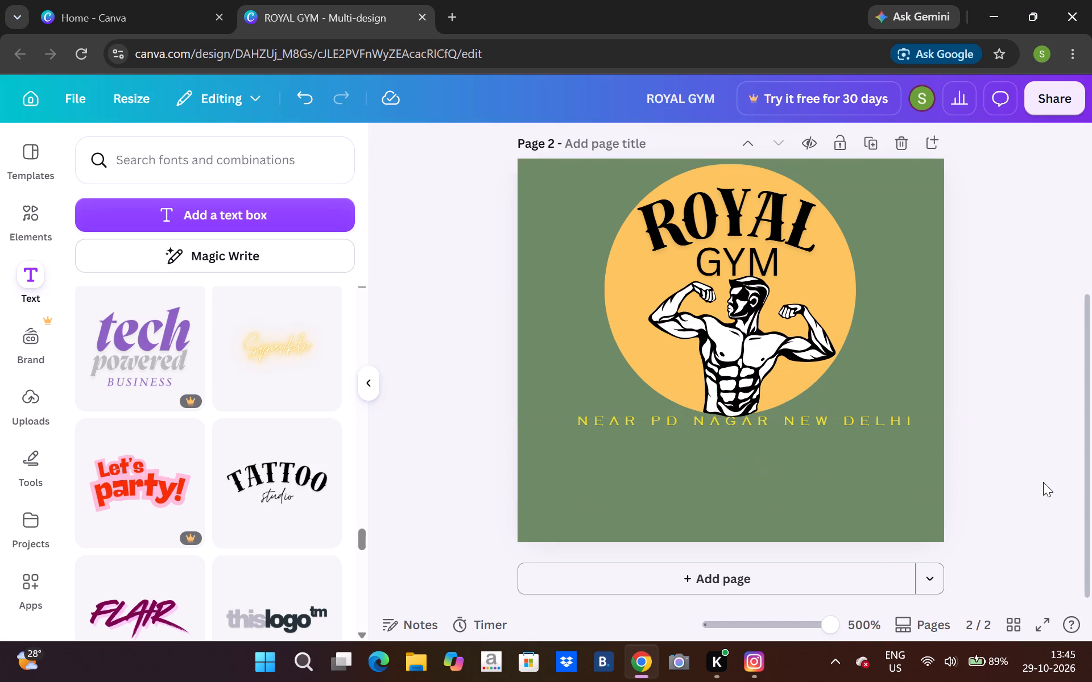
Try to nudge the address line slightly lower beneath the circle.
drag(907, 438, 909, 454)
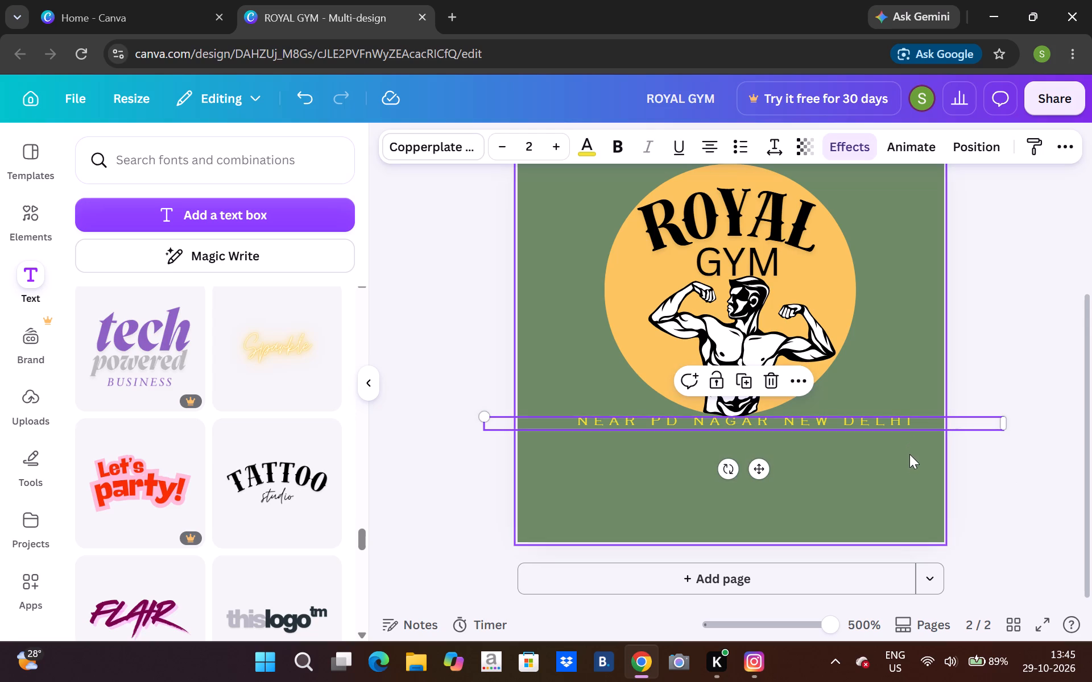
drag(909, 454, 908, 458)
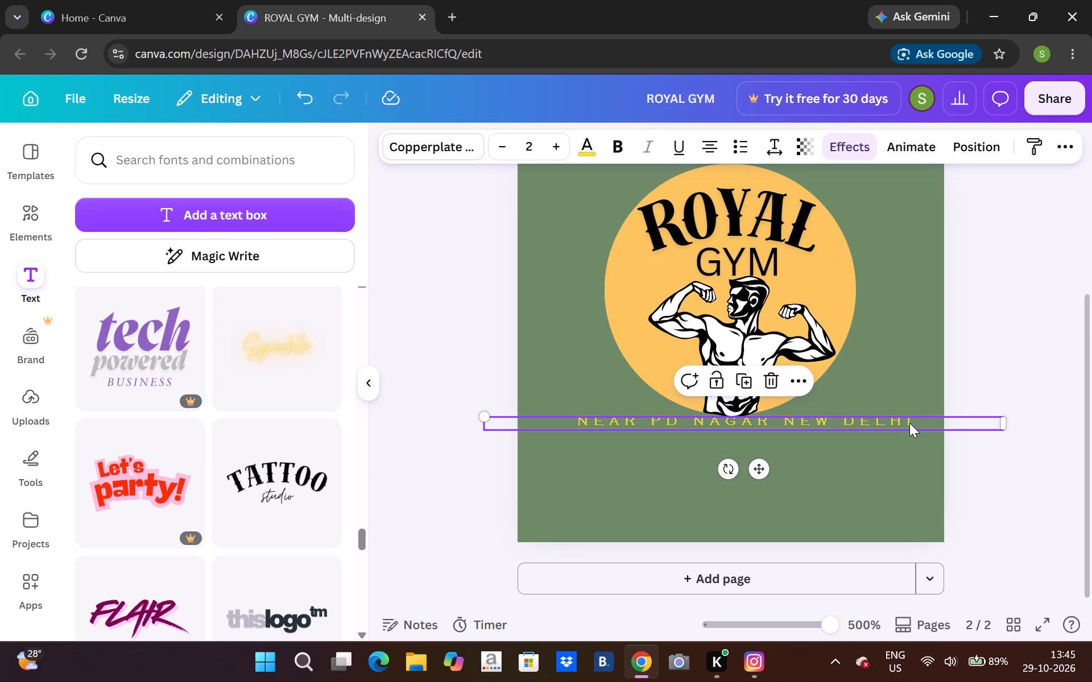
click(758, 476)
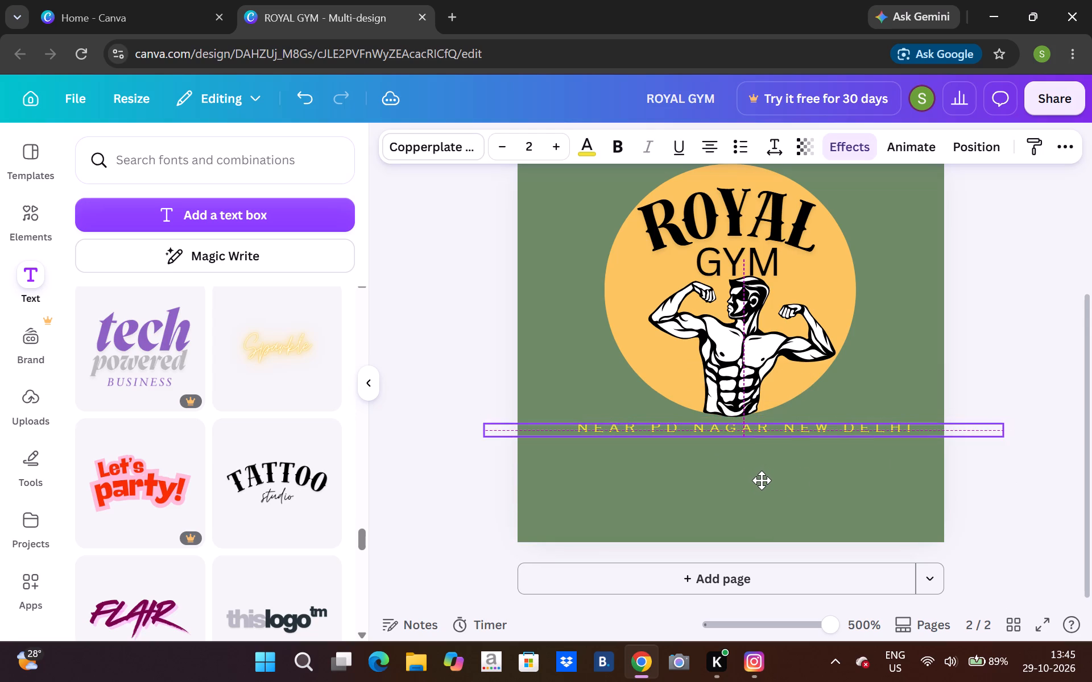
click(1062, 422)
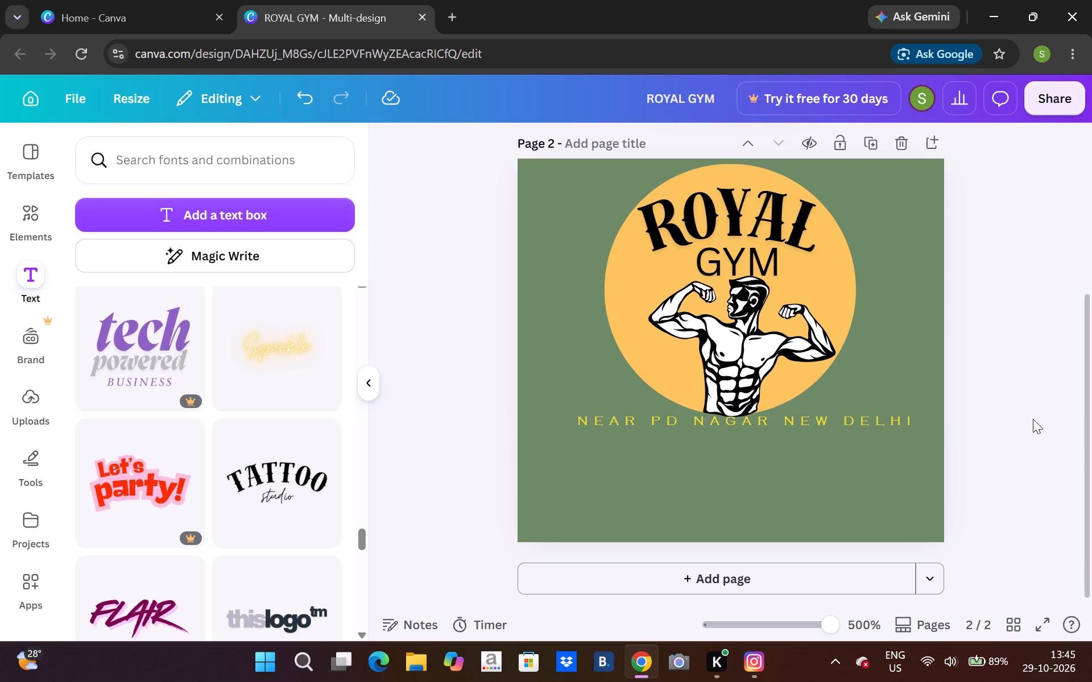
Change the address line's text colour to black (#000000).
click(878, 423)
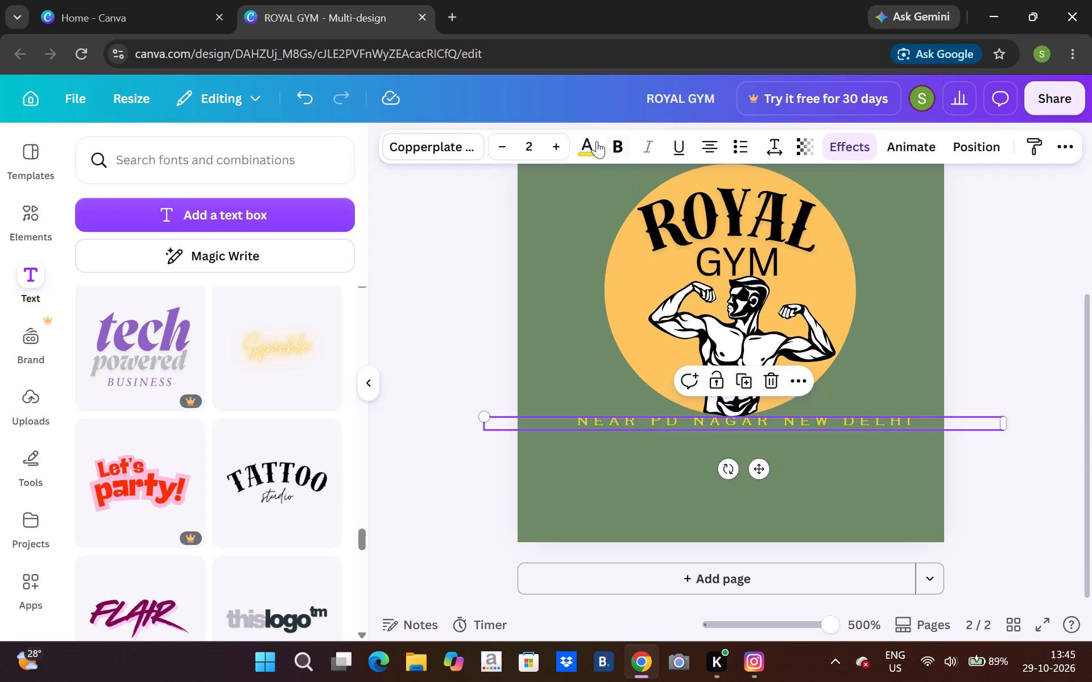
click(577, 146)
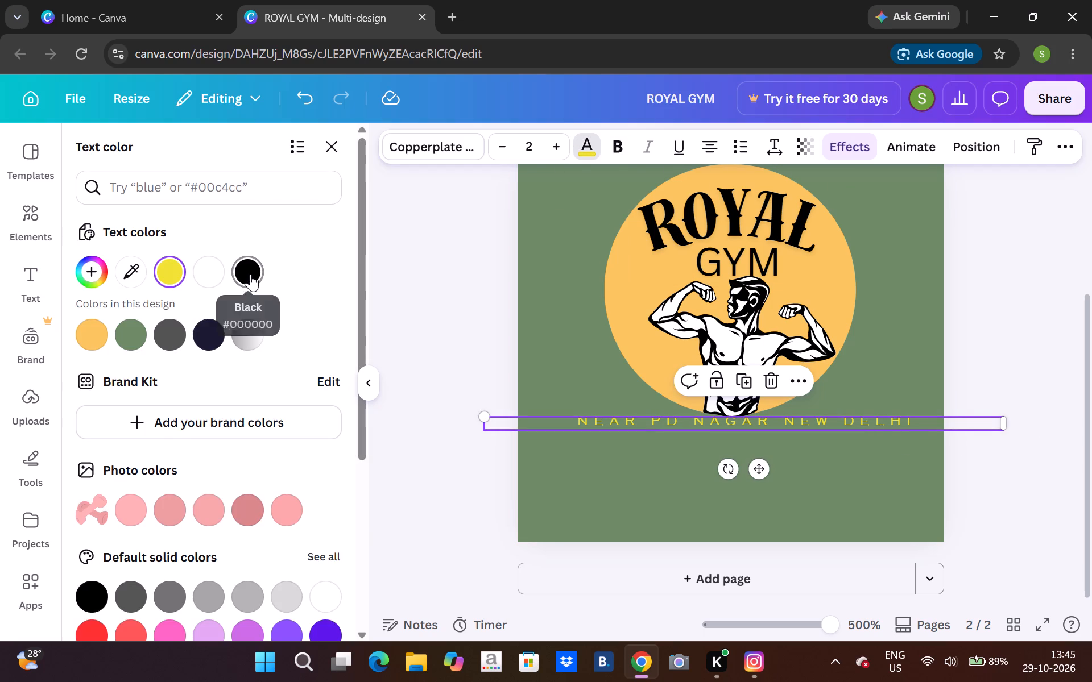
click(250, 274)
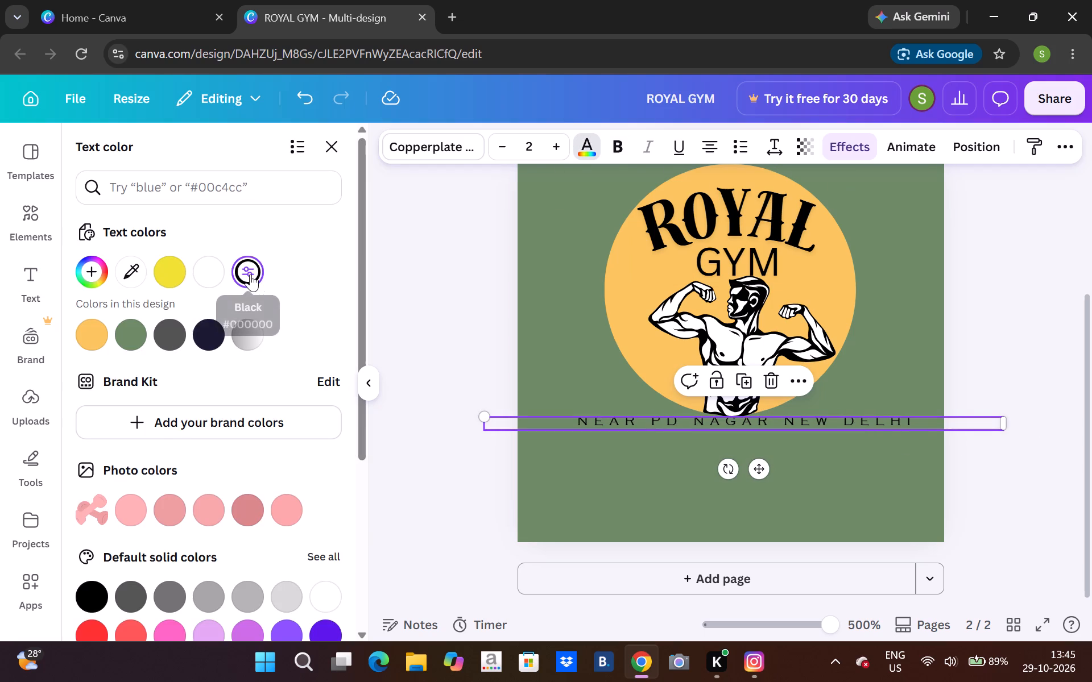
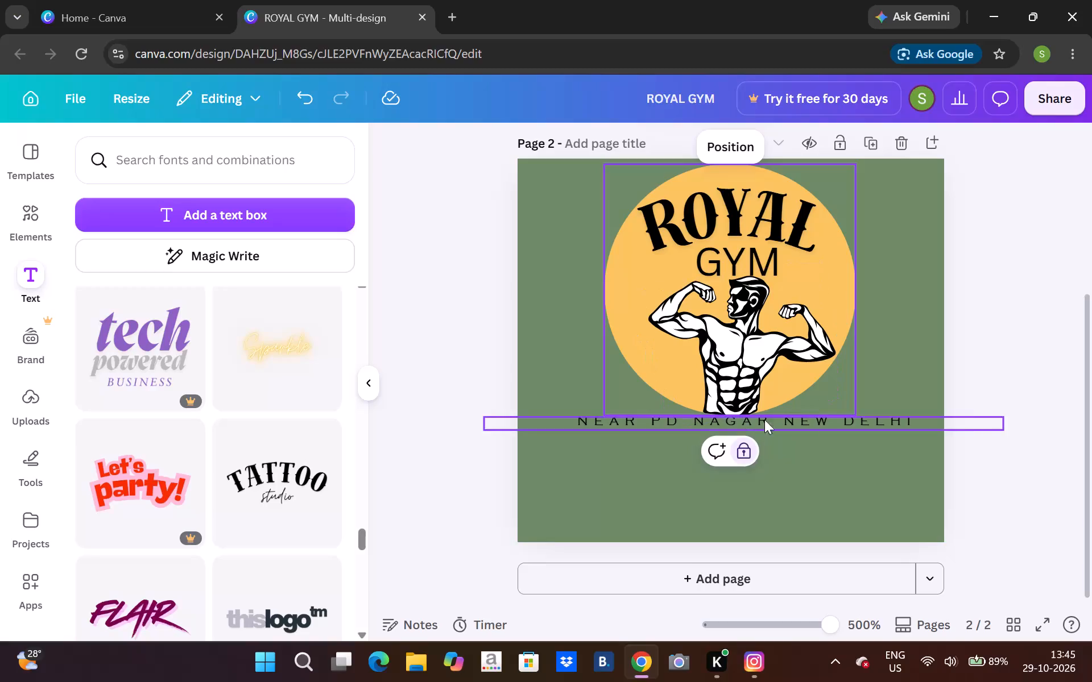
Nudge the NEAR PD NAGAR NEW DELHI line slightly down so it clears the bottom of the orange circle.
click(1091, 434)
click(1091, 434)
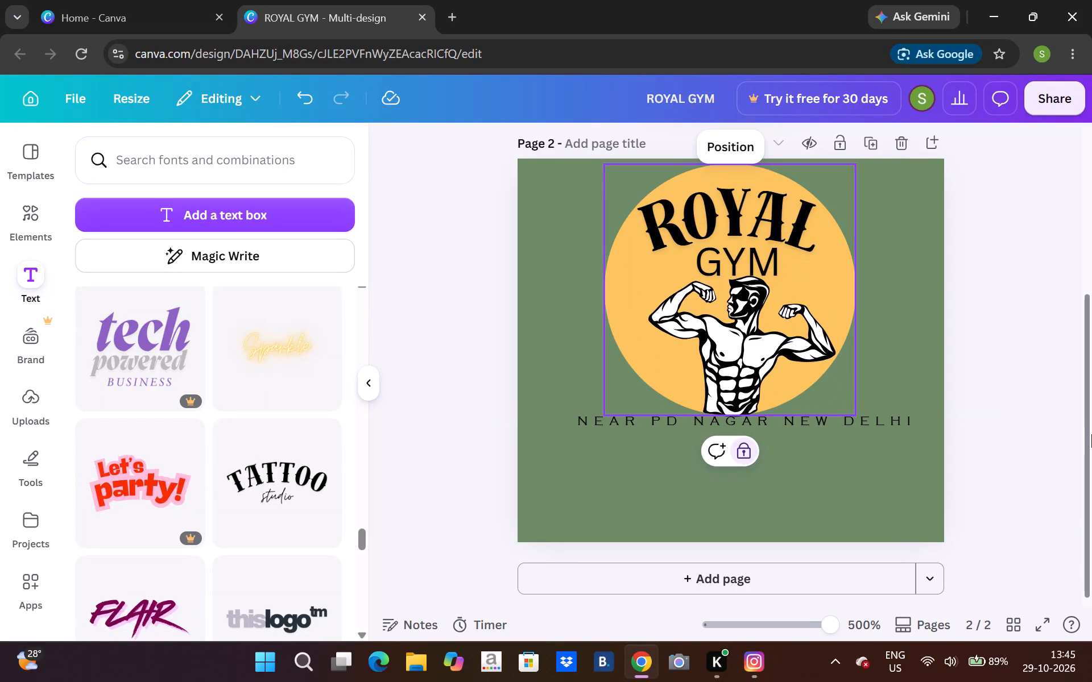
click(997, 352)
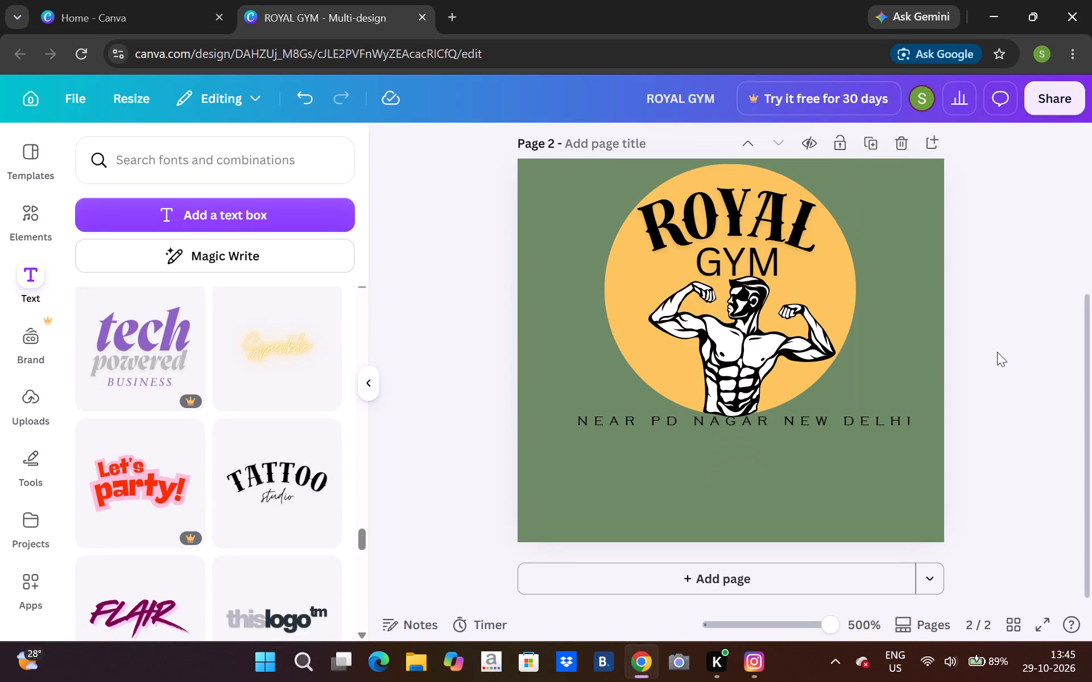
key(Down)
click(854, 424)
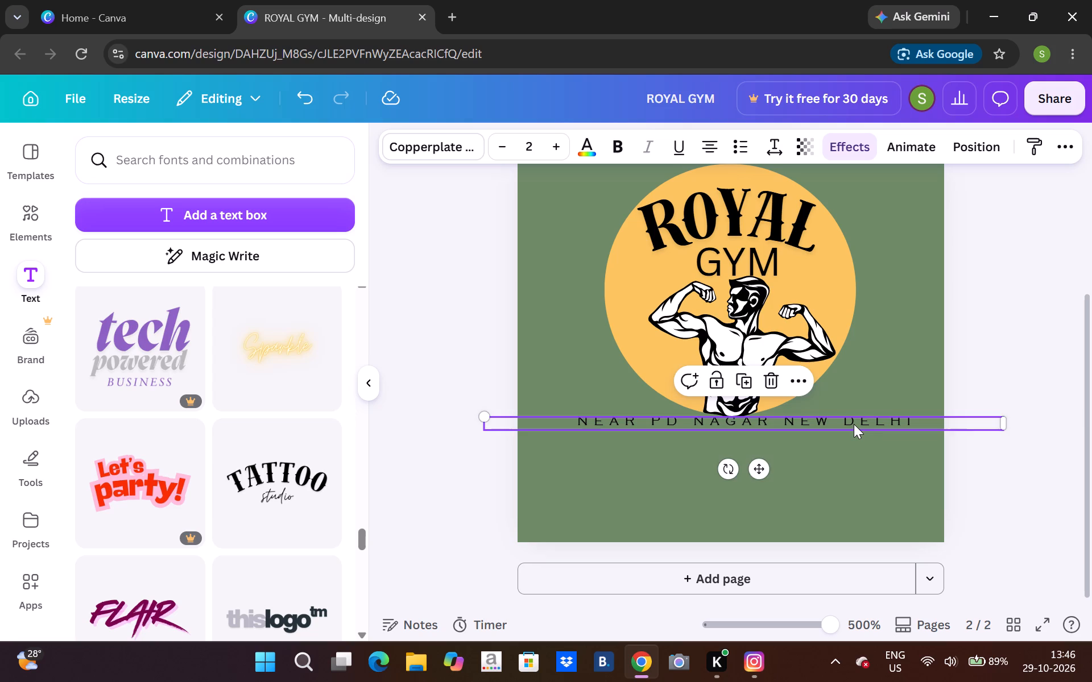
key(Up)
key(Down)
key(Down)
click(1081, 348)
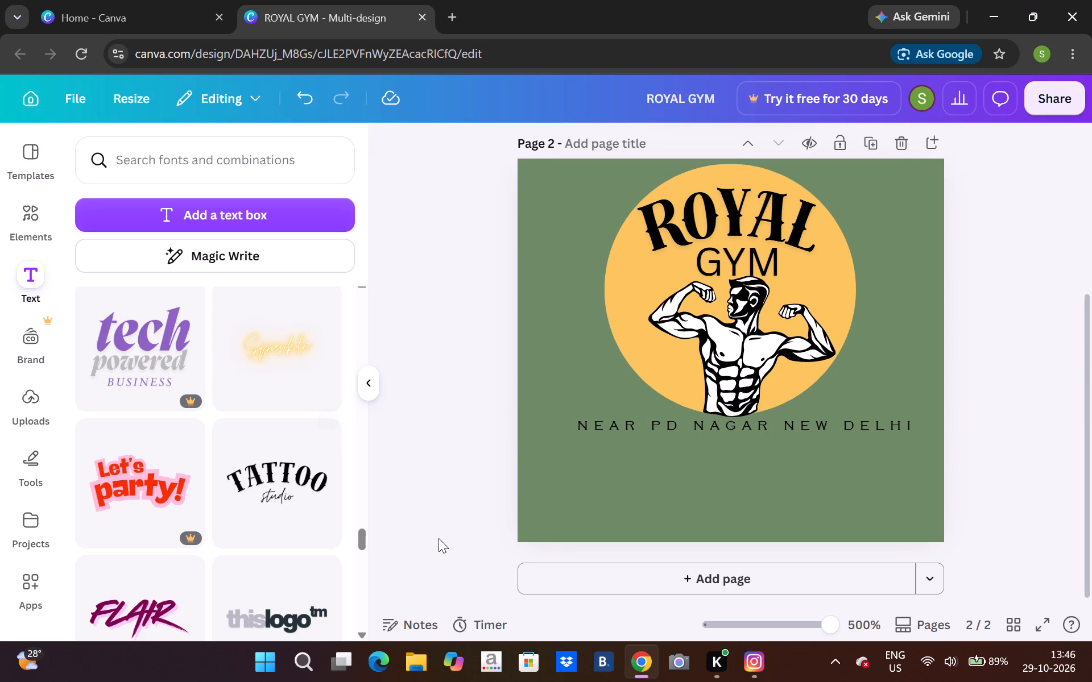
Find the TALK TO US contact-details text combination and add it to page 2.
triple_click(357, 631)
click(357, 631)
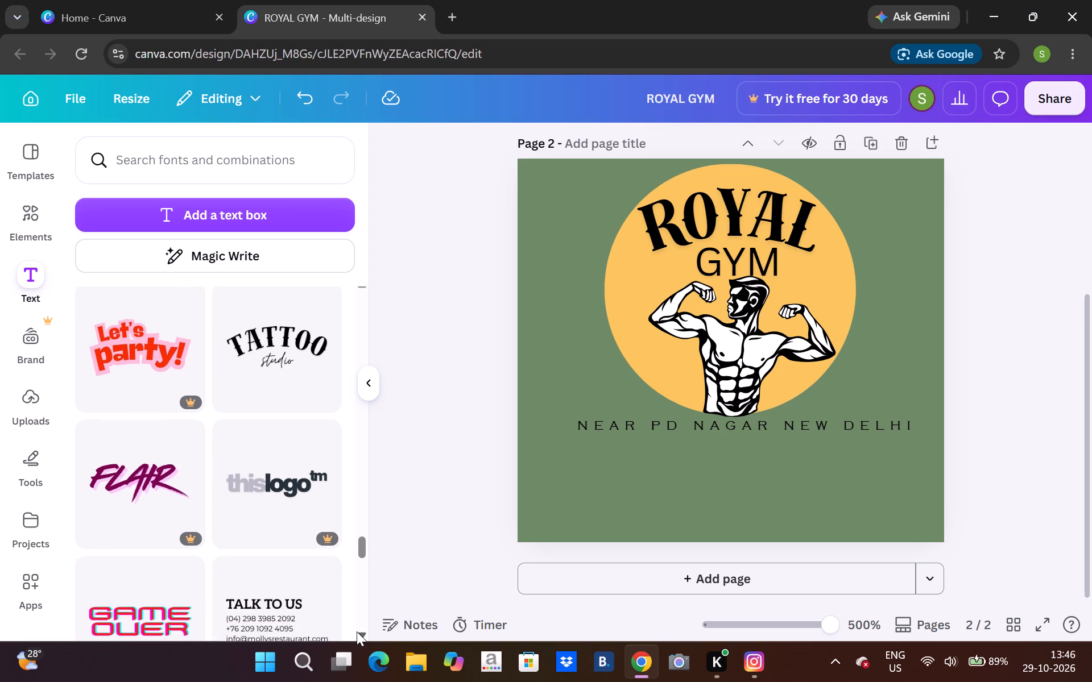
click(357, 631)
triple_click(357, 631)
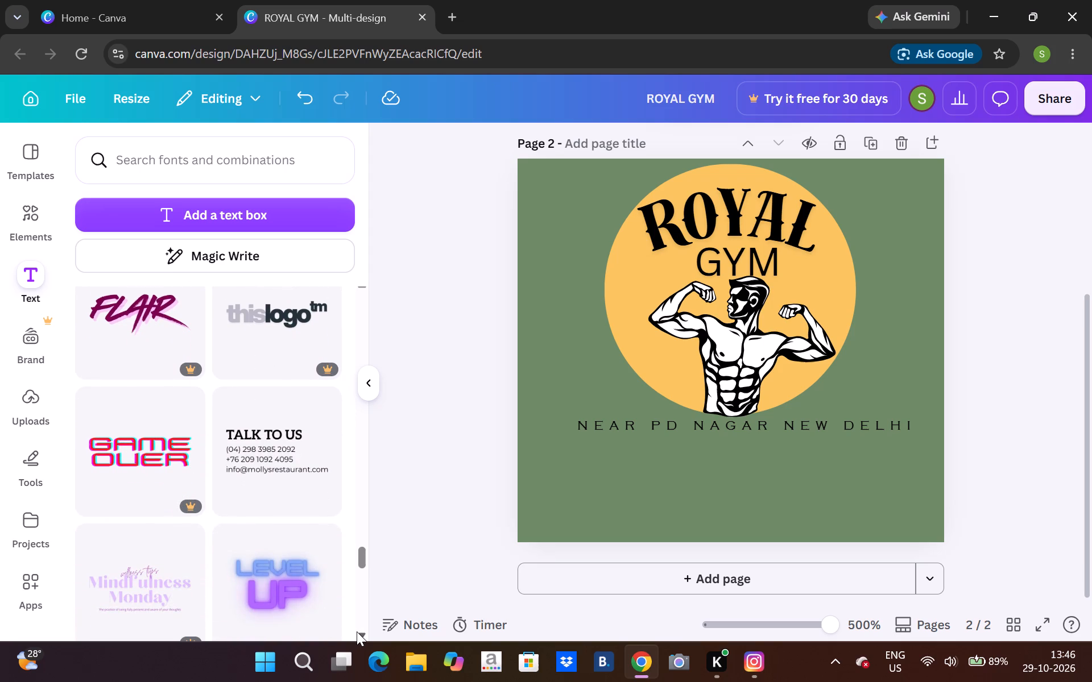
click(282, 475)
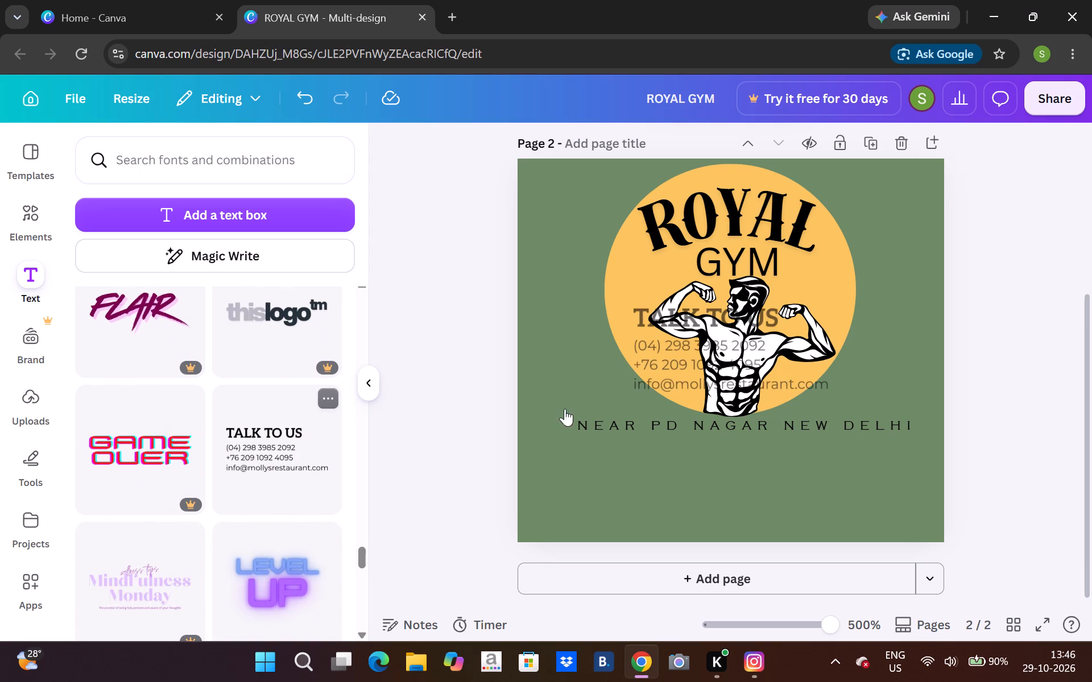
Shrink the TALK TO US group and place it in the lower-right corner of the green page.
drag(657, 364, 875, 505)
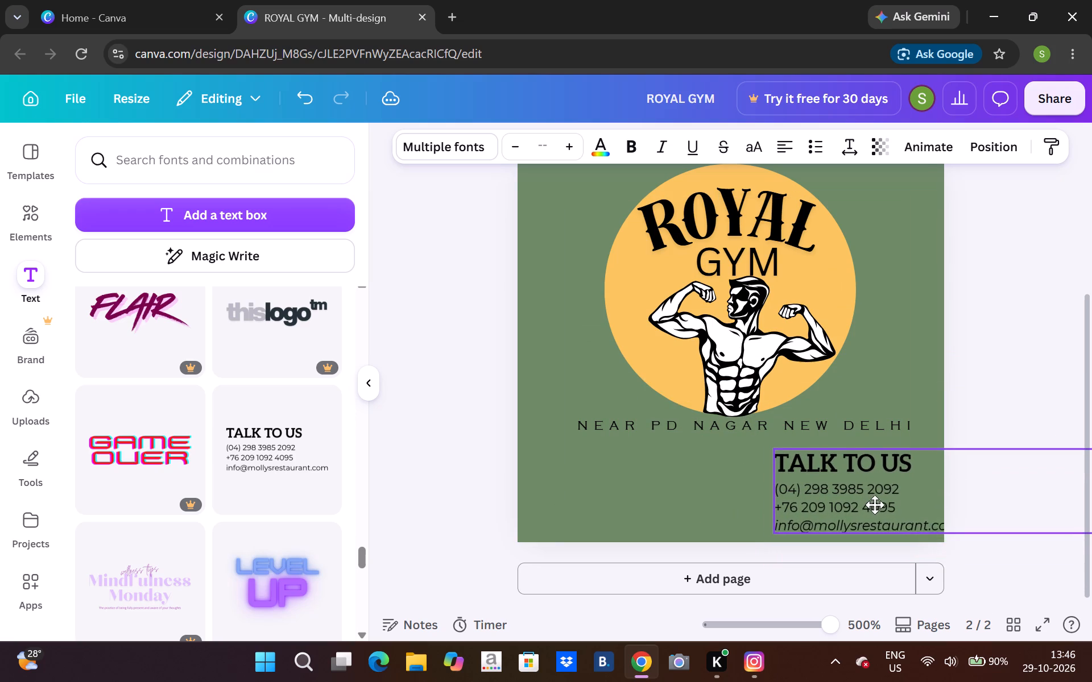
drag(875, 505, 848, 511)
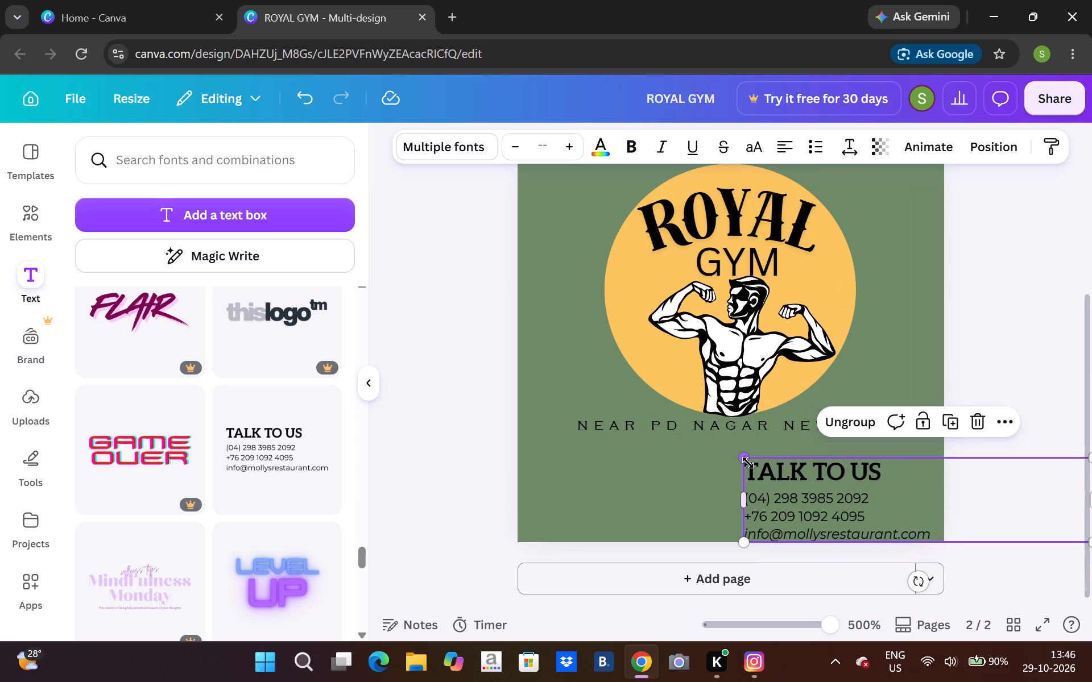
drag(748, 463, 853, 531)
drag(912, 495, 884, 487)
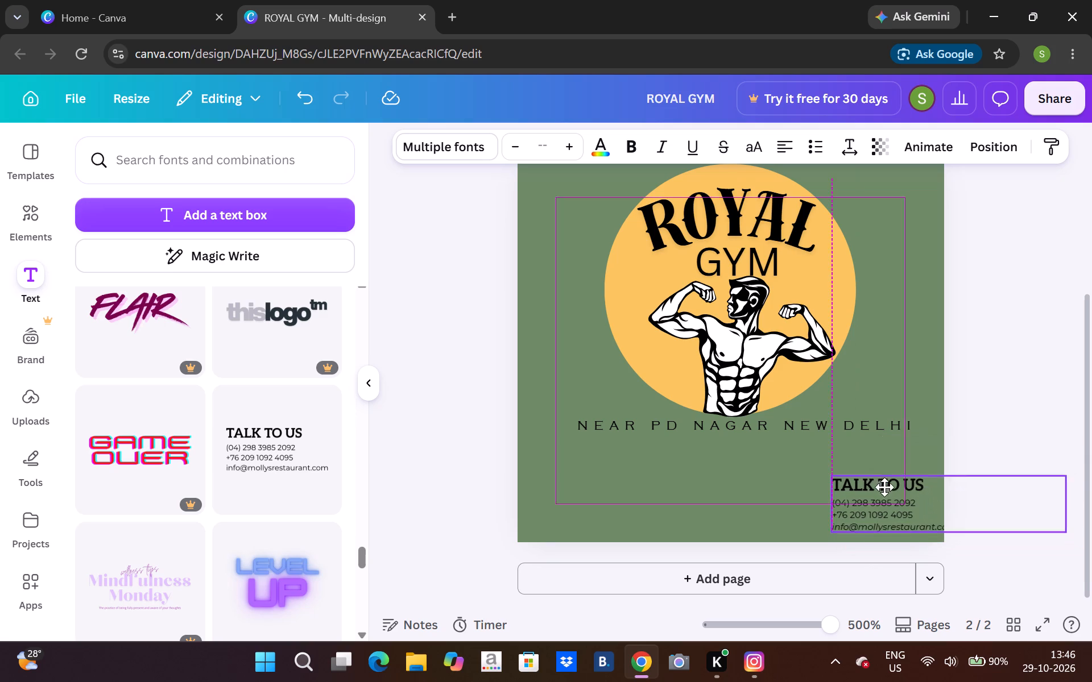
drag(884, 487, 864, 496)
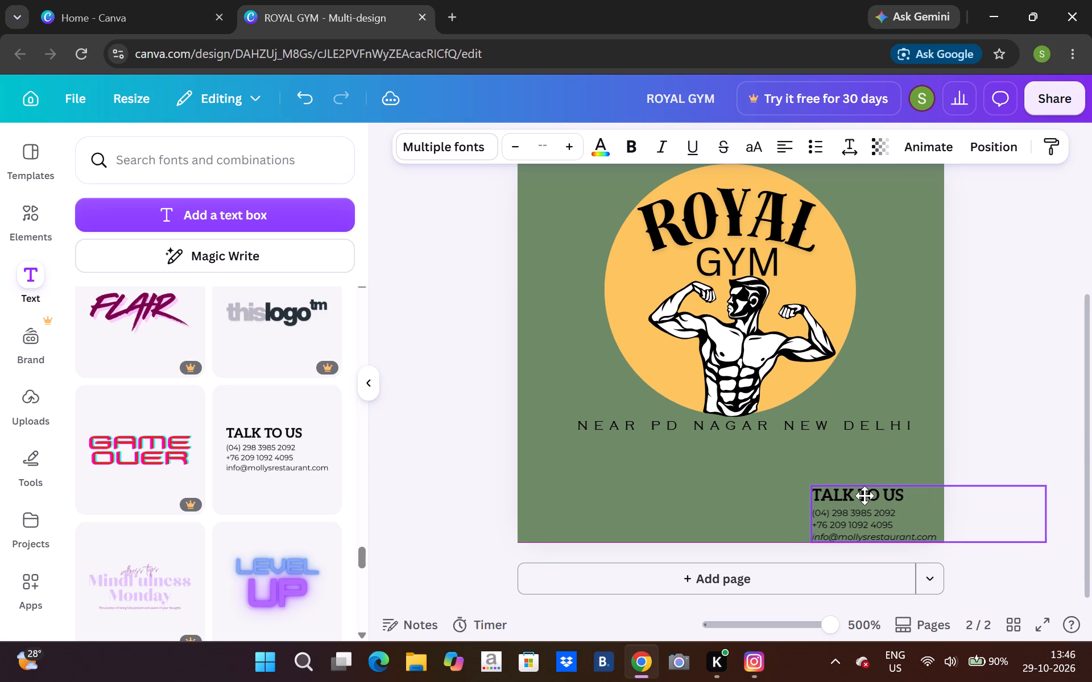
drag(864, 496, 870, 490)
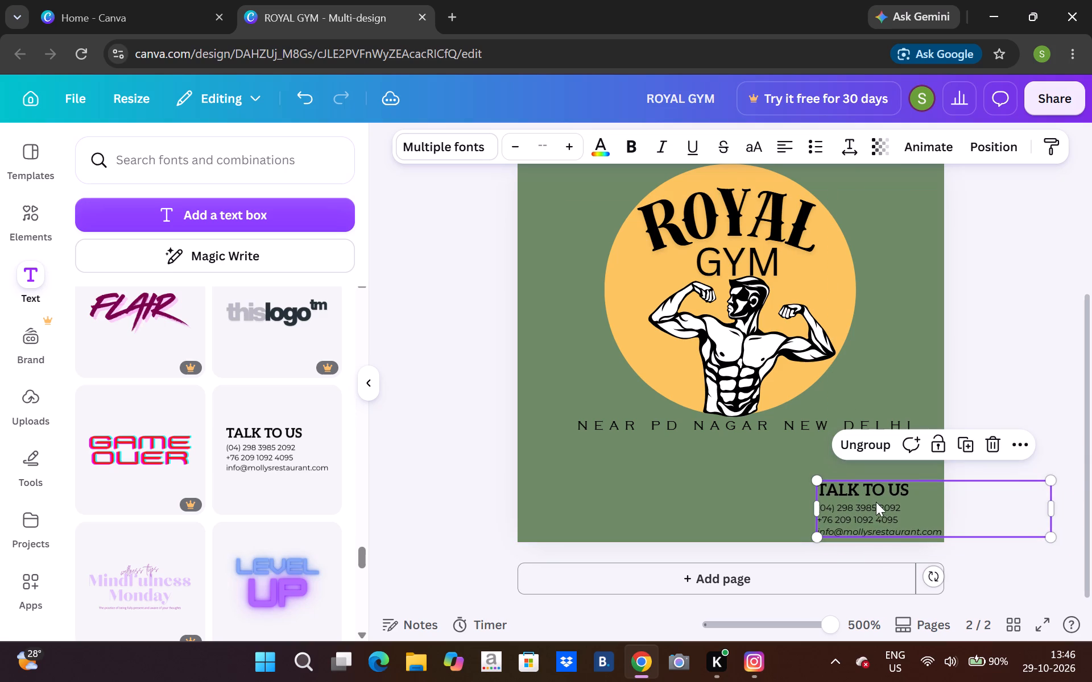
drag(878, 504, 875, 512)
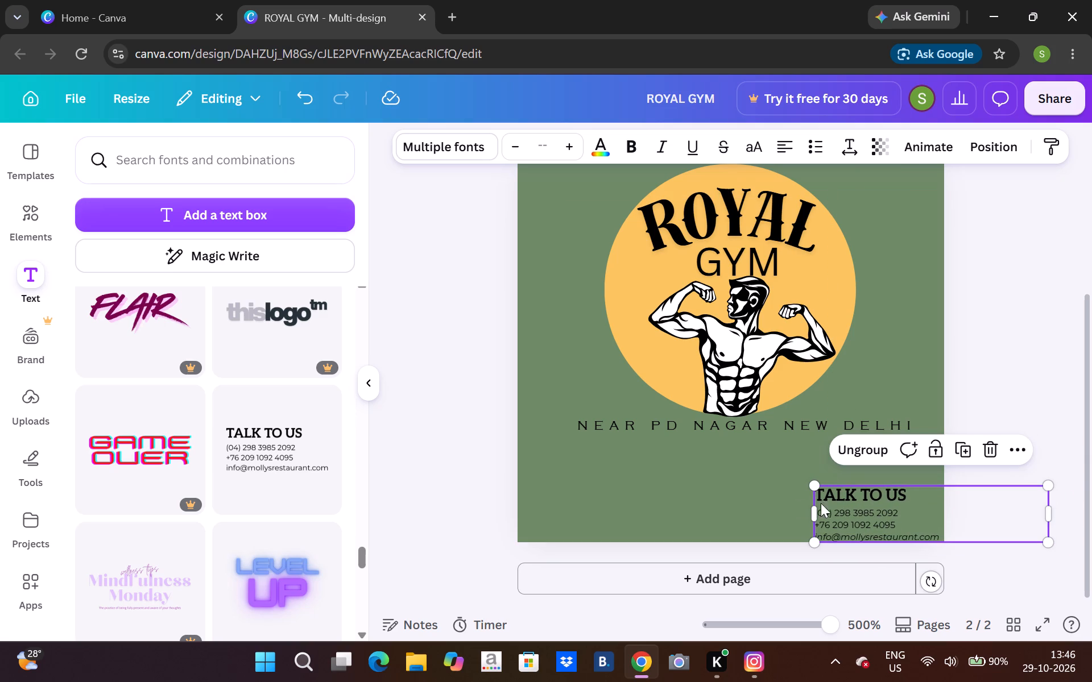
click(745, 460)
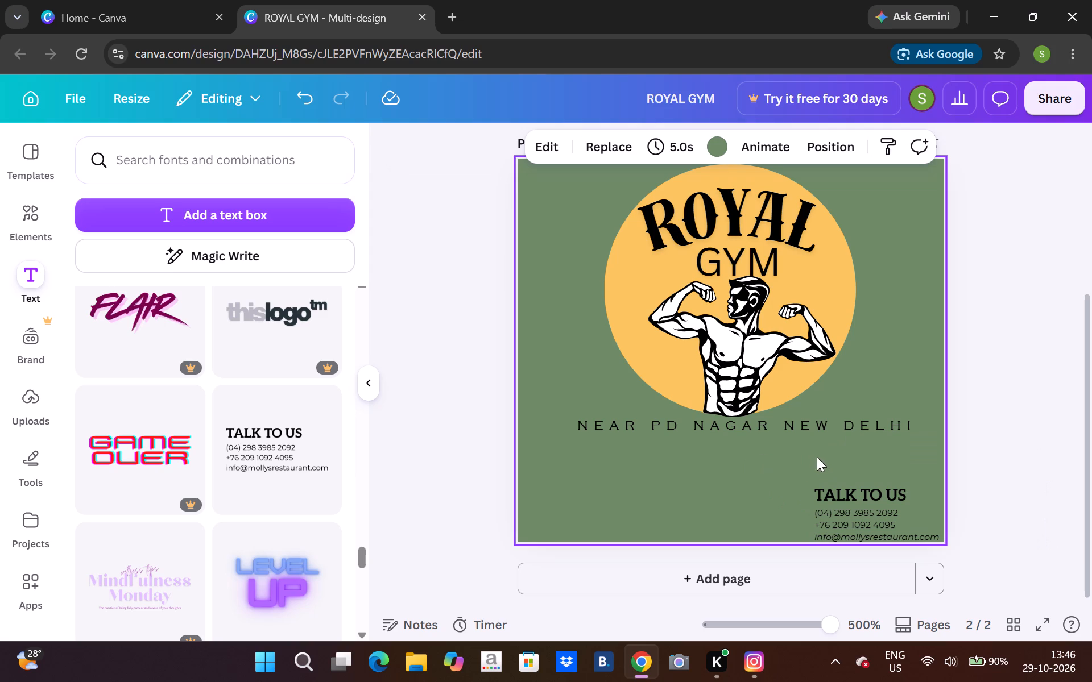
Open the contact-details text beneath the TALK TO US heading for editing, with all its lines selected.
click(867, 508)
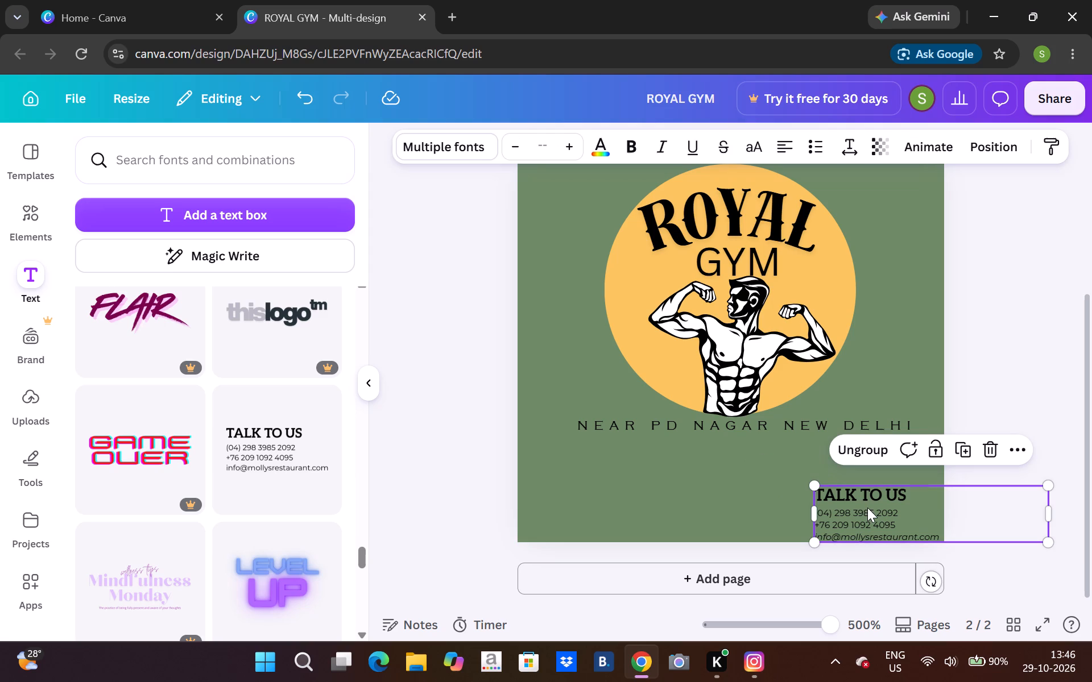
click(867, 508)
click(870, 517)
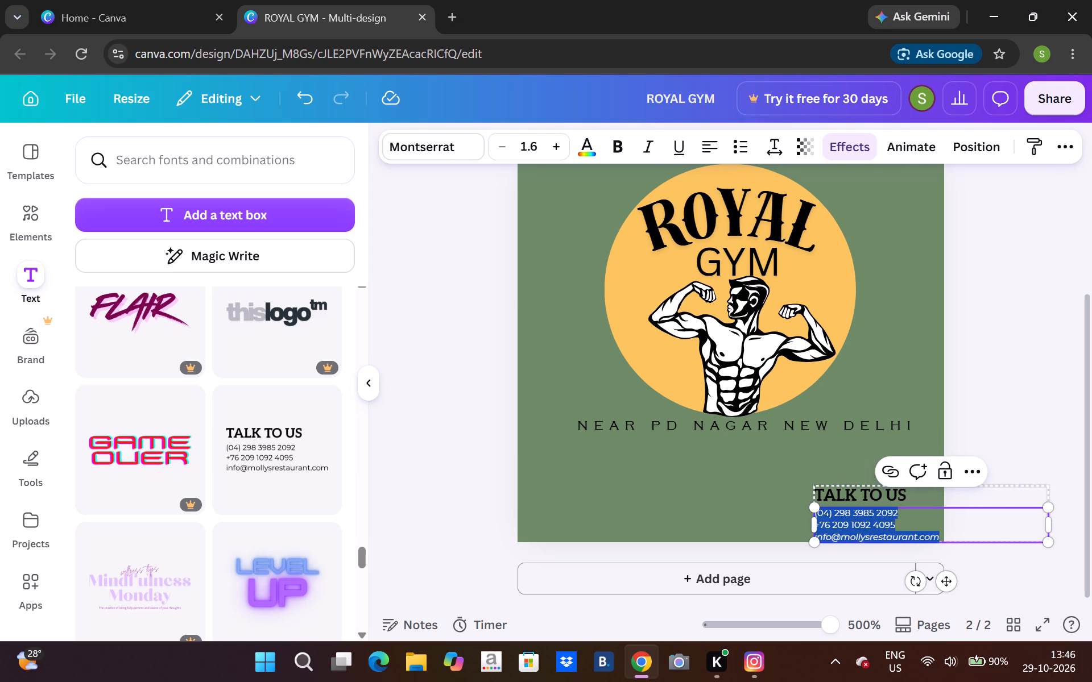
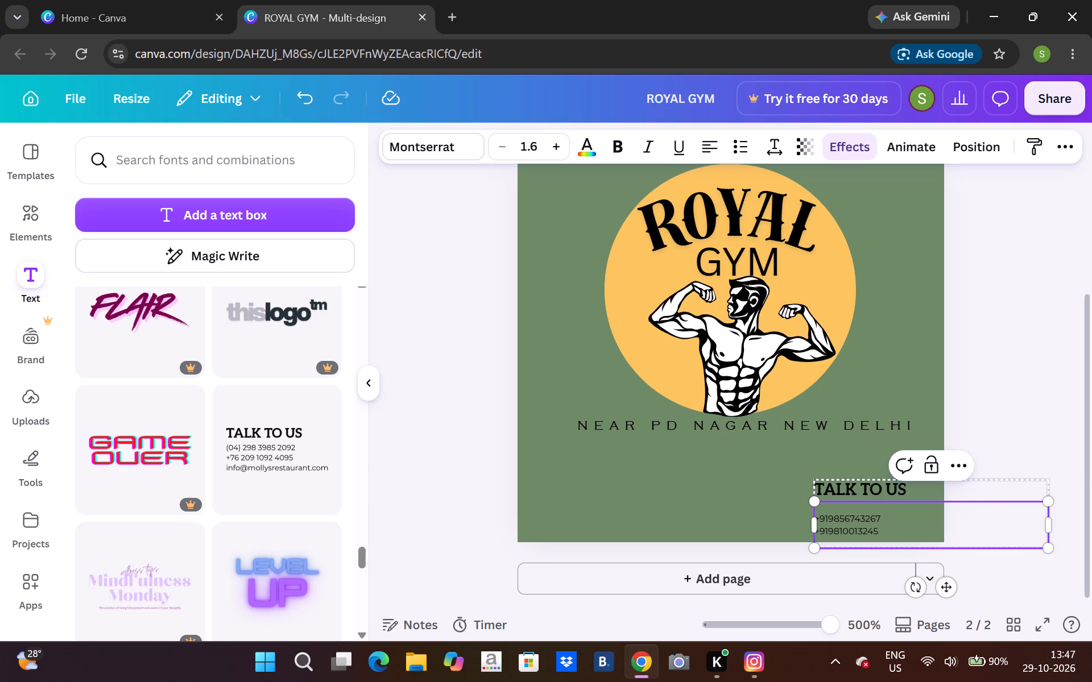
Enter the gym's e-mail address in capitals as the line below the two phone numbers in the contact details.
key(r)
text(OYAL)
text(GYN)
Complete the gym's e-mail address in capitals, with its closing number and Gmail domain, below the two phone numbers.
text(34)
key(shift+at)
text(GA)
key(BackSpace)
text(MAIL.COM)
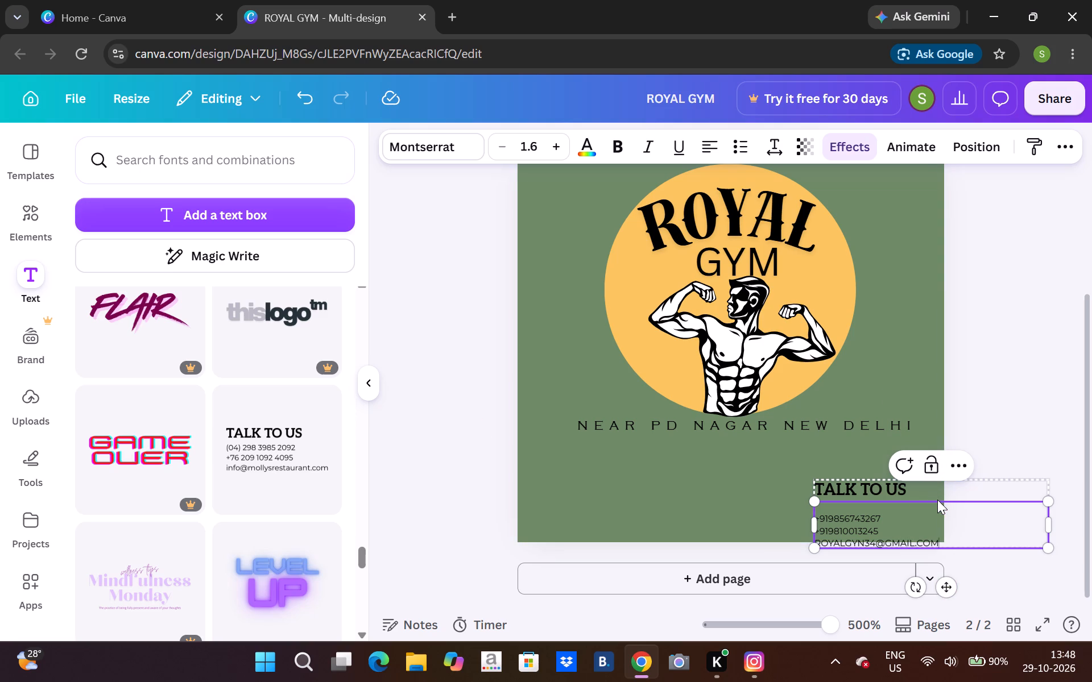
Finish editing the contact-details text and select the TALK TO US heading within its group on the green page.
drag(937, 500, 933, 480)
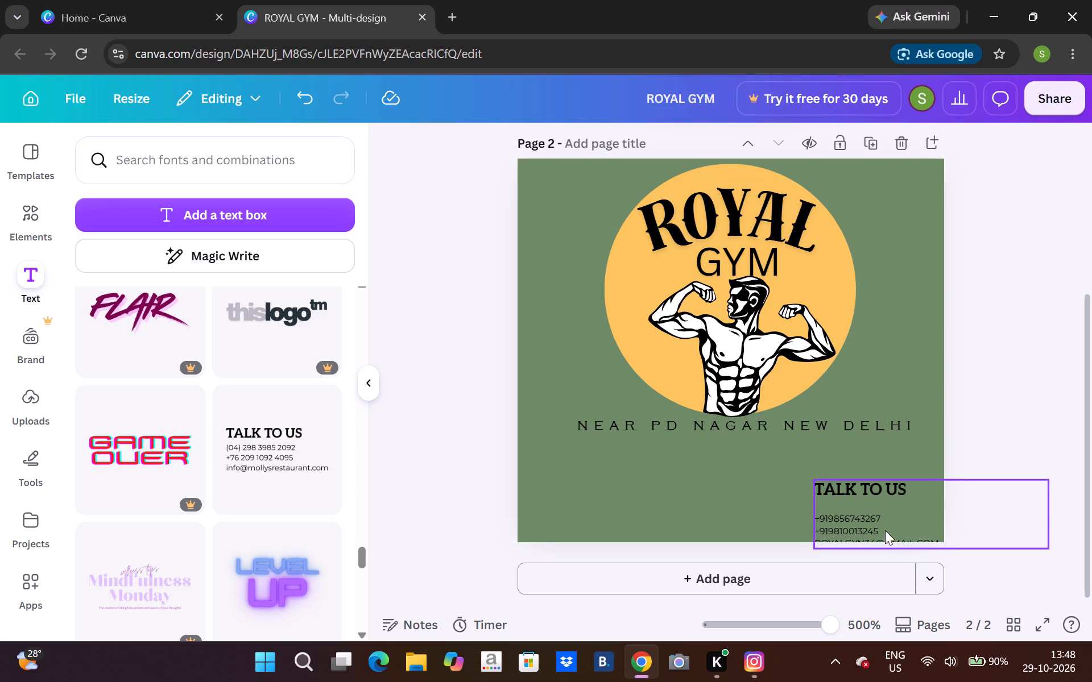
click(885, 534)
click(835, 537)
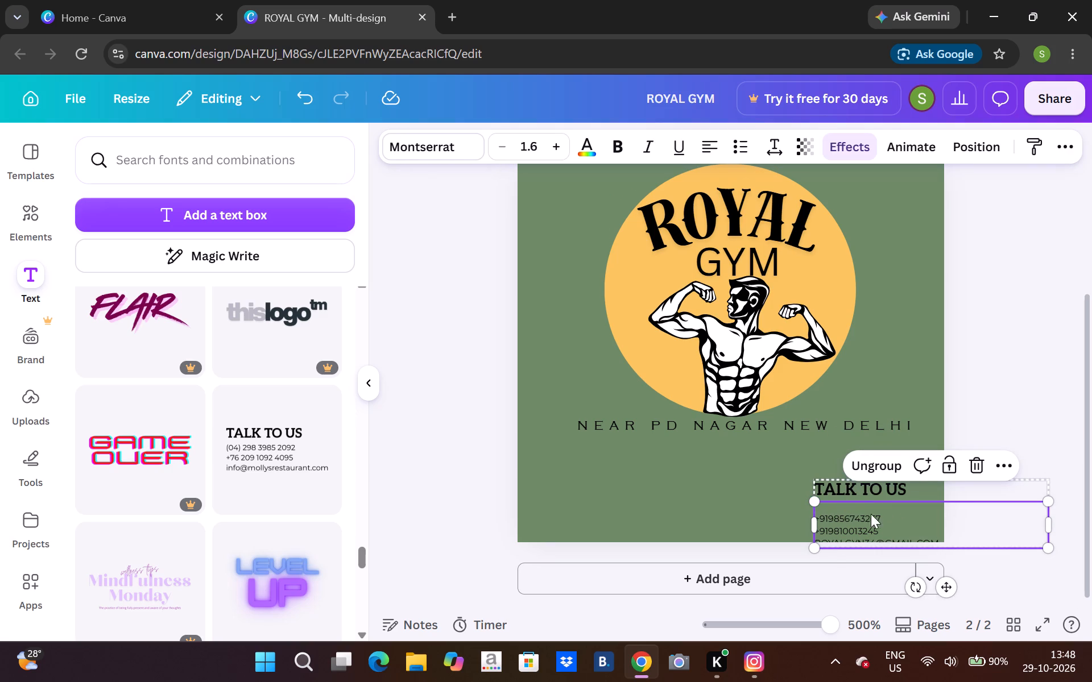
click(940, 594)
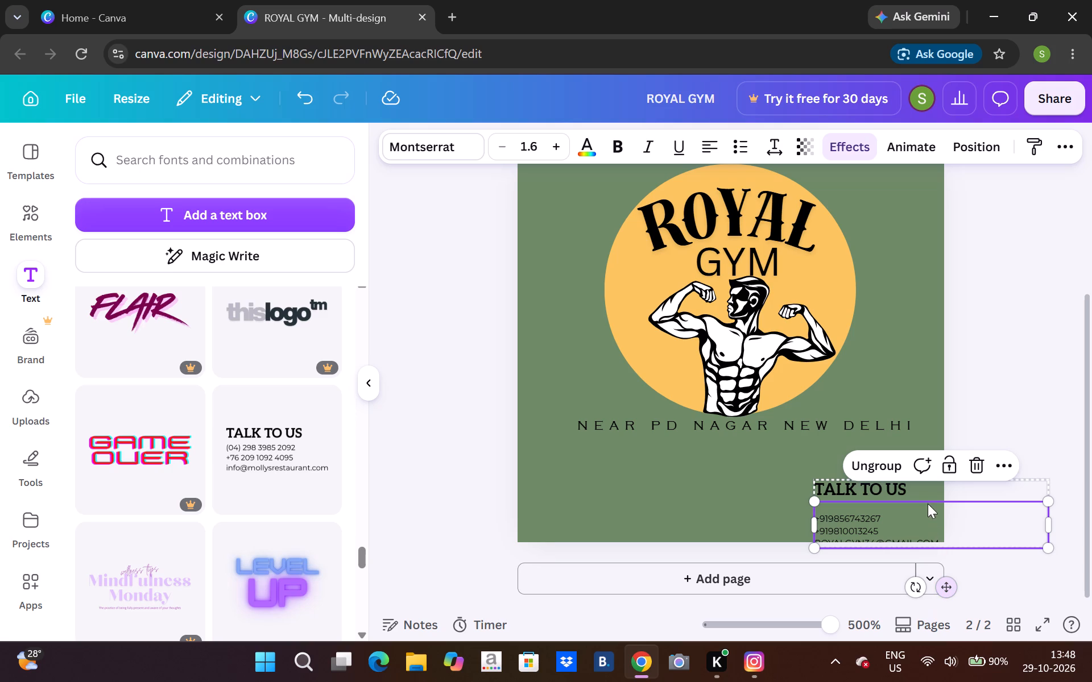
click(928, 490)
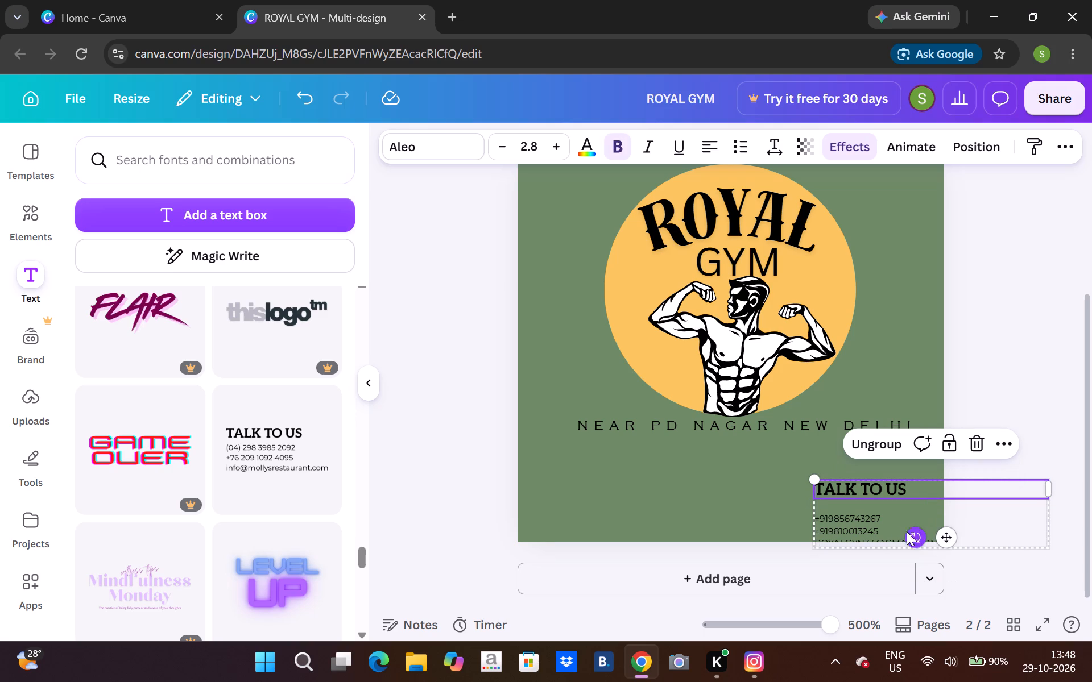
Reposition the contact details and the TALK TO US heading so both fit inside the page's lower-right corner, left-aligned and closely stacked.
drag(947, 537, 940, 508)
click(872, 520)
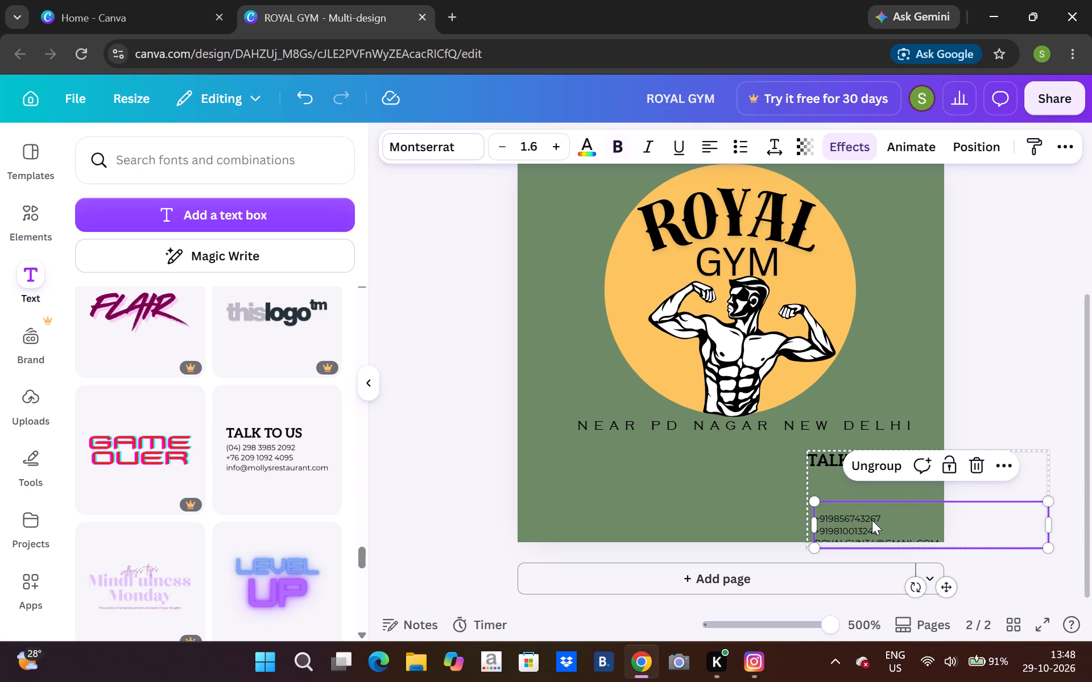
drag(869, 511, 852, 503)
triple_click(852, 503)
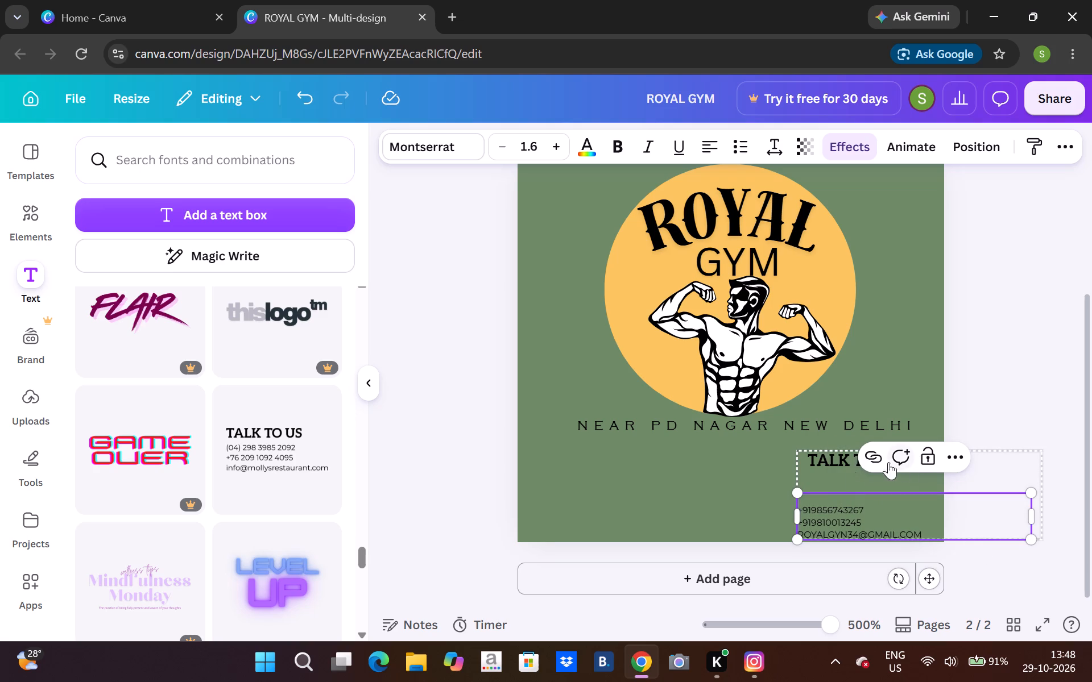
click(839, 457)
drag(839, 457, 820, 480)
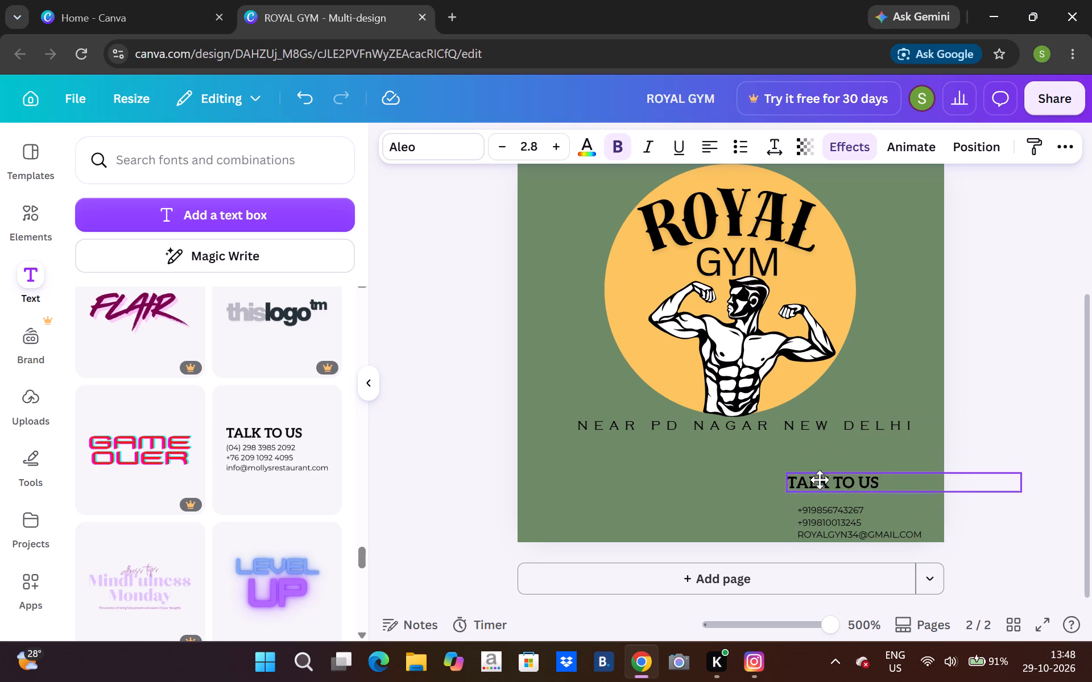
drag(820, 480, 833, 492)
click(720, 513)
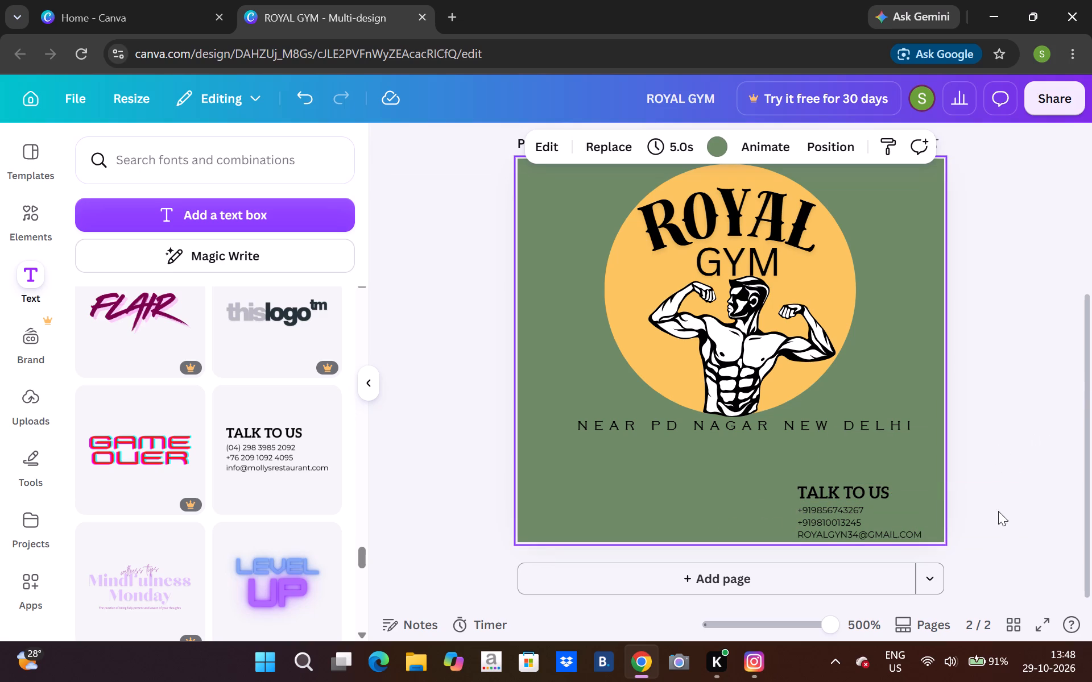
Change the page 2 background colour to white (#ffffff).
click(642, 505)
click(642, 505)
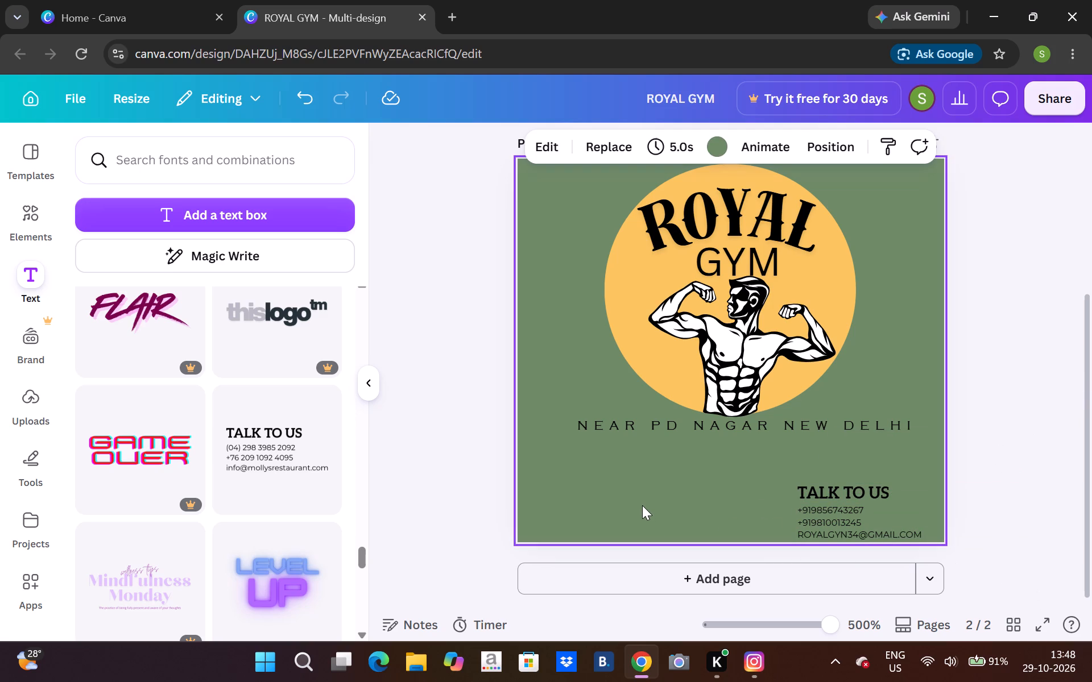
click(713, 145)
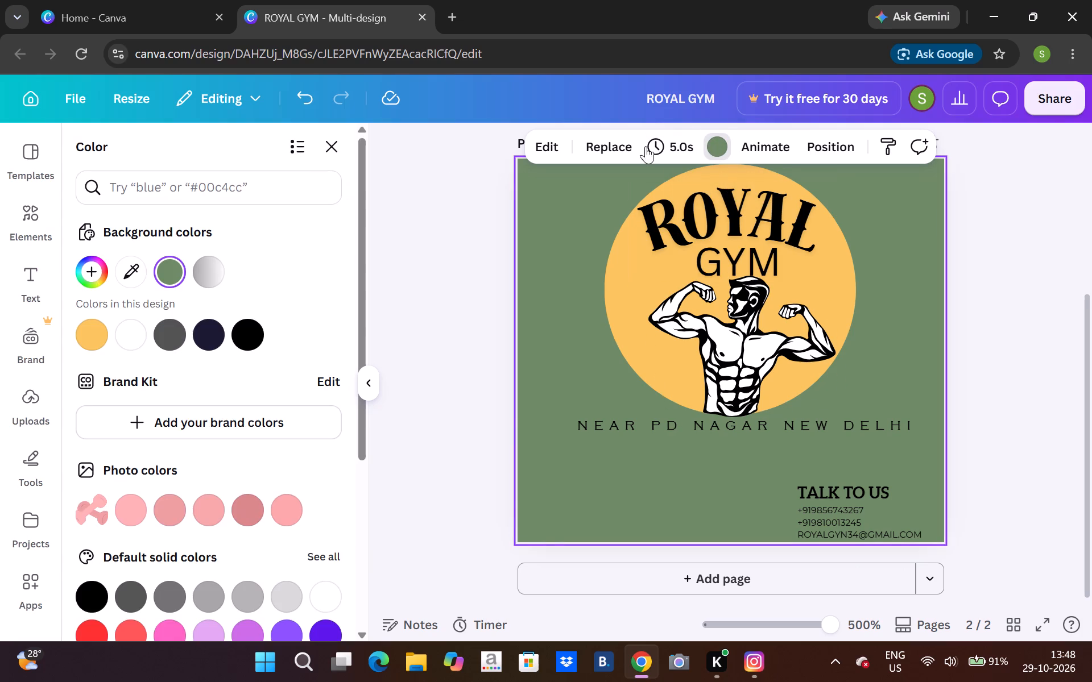
click(324, 597)
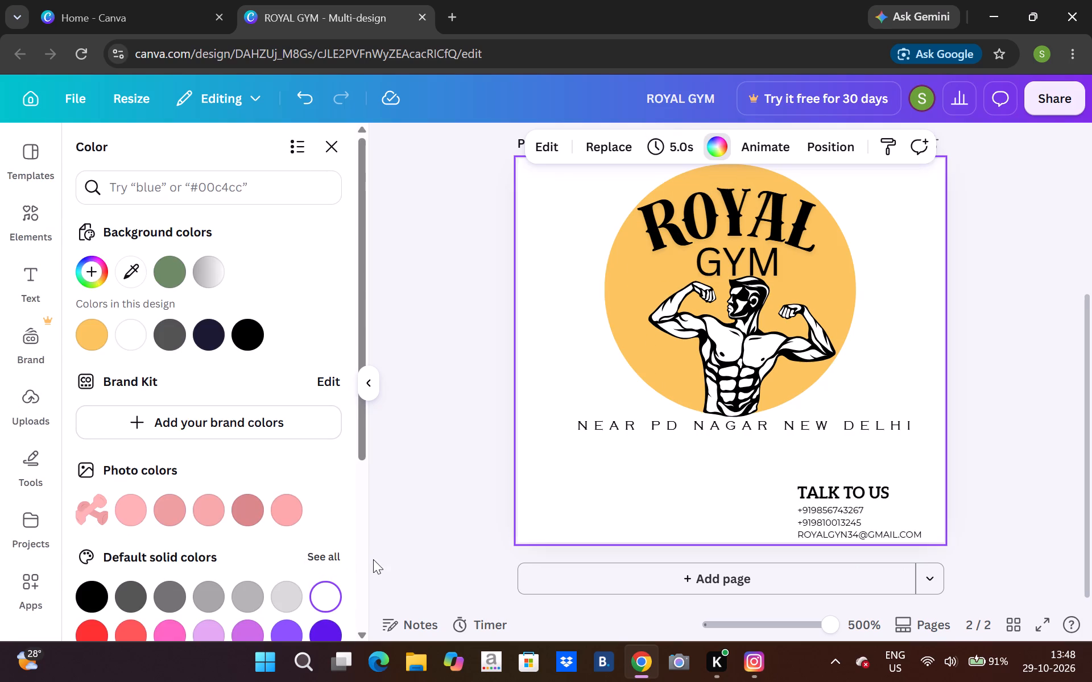
click(421, 507)
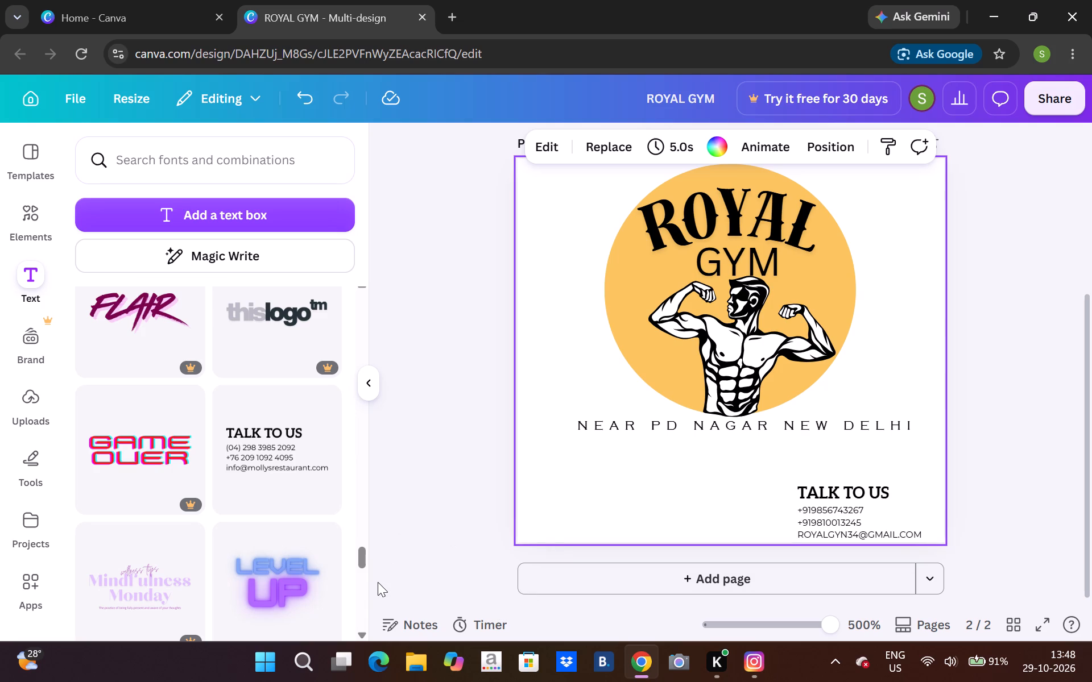
Find the JOIN NOW text combination and add it to page 2.
triple_click(362, 629)
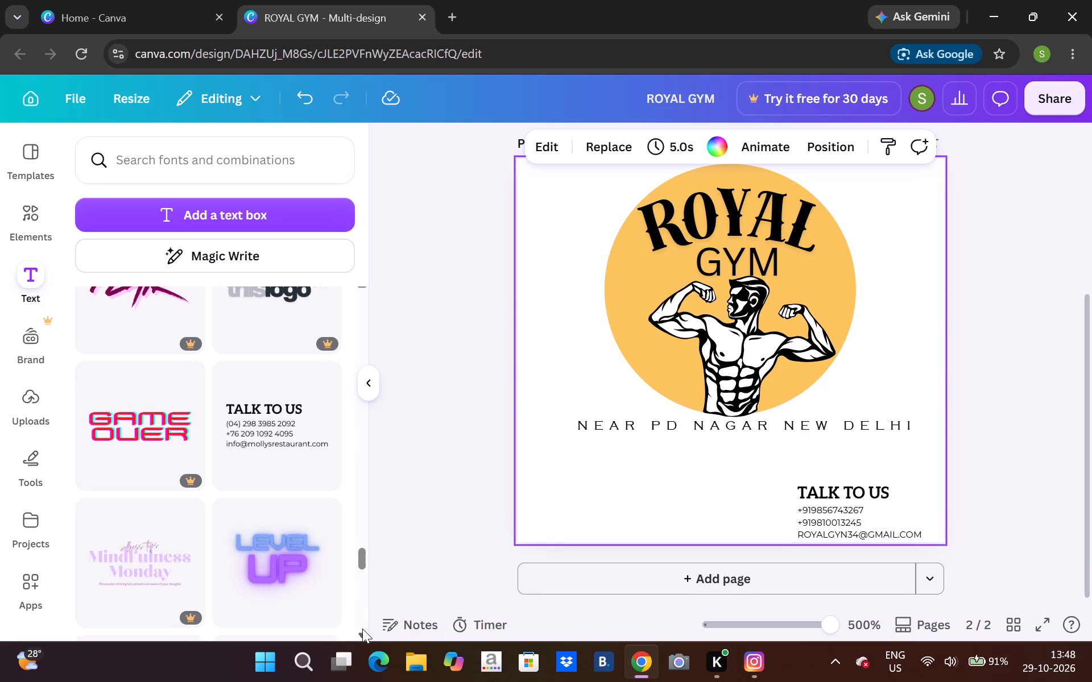
click(362, 629)
triple_click(362, 629)
click(362, 629)
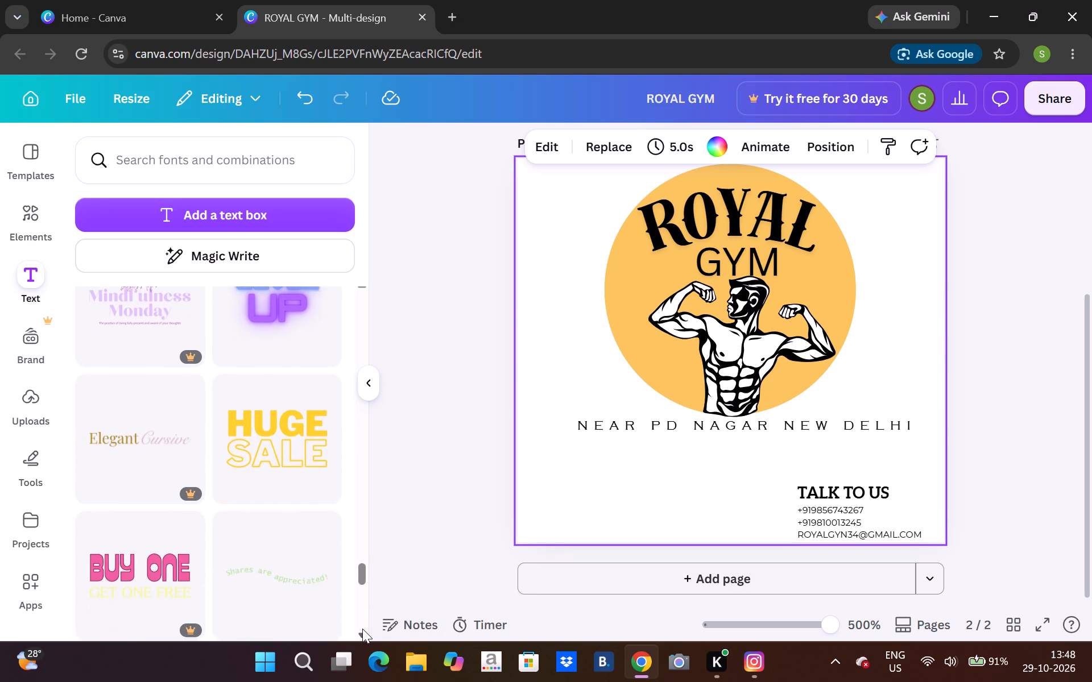
triple_click(362, 629)
click(362, 629)
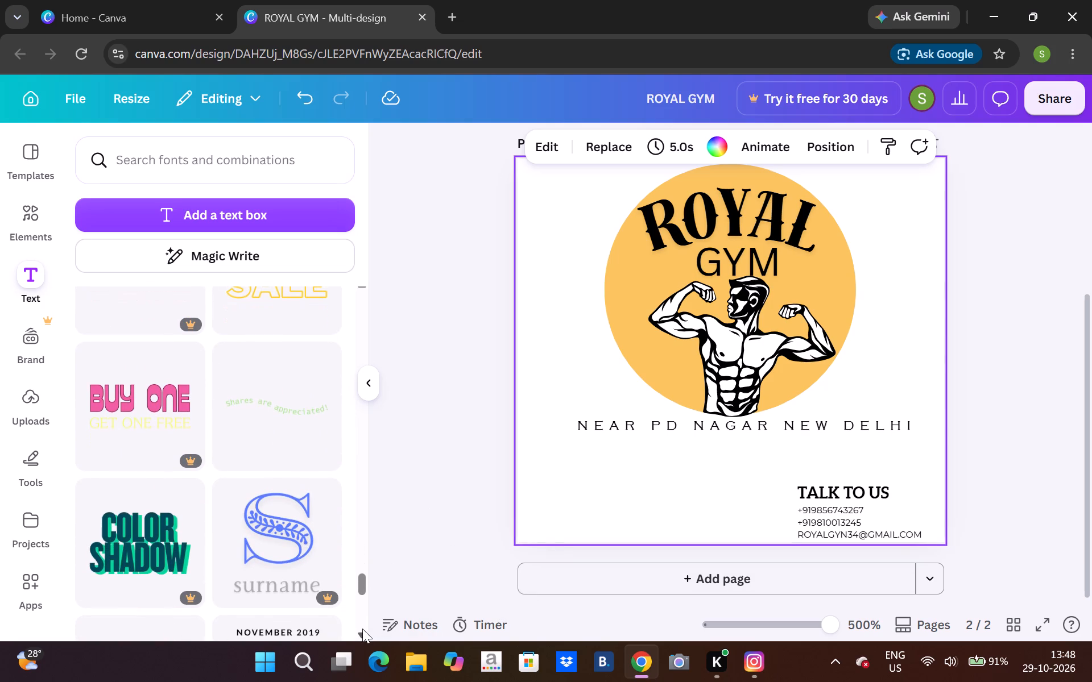
triple_click(362, 629)
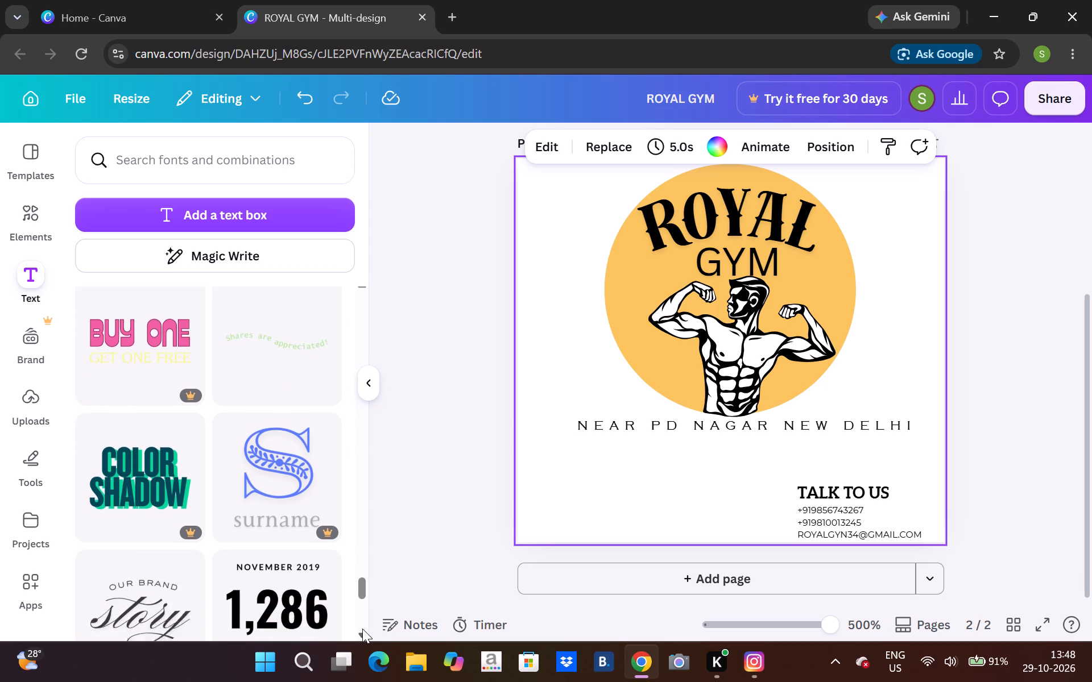
triple_click(362, 629)
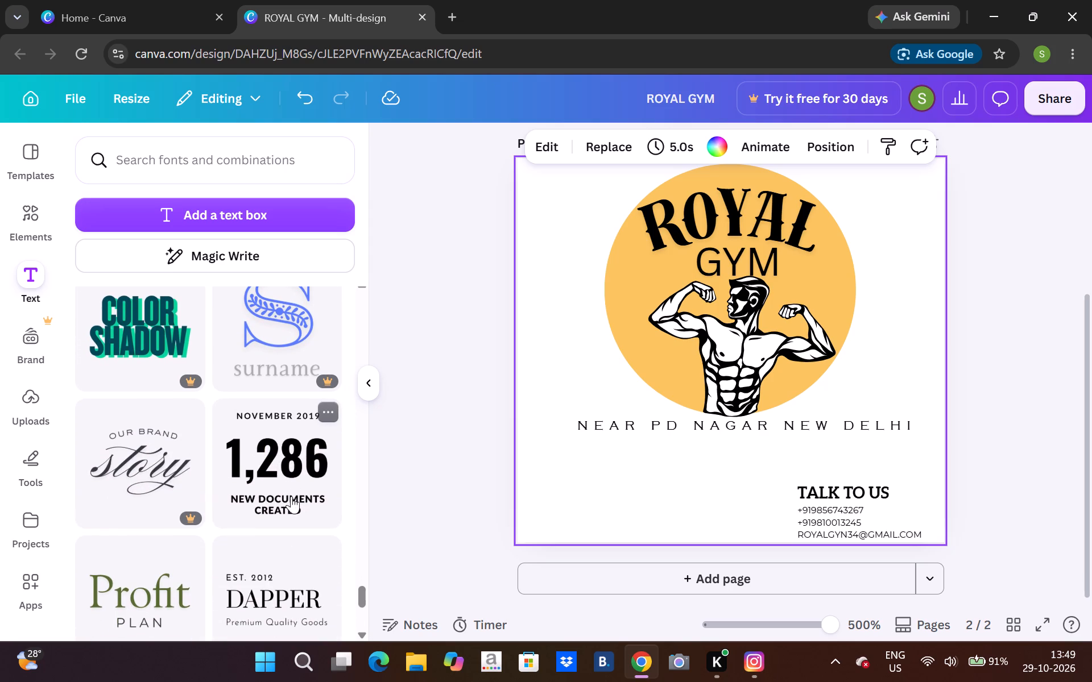
triple_click(359, 632)
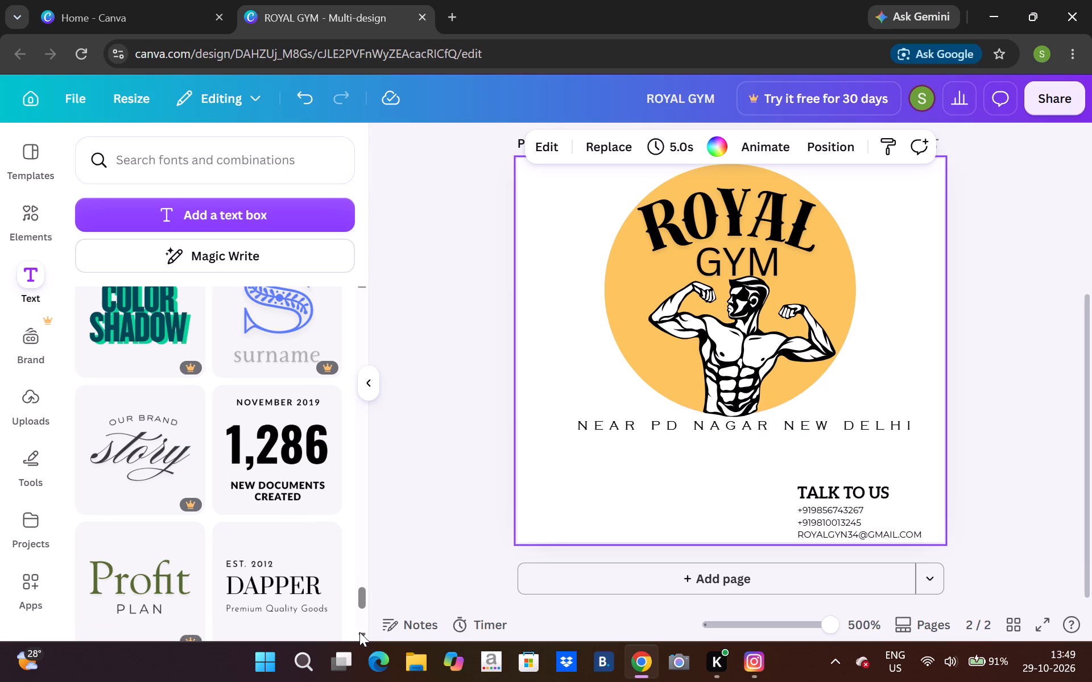
click(359, 632)
triple_click(359, 632)
triple_click(359, 632)
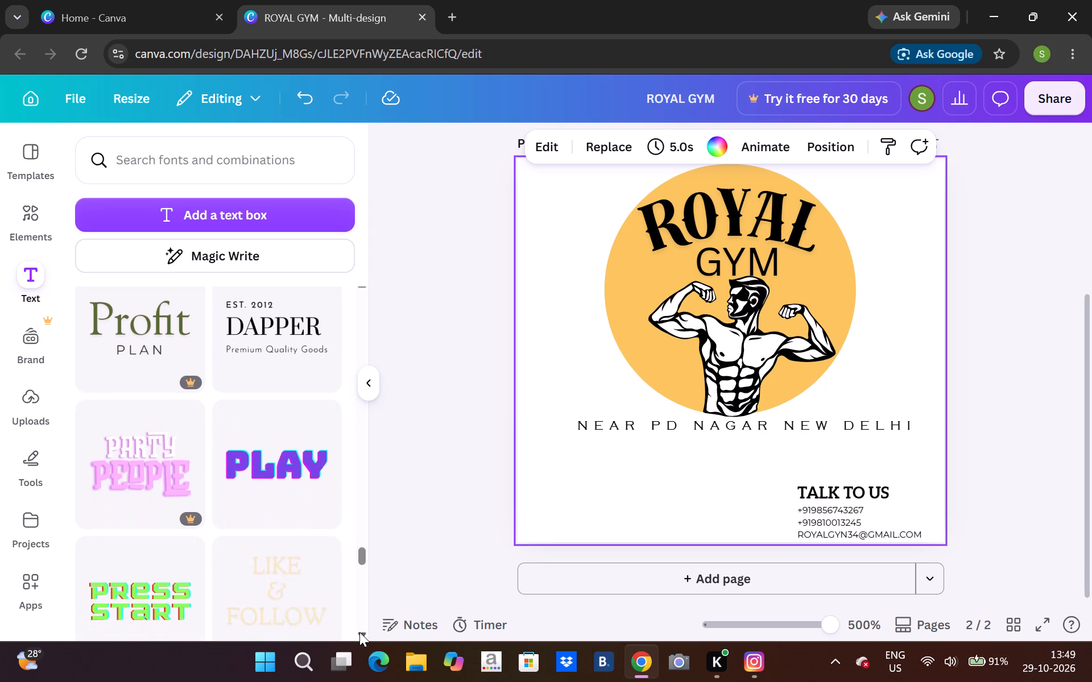
click(359, 632)
double_click(359, 632)
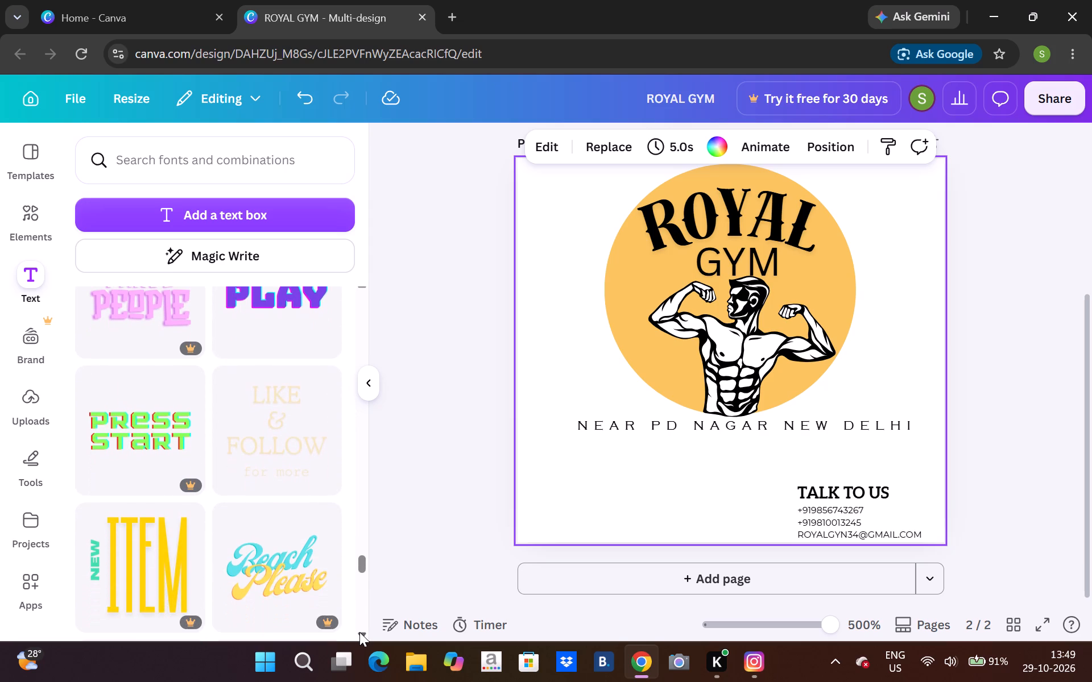
triple_click(359, 632)
click(359, 632)
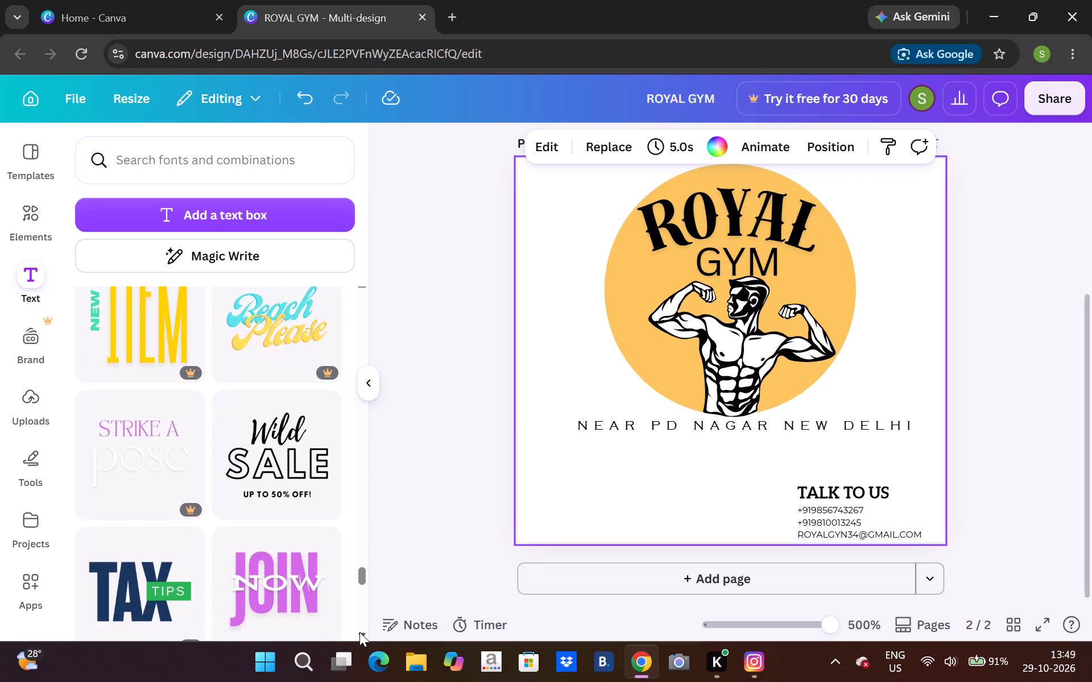
double_click(359, 632)
double_click(359, 632)
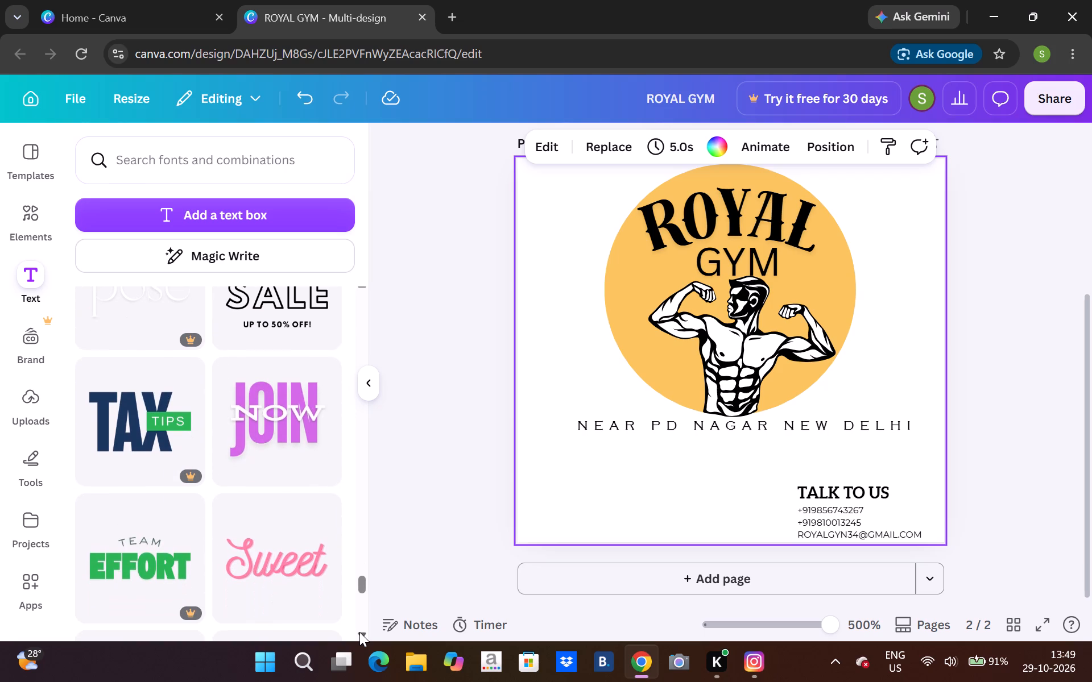
click(288, 428)
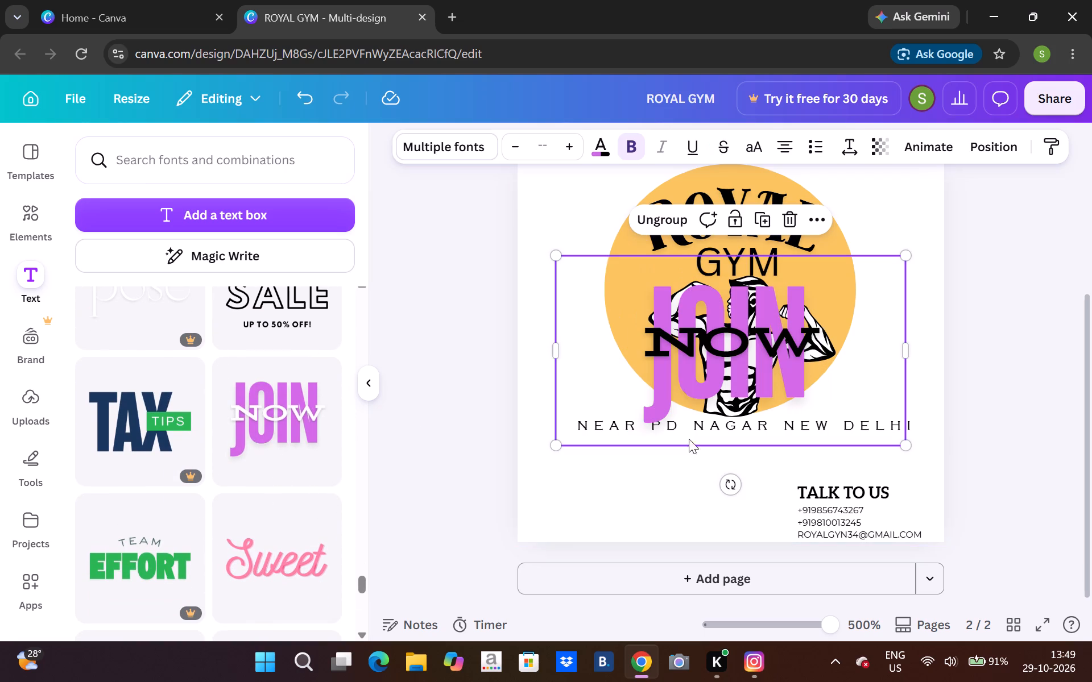
Shrink the JOIN NOW group, narrow its frame and place it in the page's lower-left corner below the address line.
drag(714, 362, 632, 465)
drag(481, 365, 588, 477)
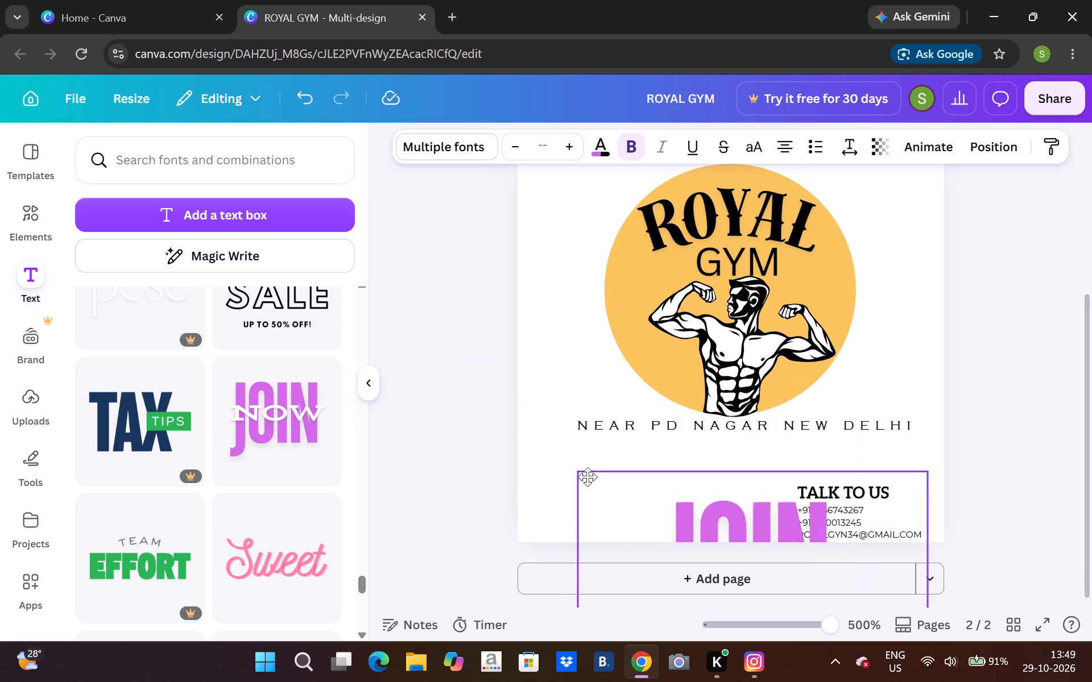
drag(588, 477, 528, 413)
drag(518, 410, 589, 471)
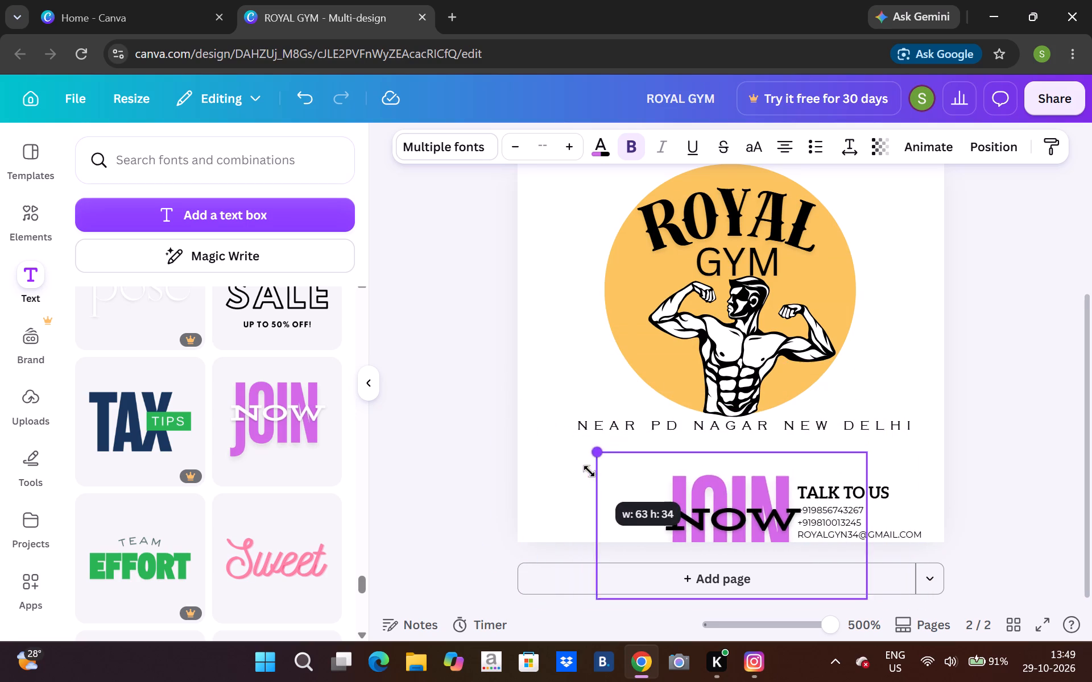
drag(589, 471, 627, 483)
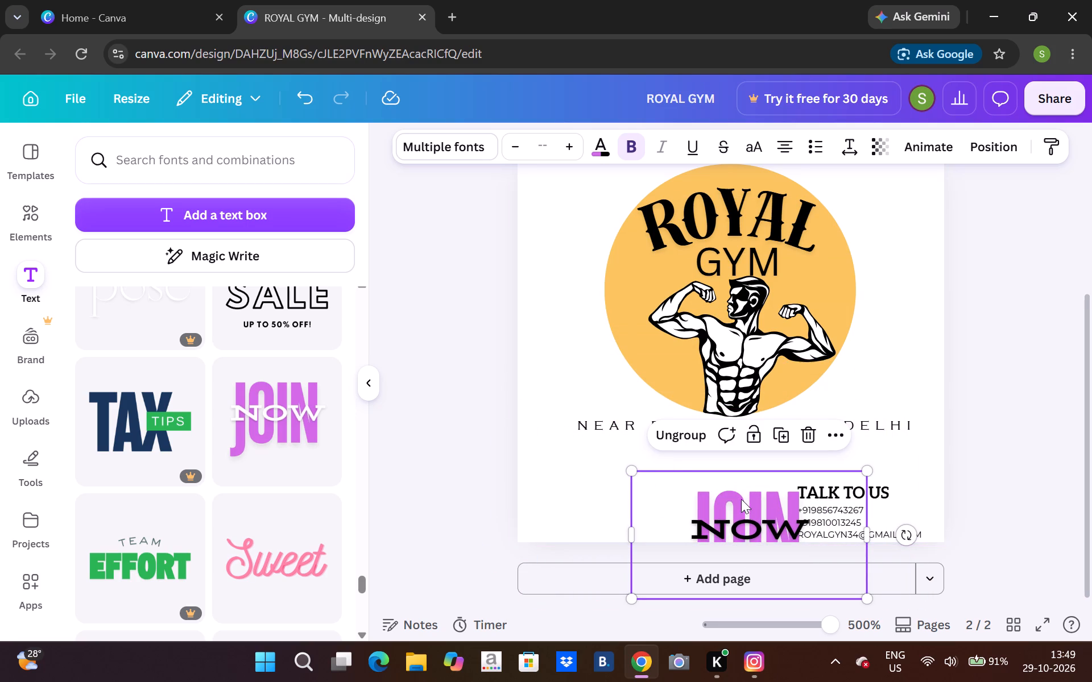
drag(743, 501, 676, 451)
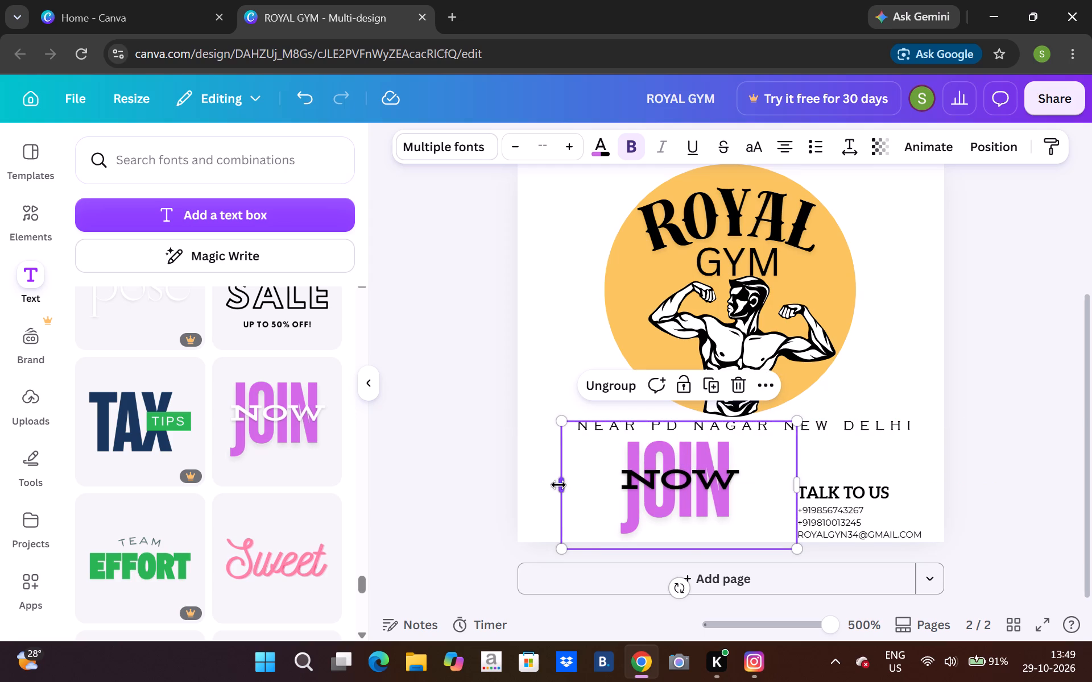
drag(565, 481, 601, 494)
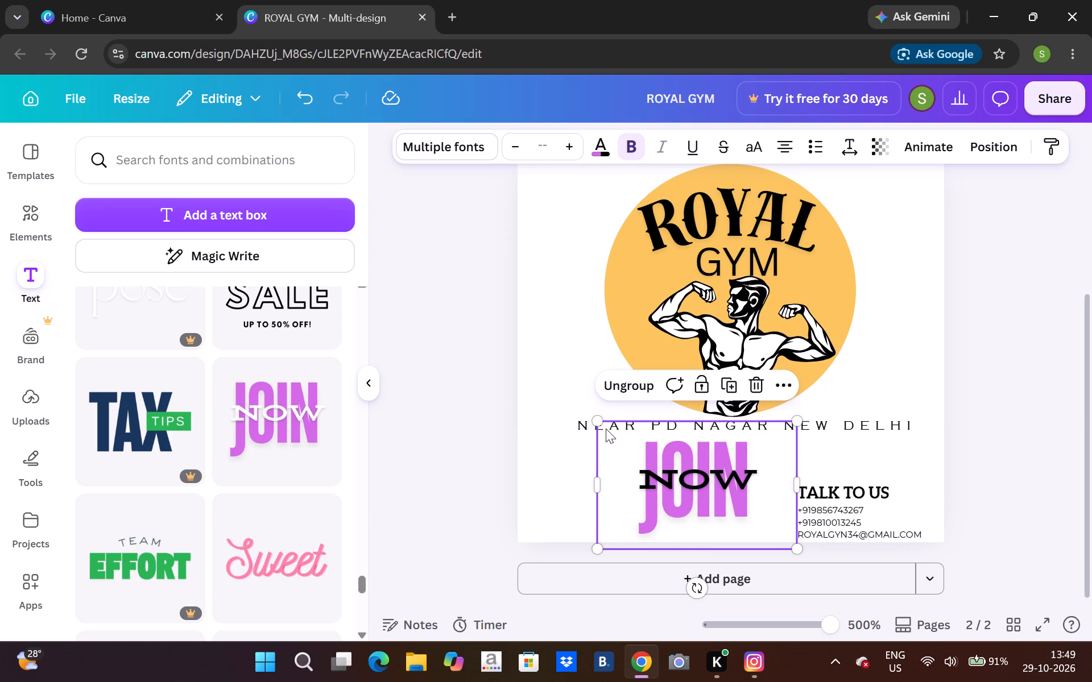
drag(601, 430, 648, 478)
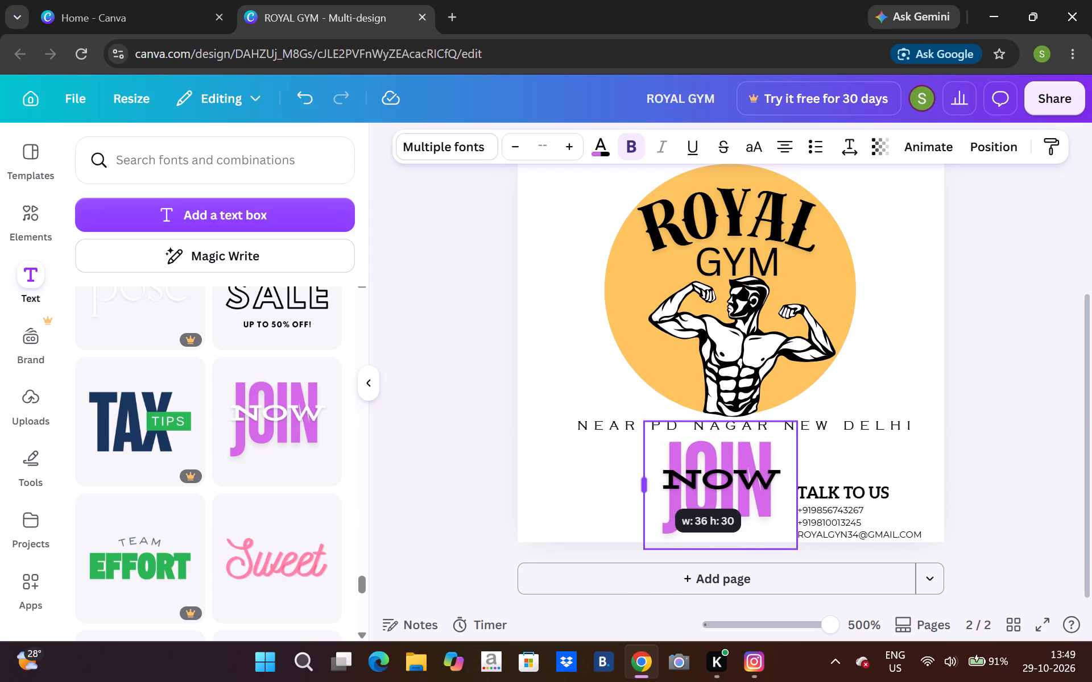
drag(648, 478, 664, 486)
drag(712, 480, 668, 467)
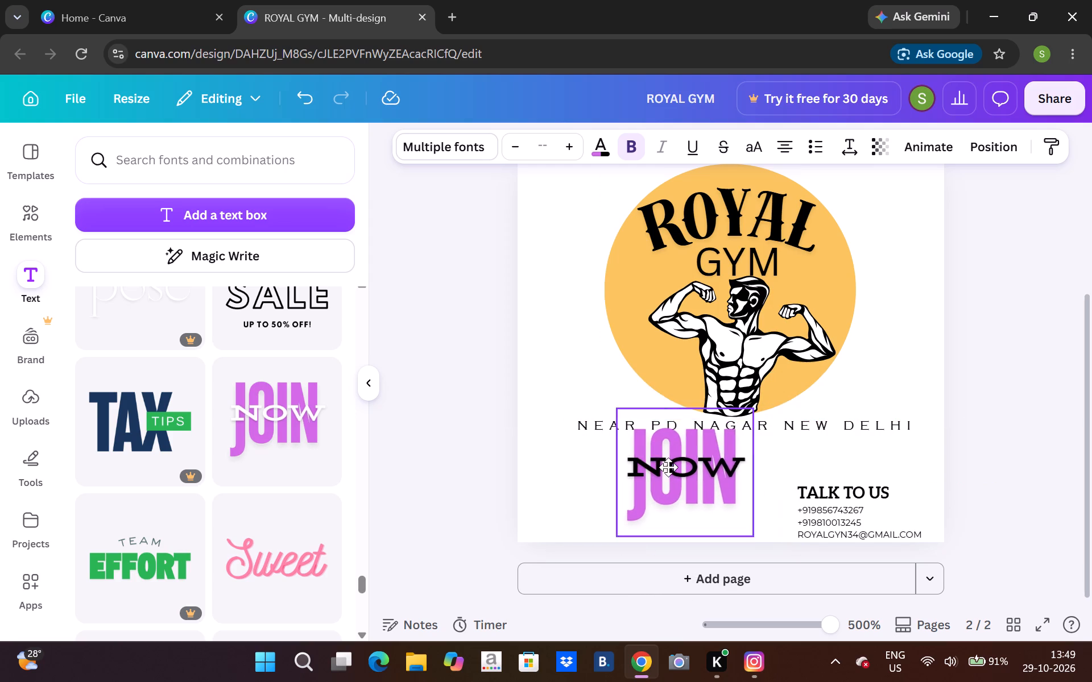
drag(668, 467, 601, 481)
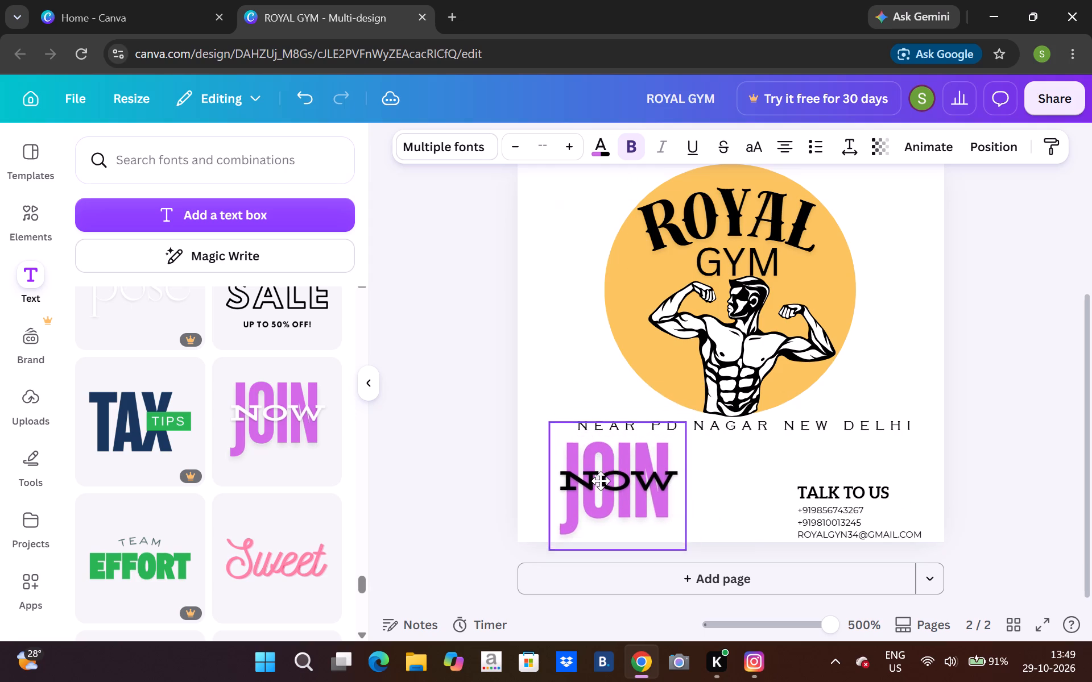
drag(601, 481, 570, 482)
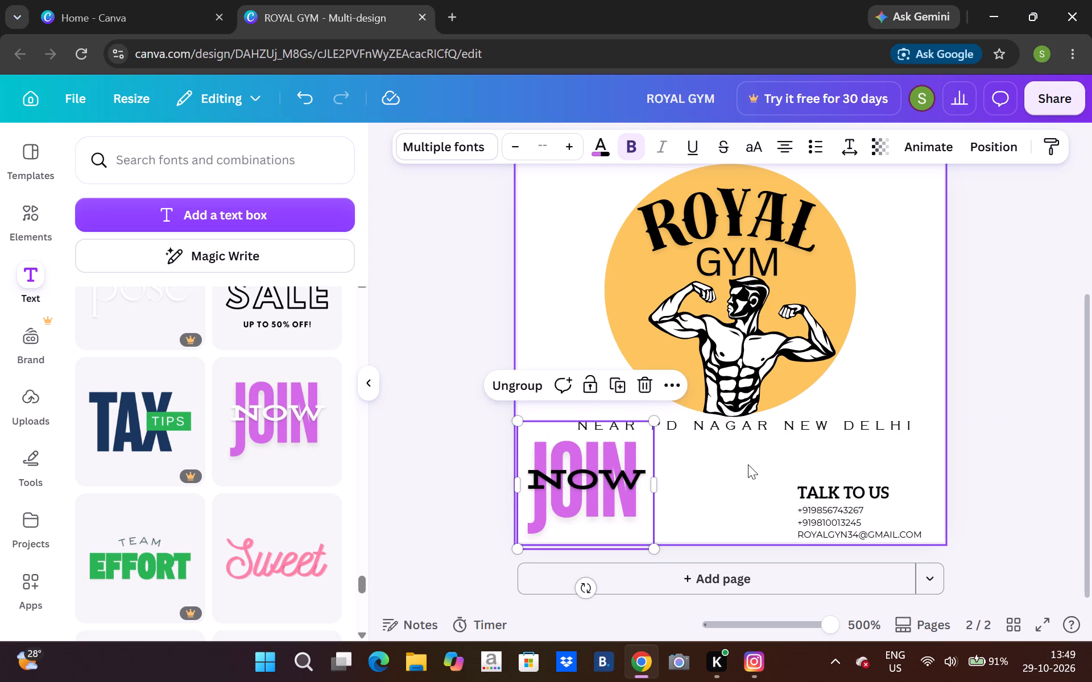
click(748, 464)
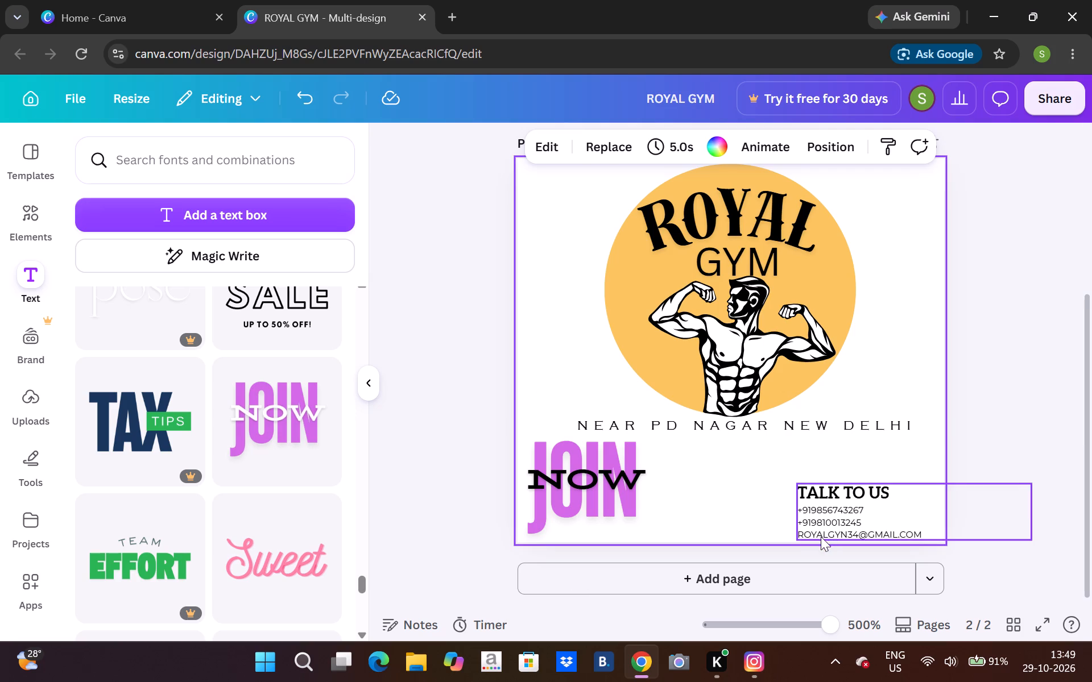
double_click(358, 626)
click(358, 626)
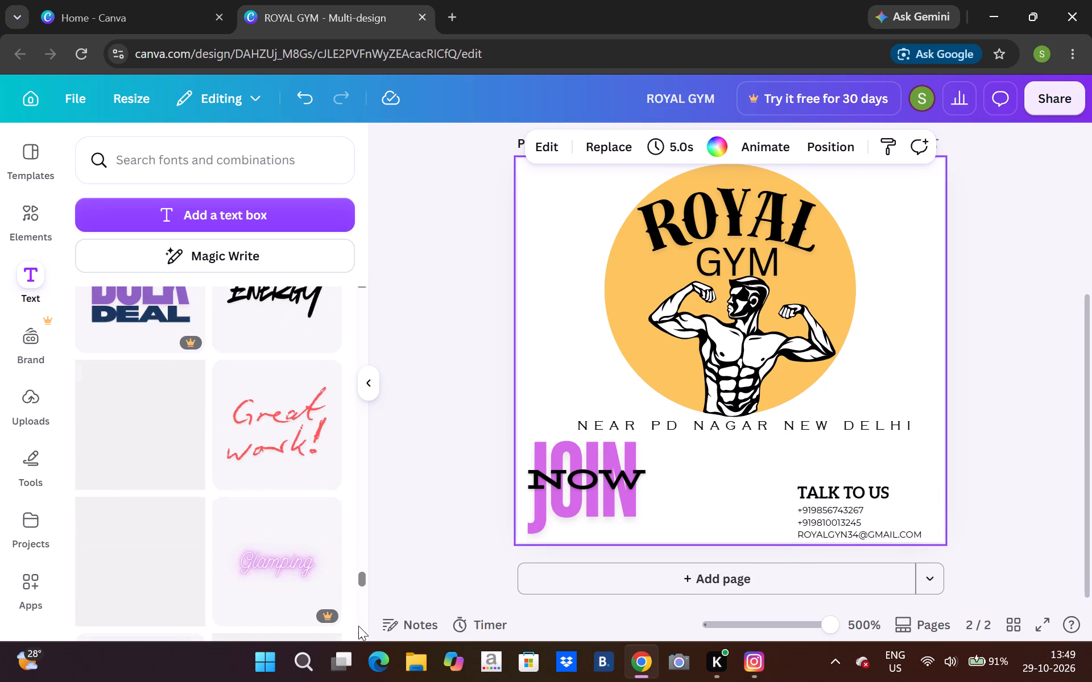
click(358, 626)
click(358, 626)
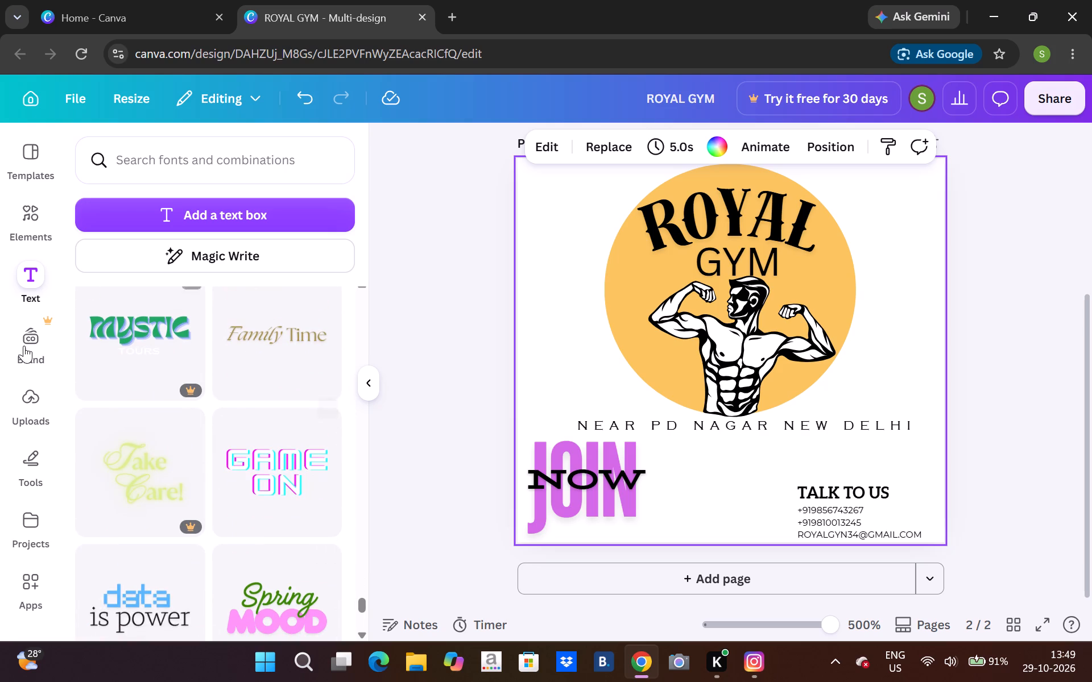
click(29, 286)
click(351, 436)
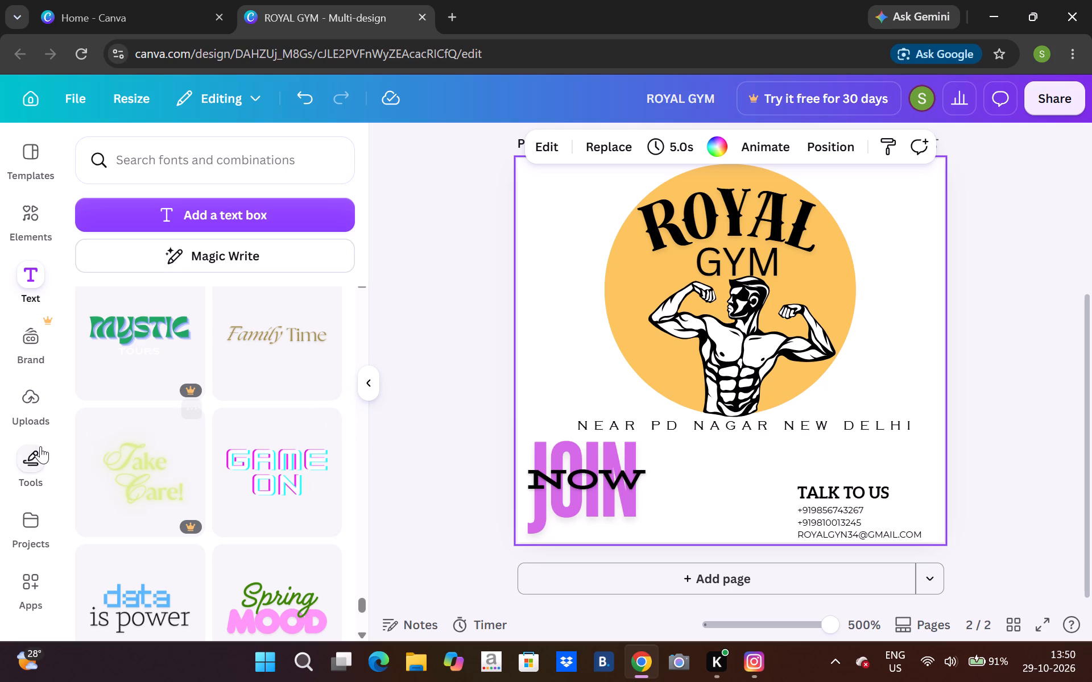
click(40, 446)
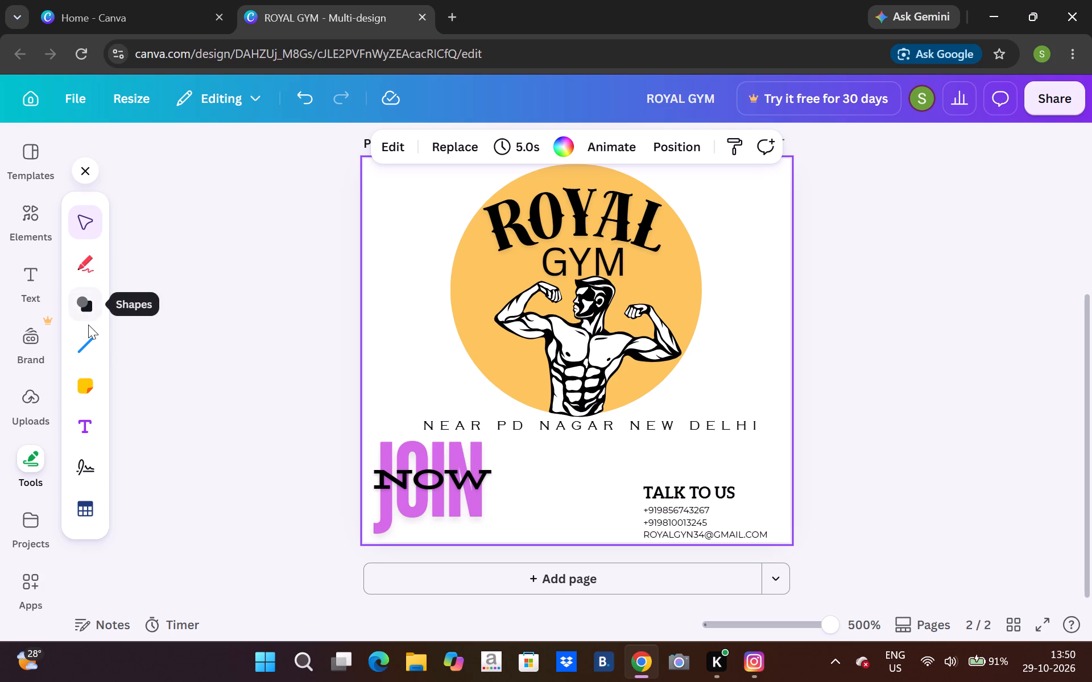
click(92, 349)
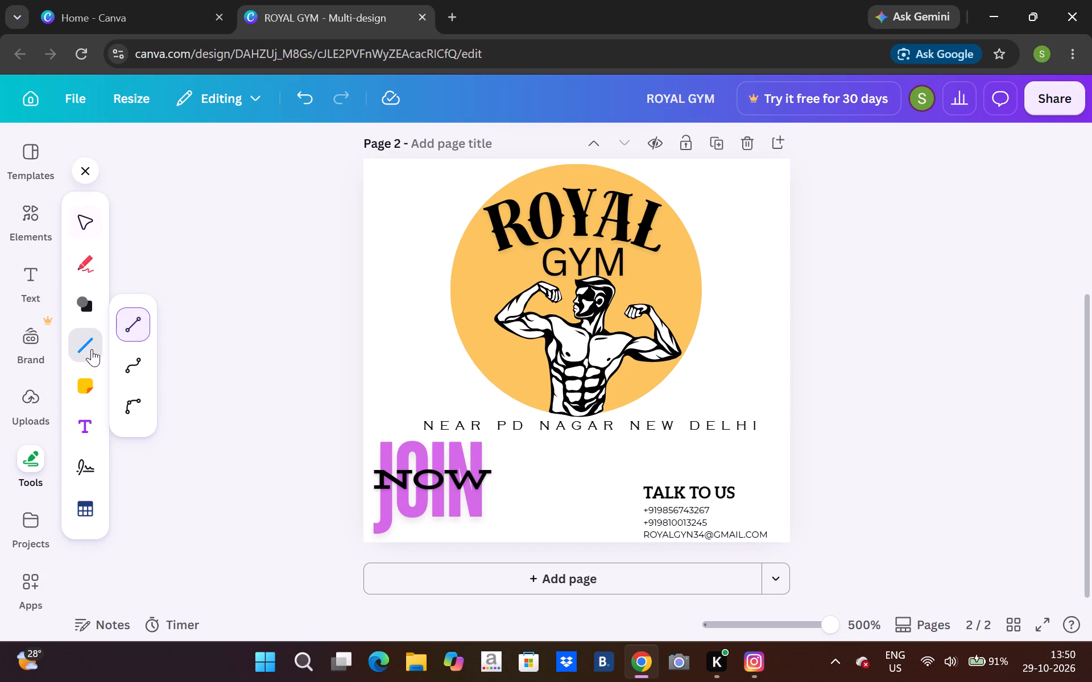
Add a text box reading "oPANING ON" to page 2 and place it just below the address line.
click(24, 273)
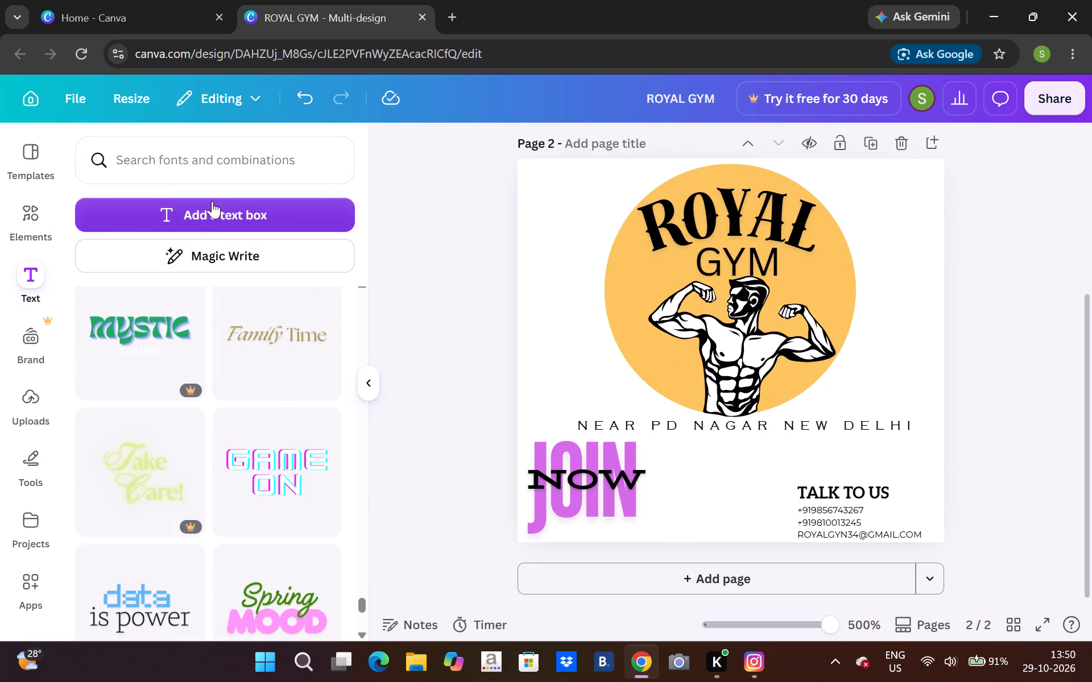
click(119, 209)
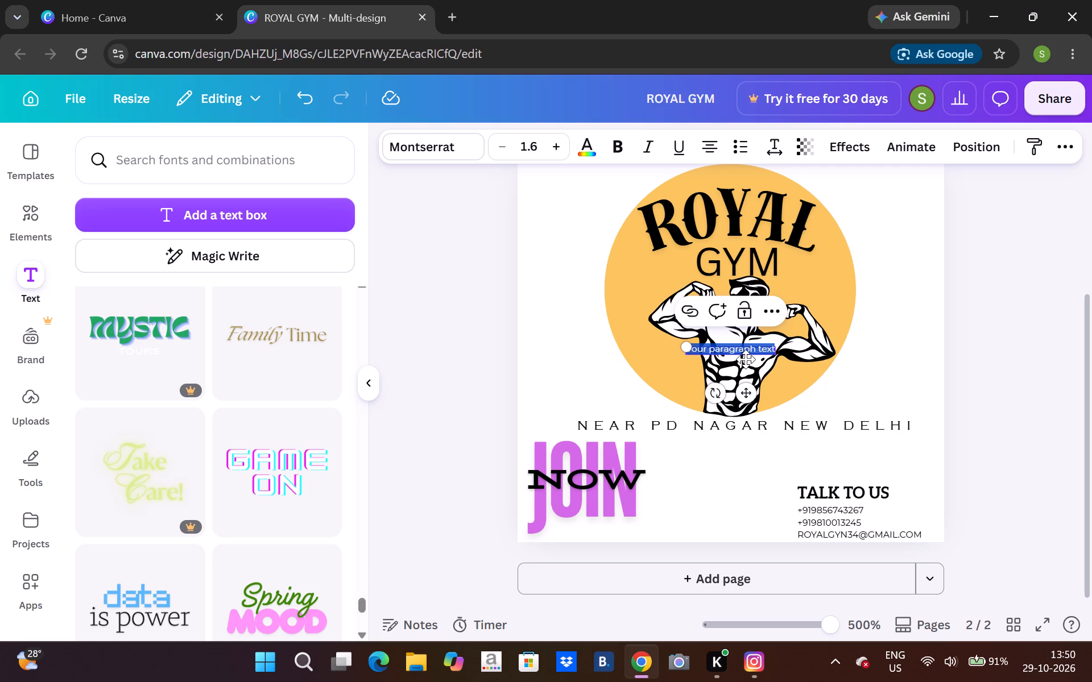
key(shift+o)
text(PA)
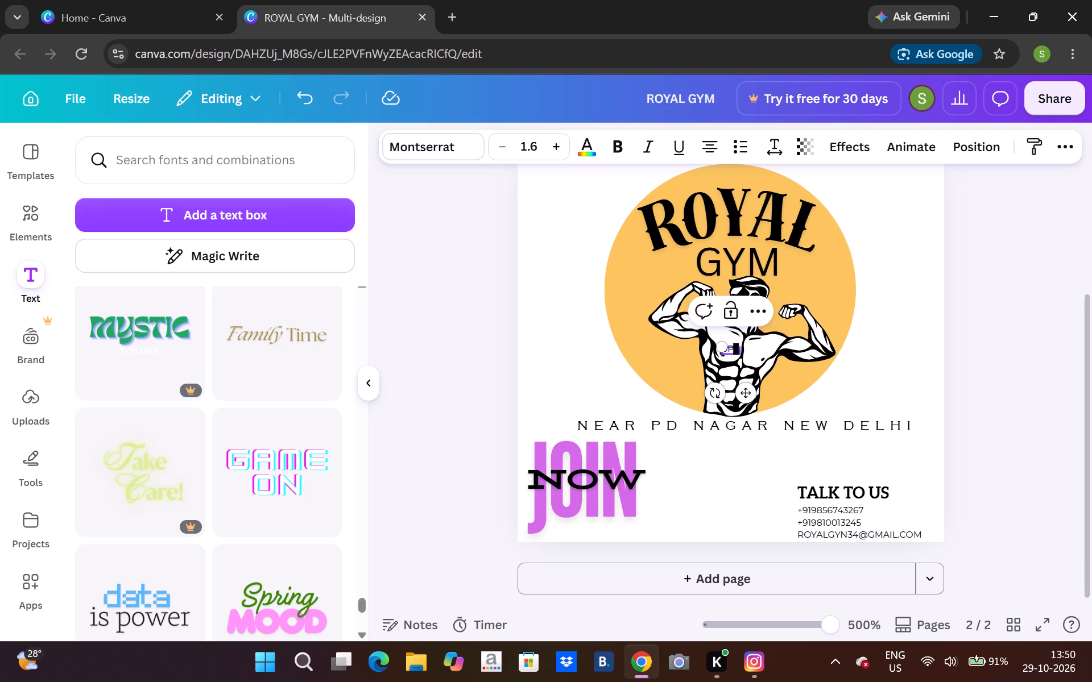
text(NING)
key(space)
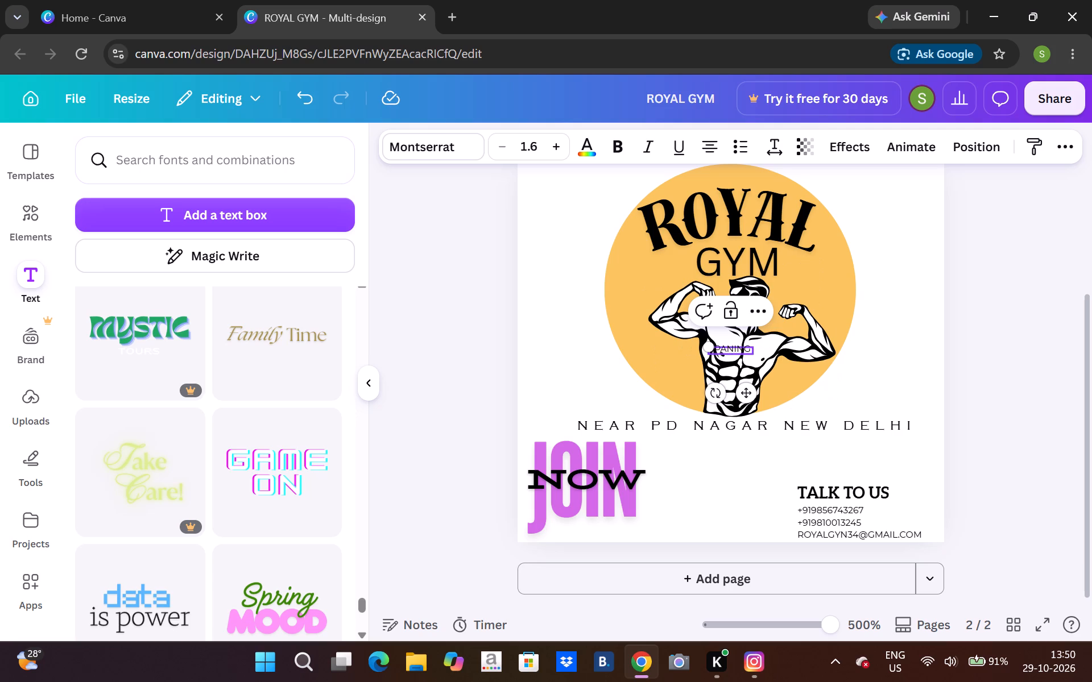
text(ON)
key(space)
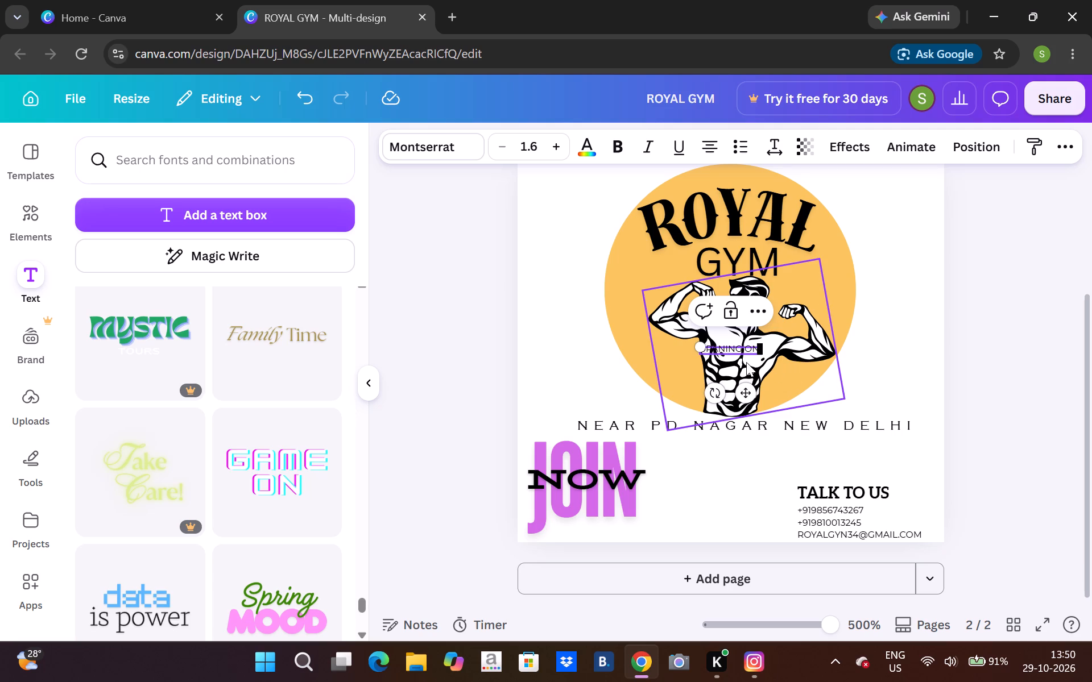
drag(738, 354, 704, 450)
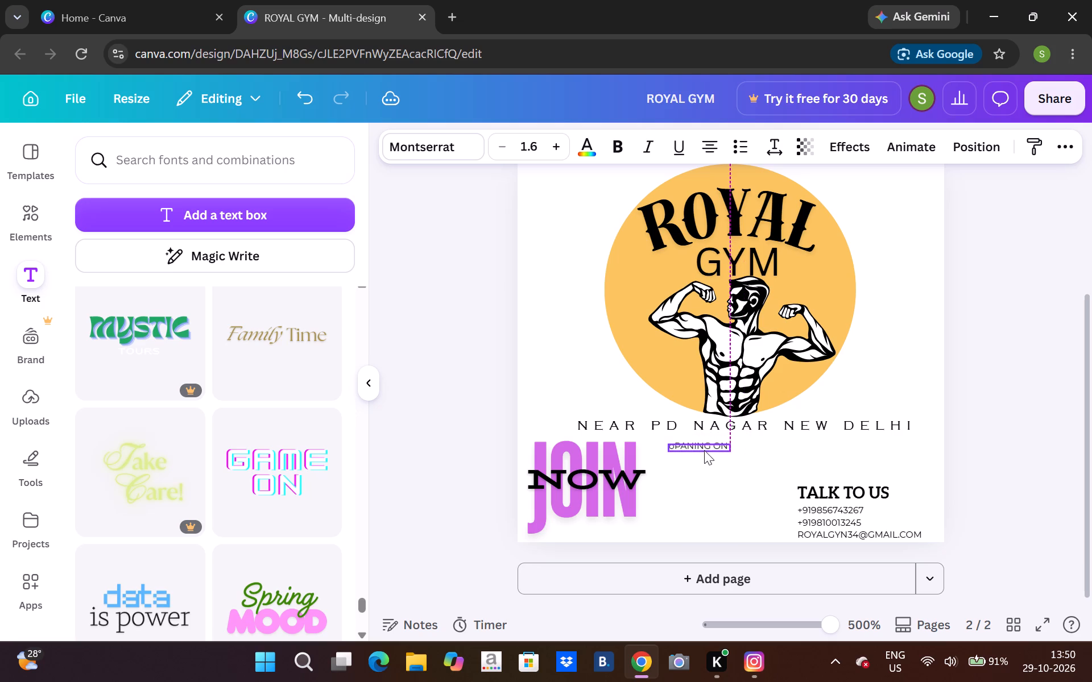
drag(704, 450, 704, 449)
click(704, 449)
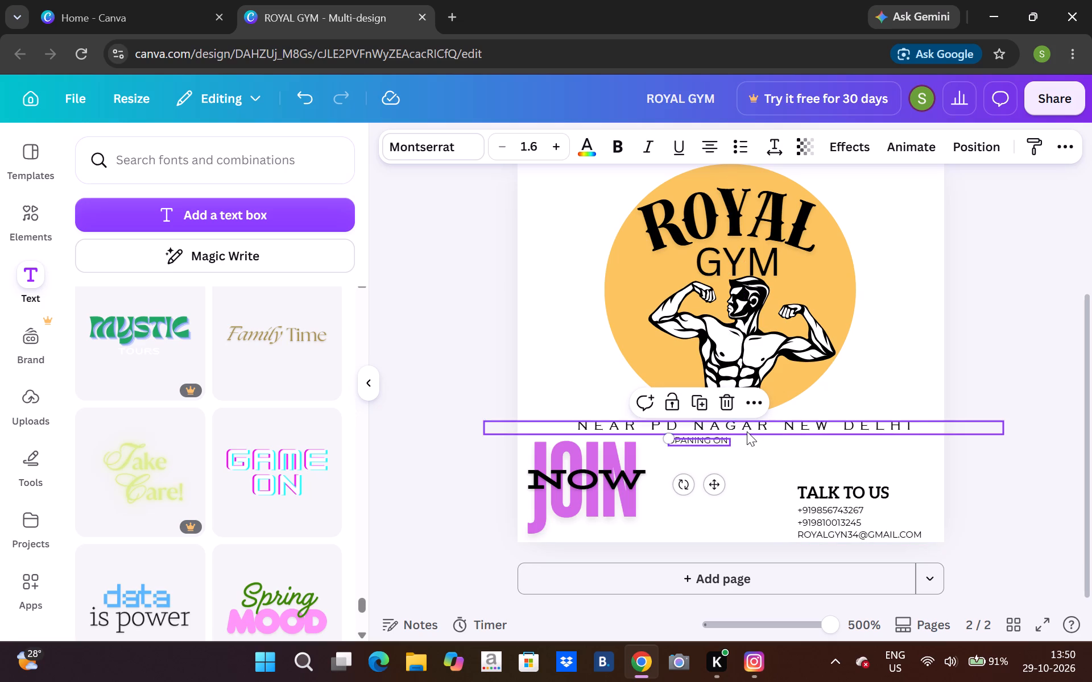
Extend the small line below the address with "2 NOVEMBER,2026 ON MONDAY".
click(721, 435)
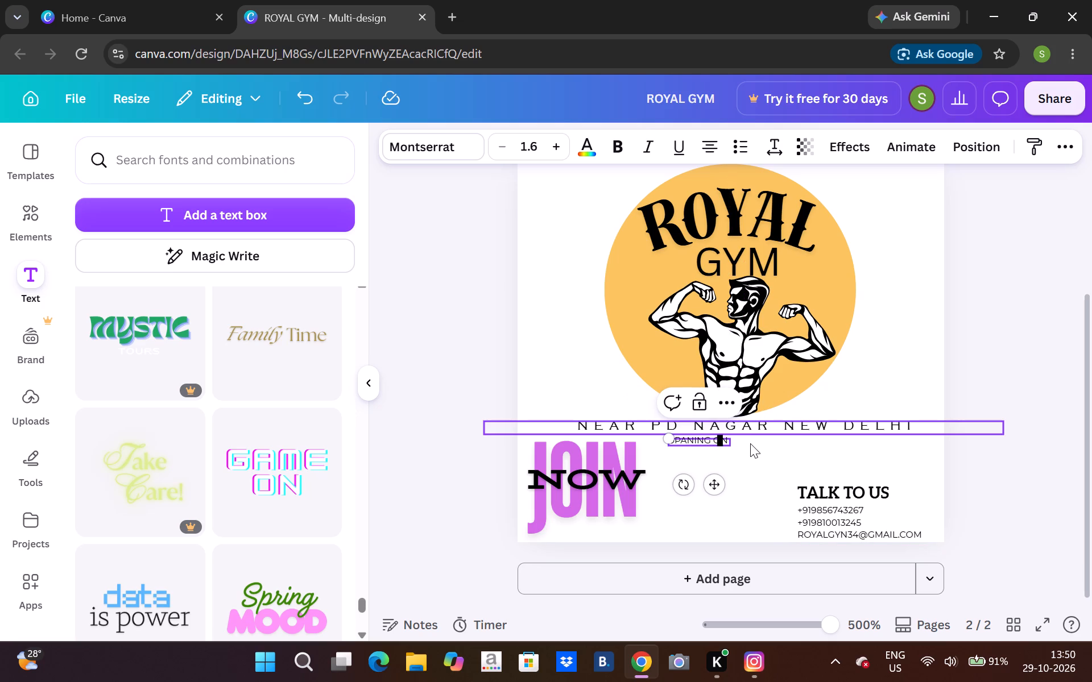
key(Right)
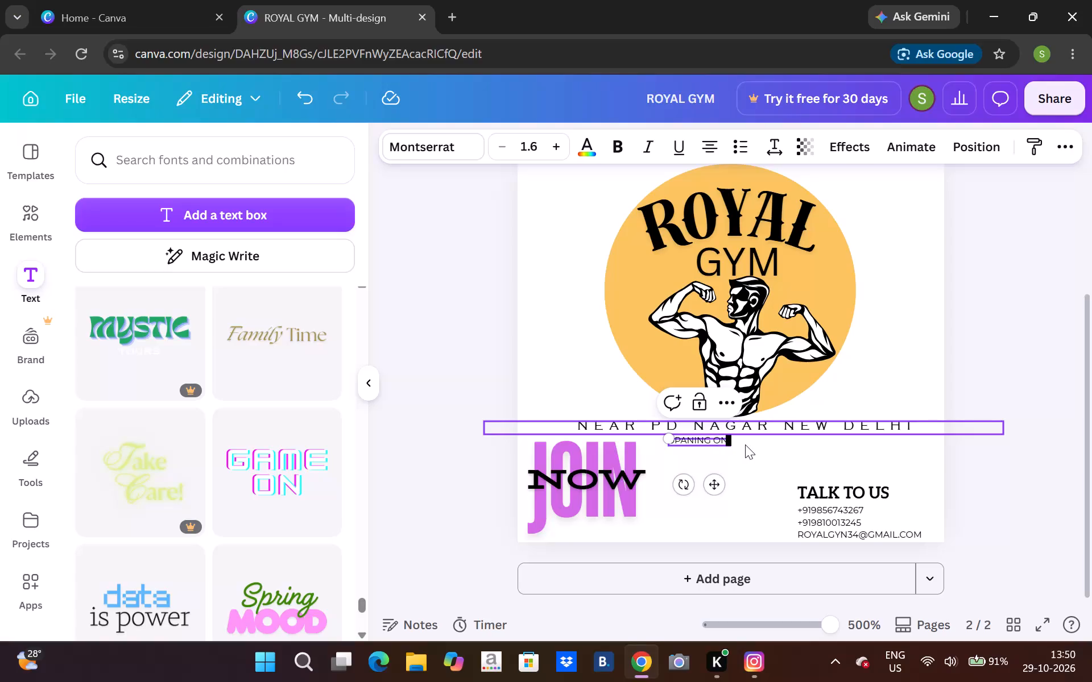
key(space)
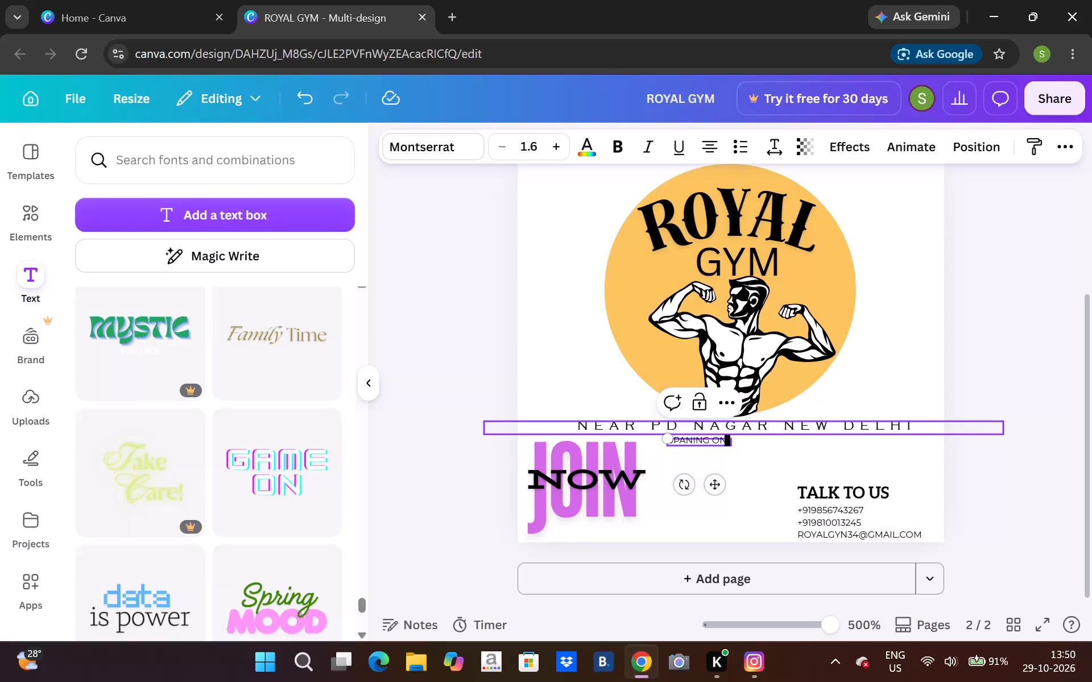
text(2)
key(space)
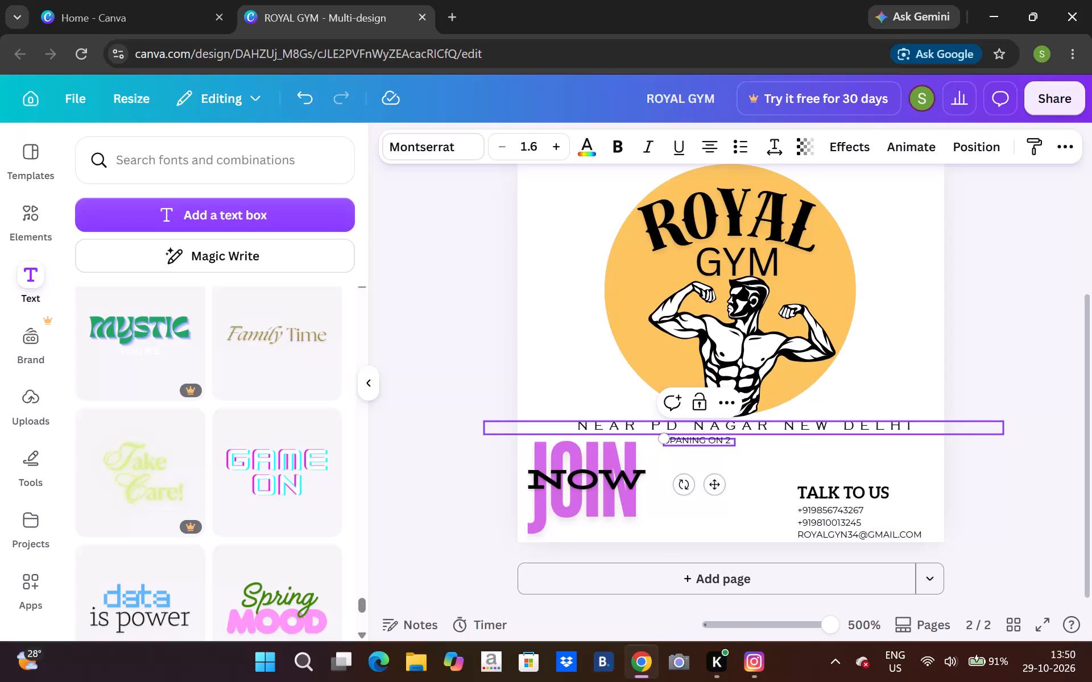
text(NO)
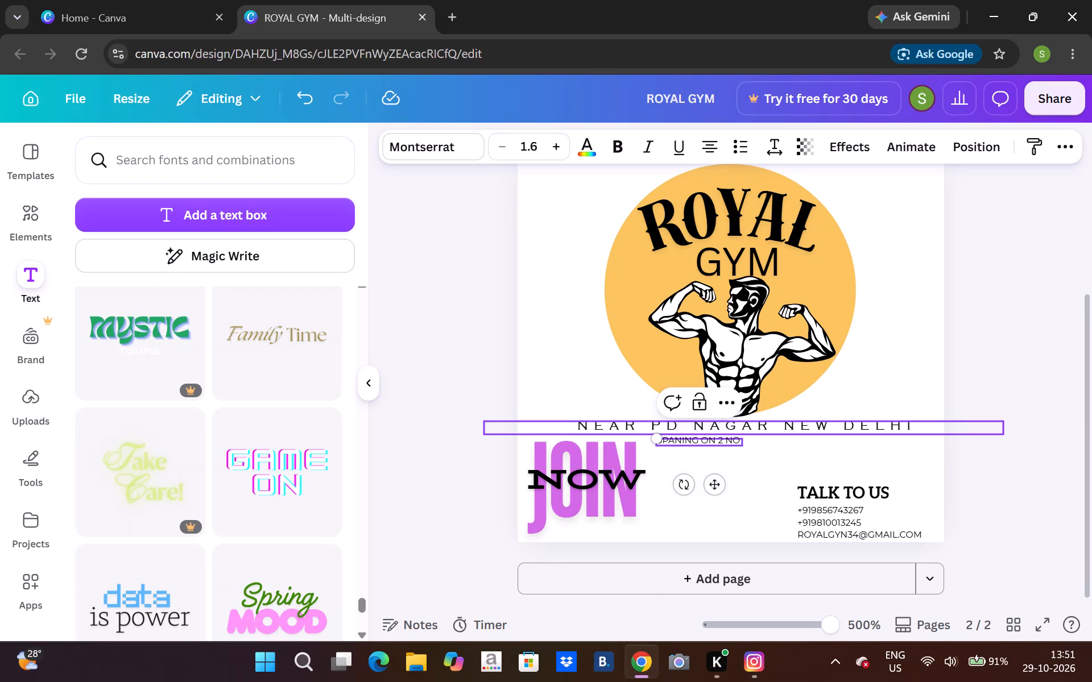
text(VEMBER)
key(space)
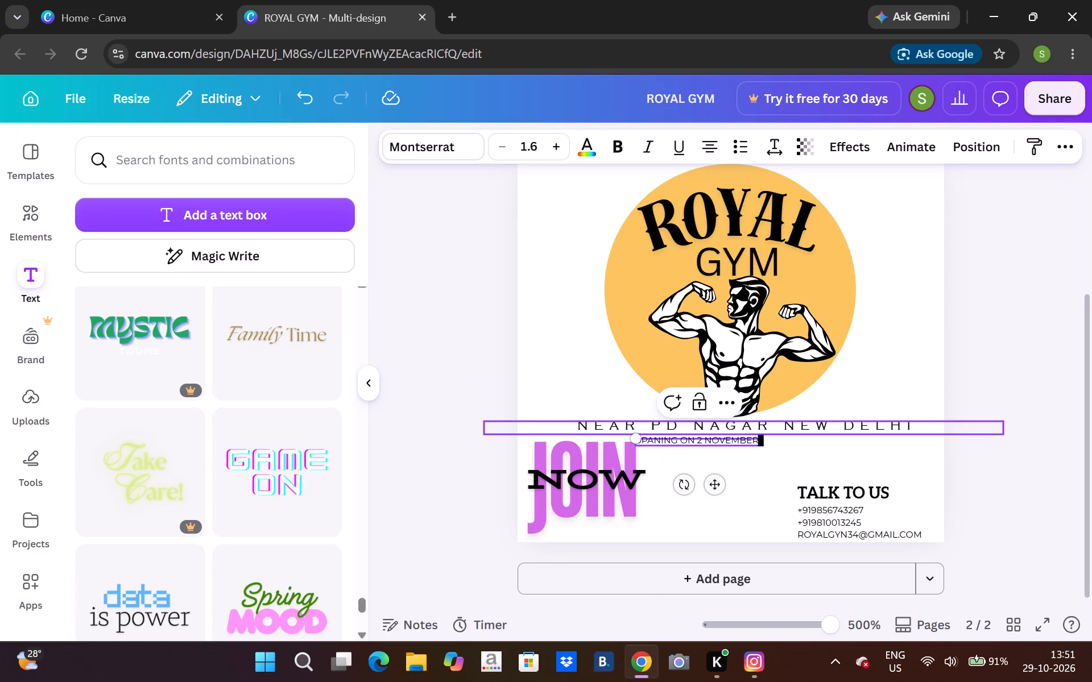
key(BackSpace)
key(comma)
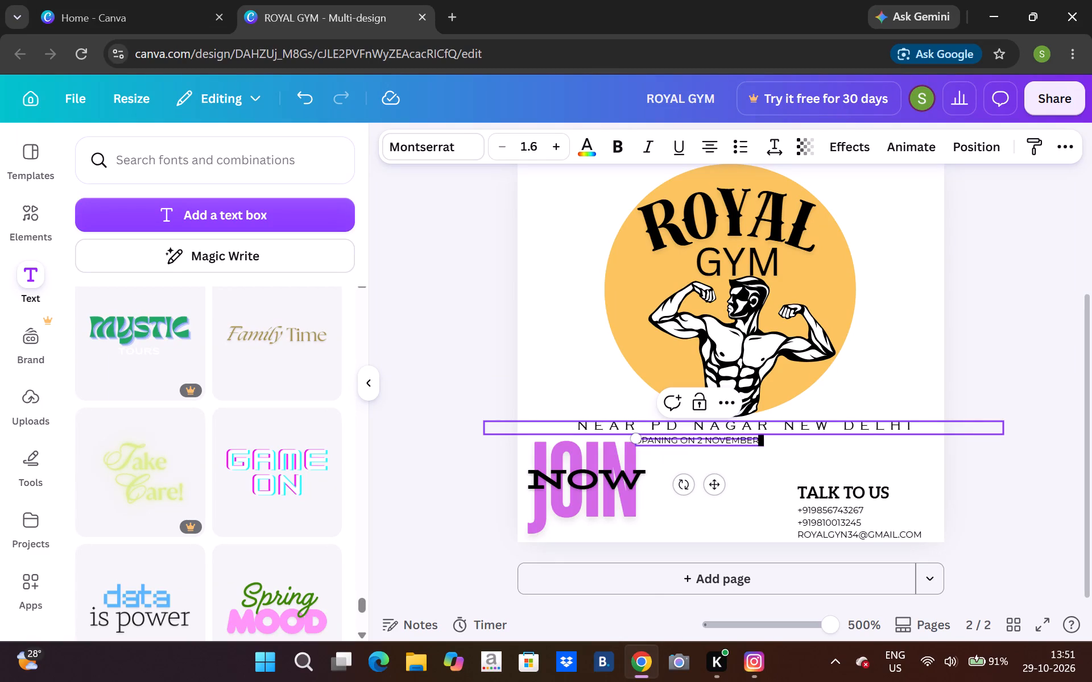
text(2026)
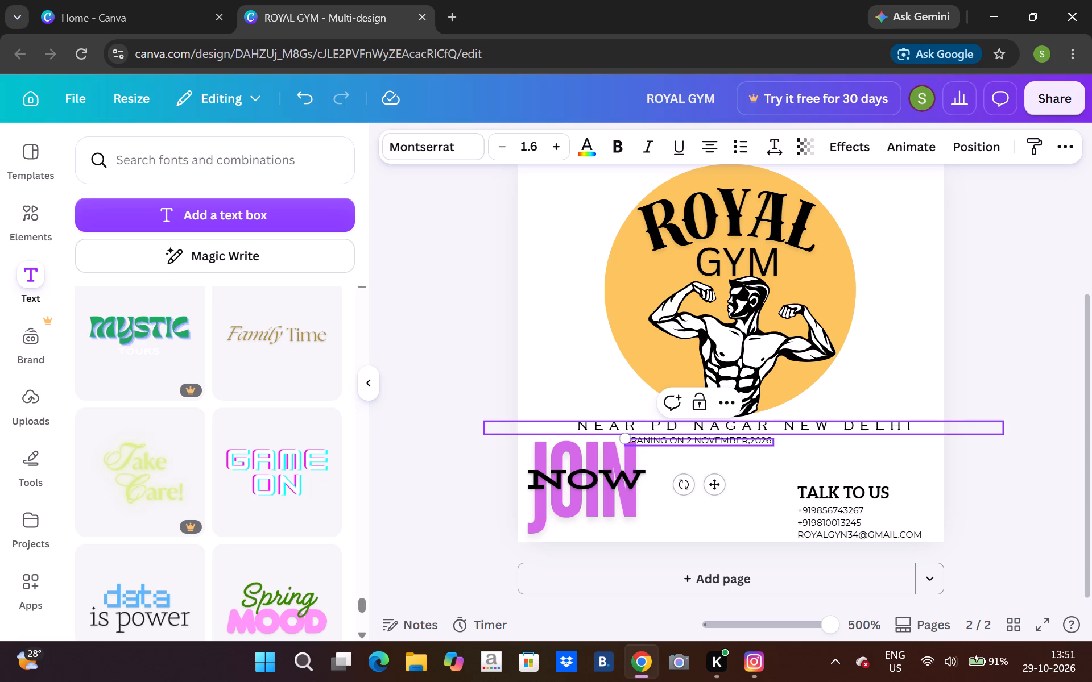
key(space)
text(ON MONDAY)
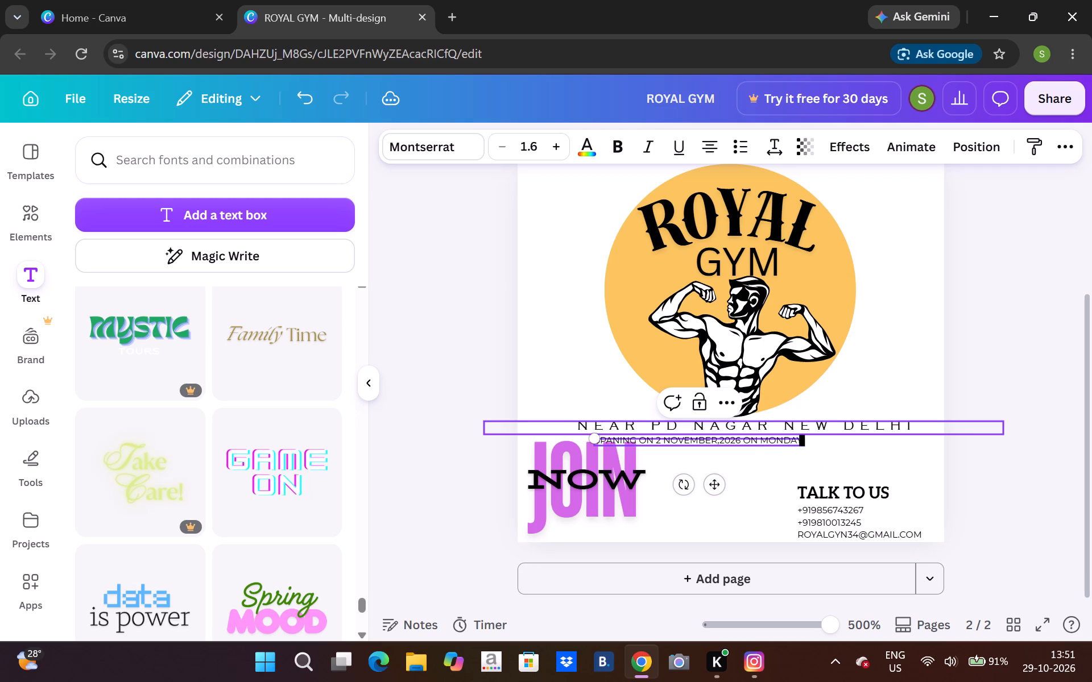
key(space)
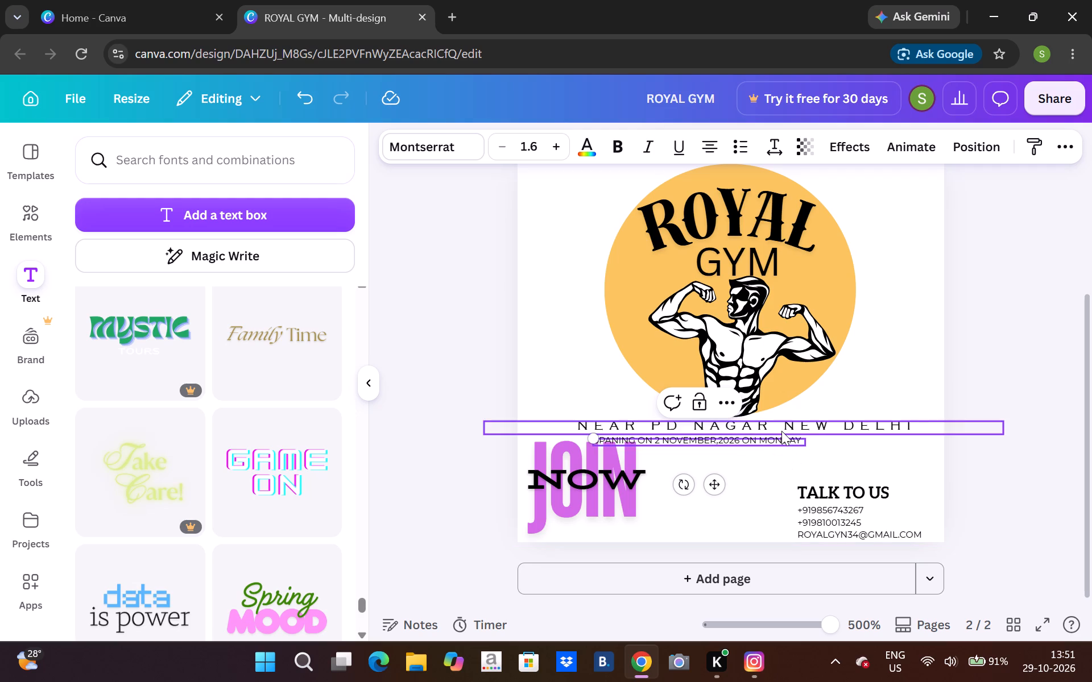
Move the opening-date line sideways so it clears the JOIN NOW lettering while staying close beneath the address line.
drag(781, 448, 833, 456)
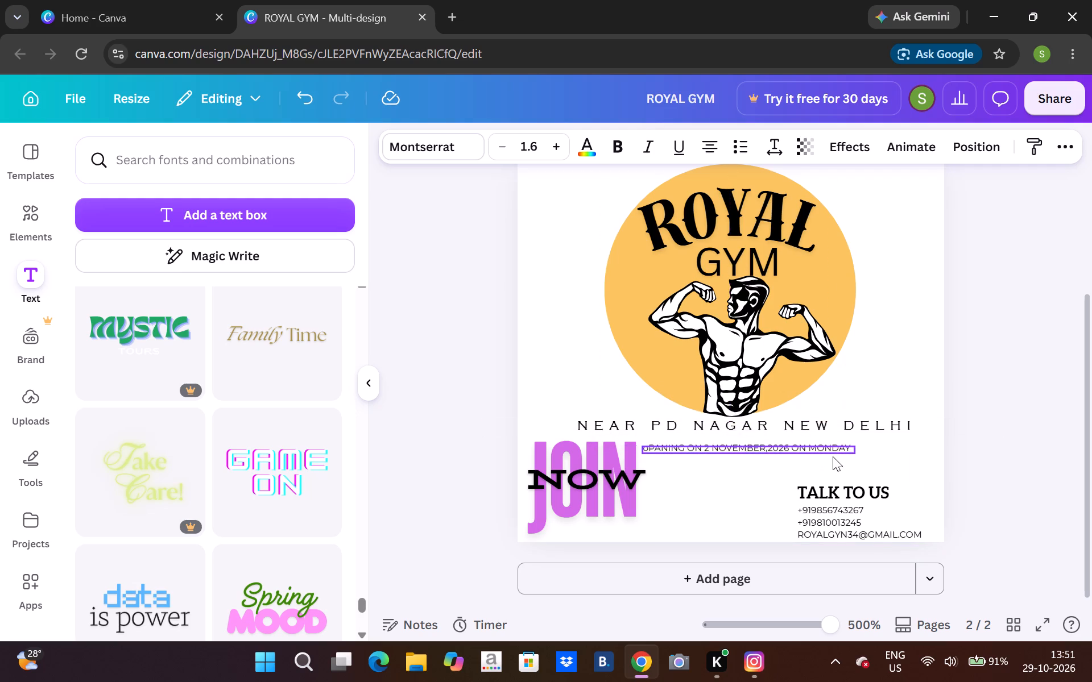
drag(833, 456, 838, 451)
double_click(838, 451)
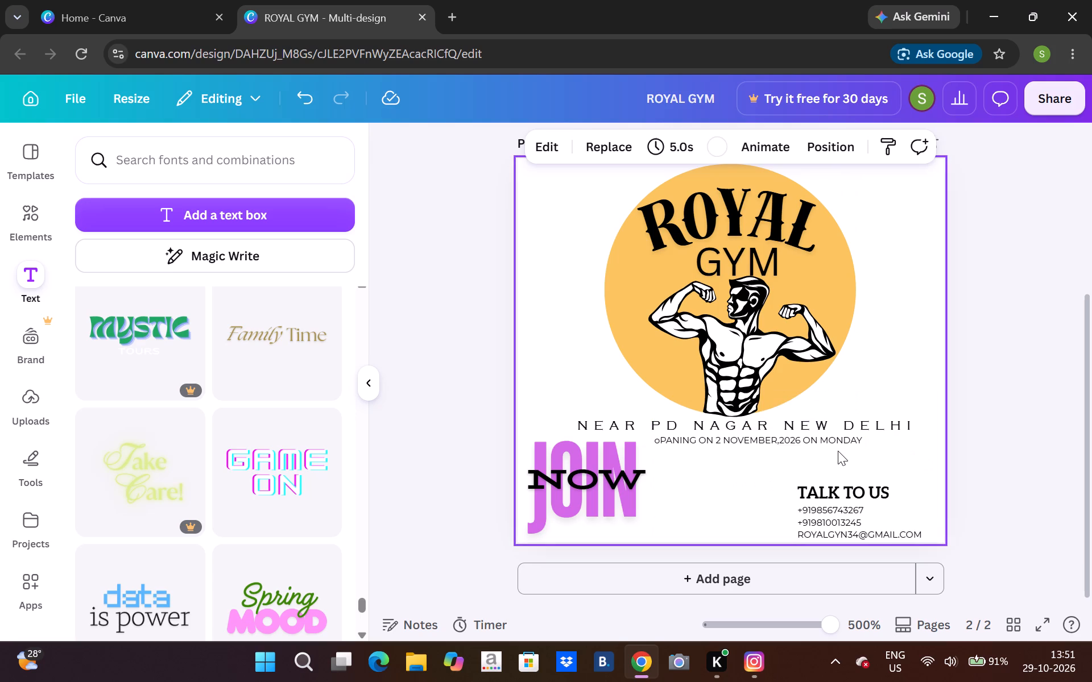
Replace the first letter of the opening-date line with a capital O so the word reads "OPANING".
click(656, 442)
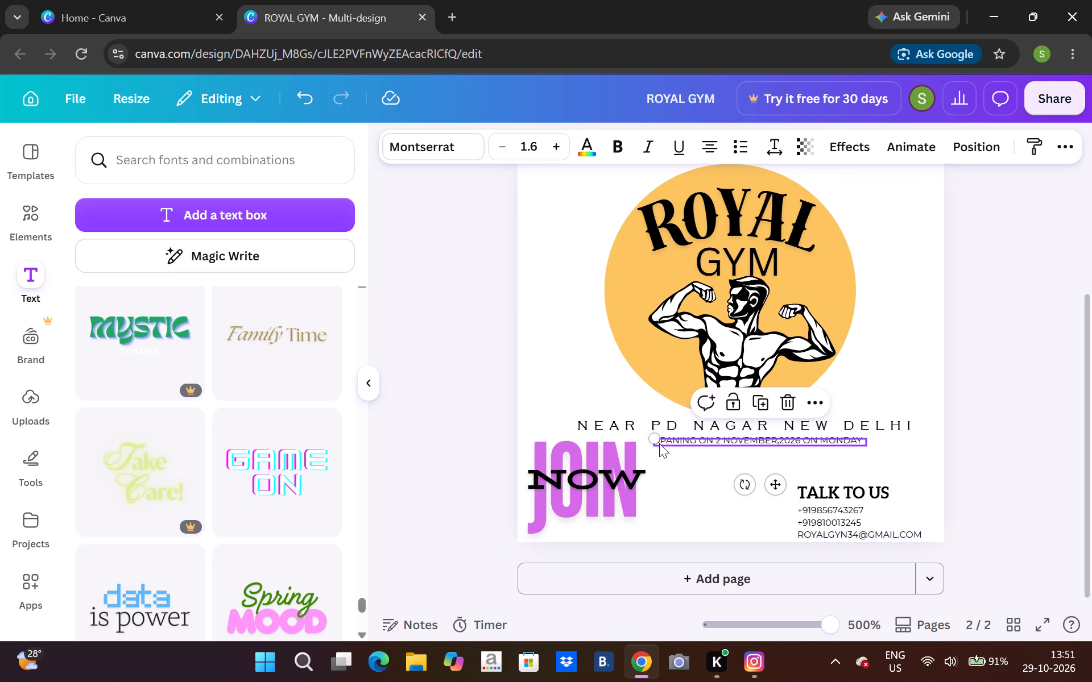
click(659, 443)
key(BackSpace)
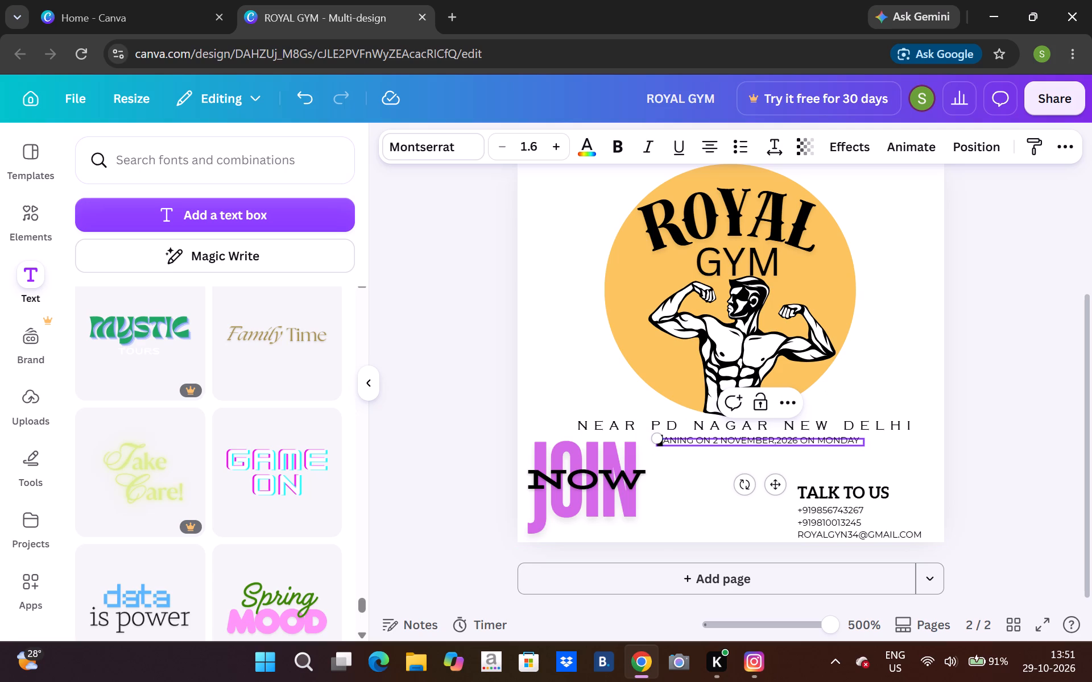
key(o)
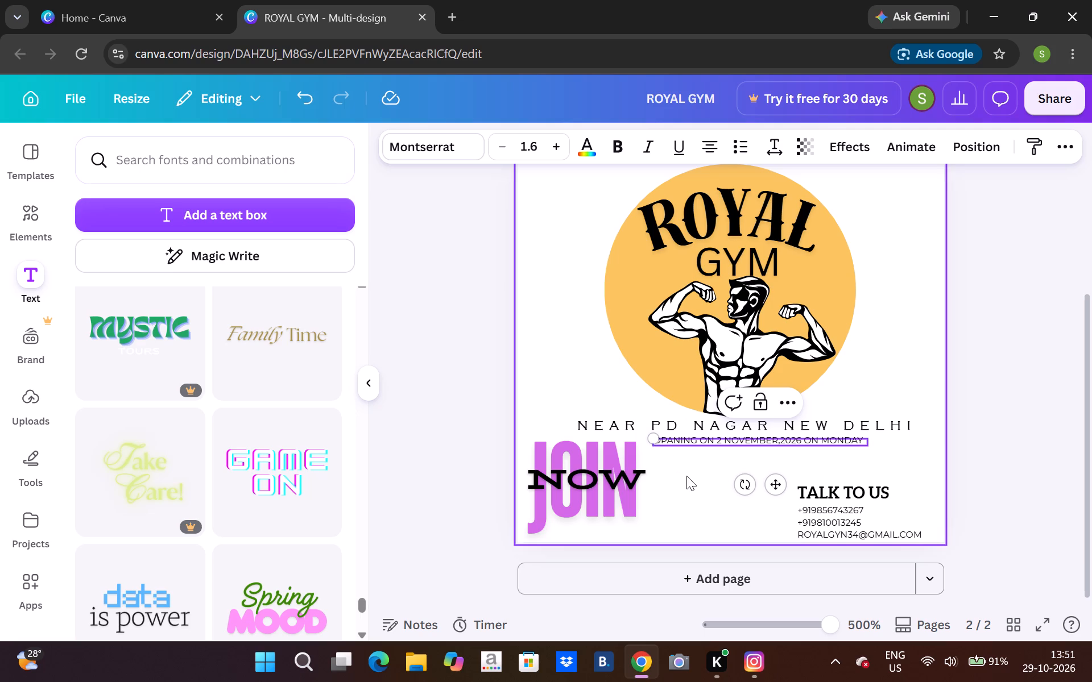
click(686, 476)
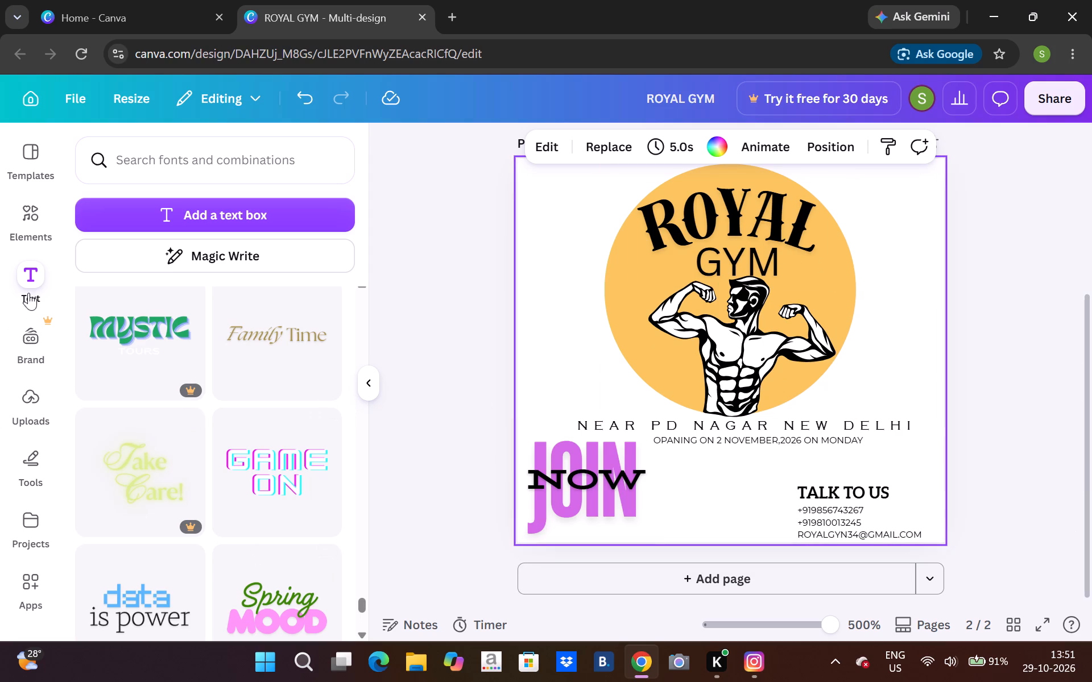
Add the recommended black-and-white flexed-arm graphic, shrink it and place it beside the circle logo's upper-left edge.
click(19, 236)
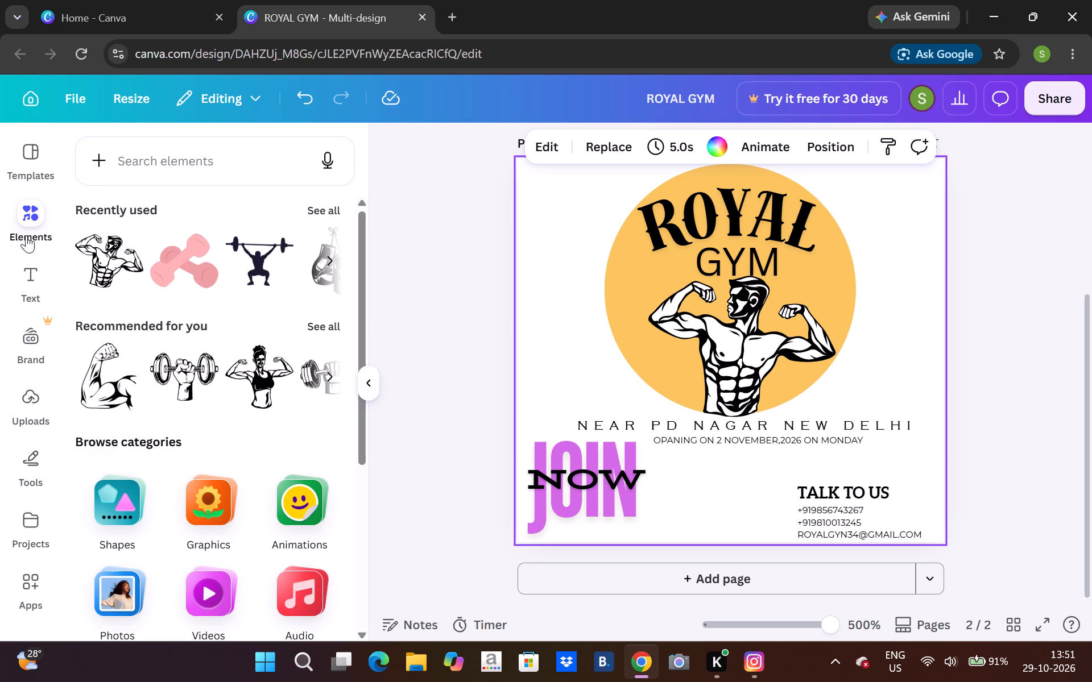
click(117, 390)
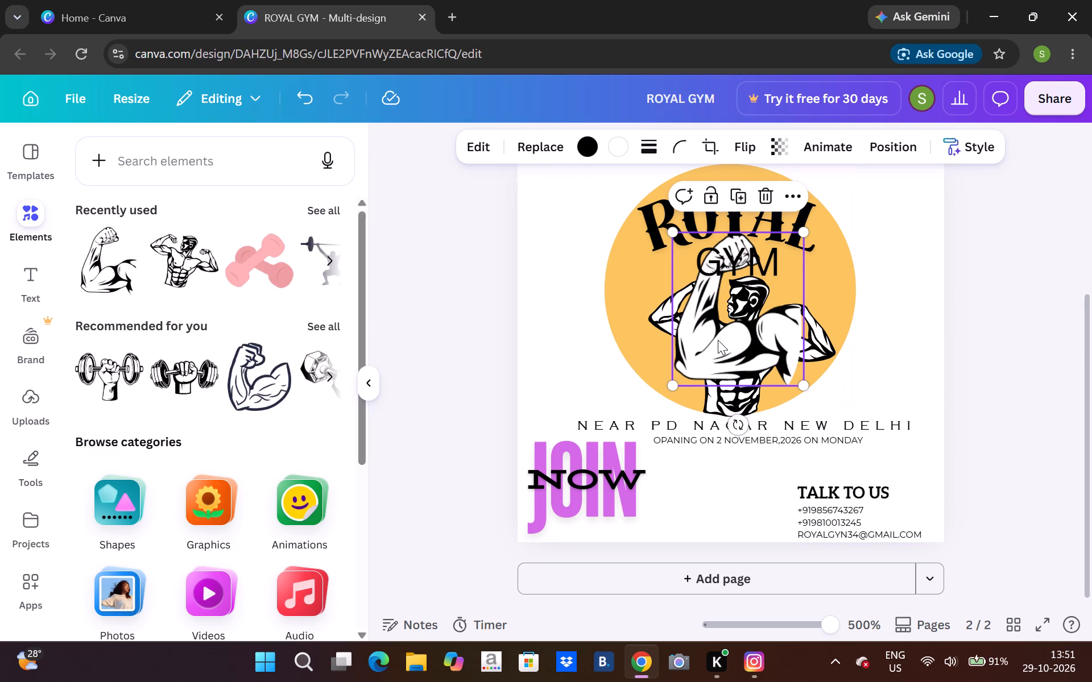
drag(710, 346, 677, 332)
drag(677, 332, 551, 296)
drag(645, 328, 603, 304)
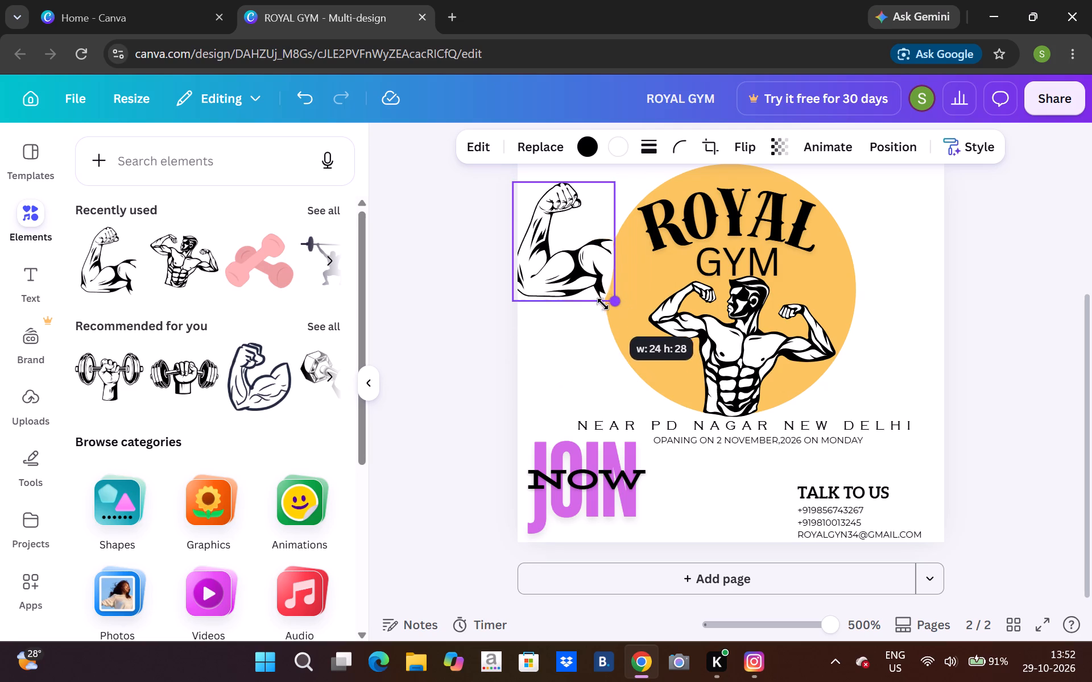
drag(603, 304, 562, 272)
drag(542, 247, 573, 274)
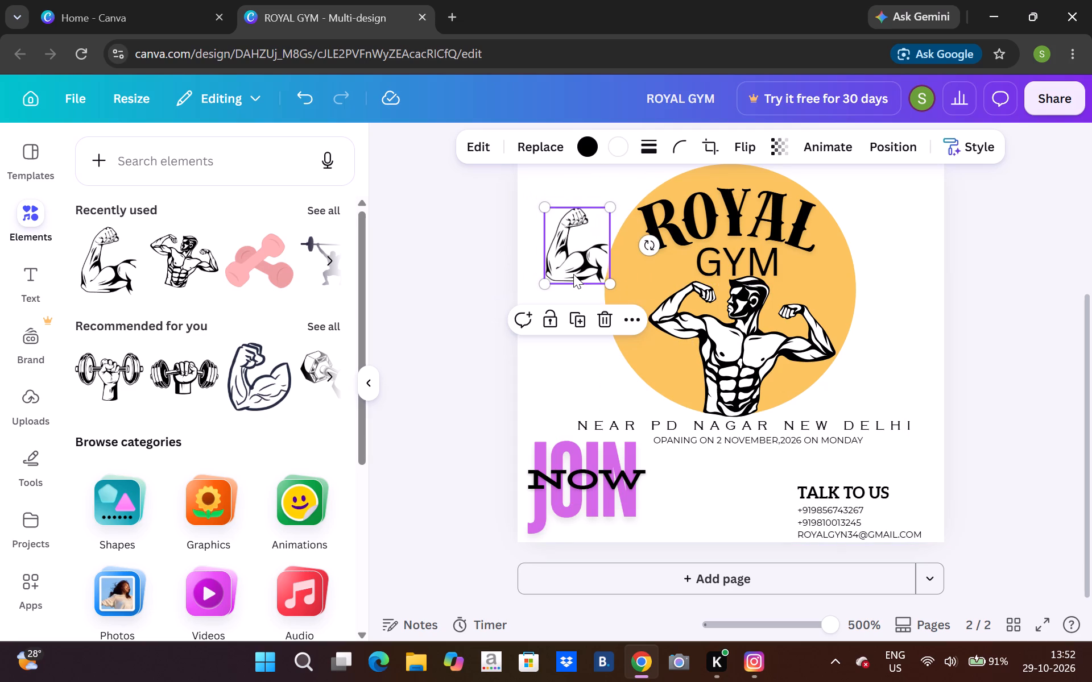
click(949, 329)
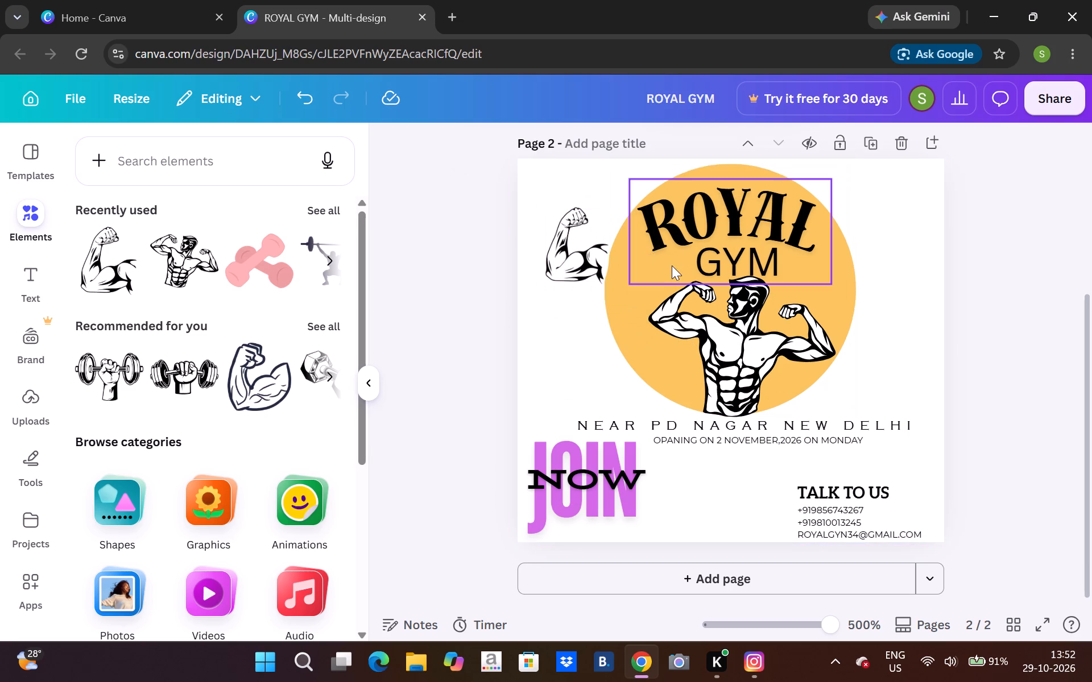
key(Right)
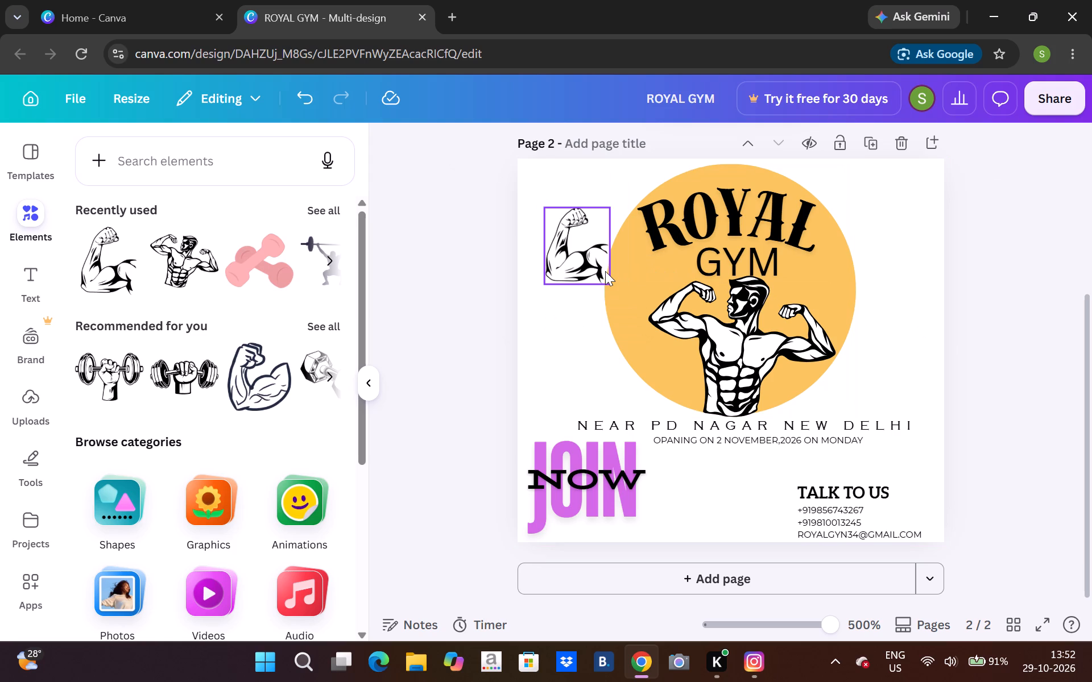
Nudge the flexed-arm graphic sideways so it meets the circle logo's upper-left edge.
click(605, 271)
key(Right)
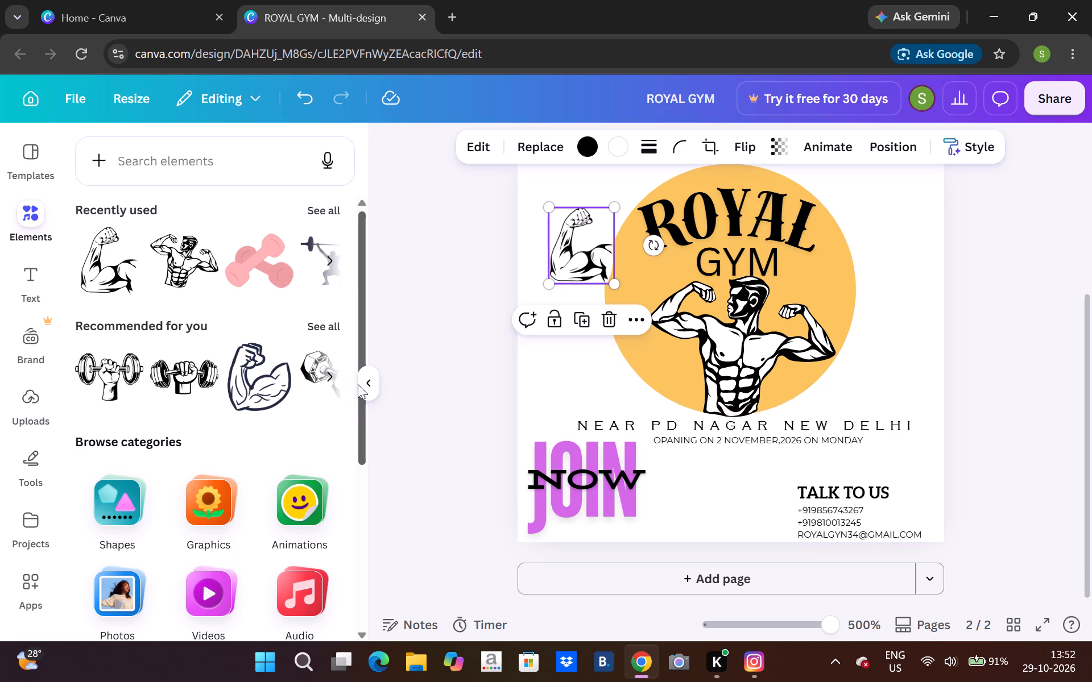
Add the recommended flexed-arm graphic with solid black shading and move it to the circle logo's upper-right side.
click(337, 376)
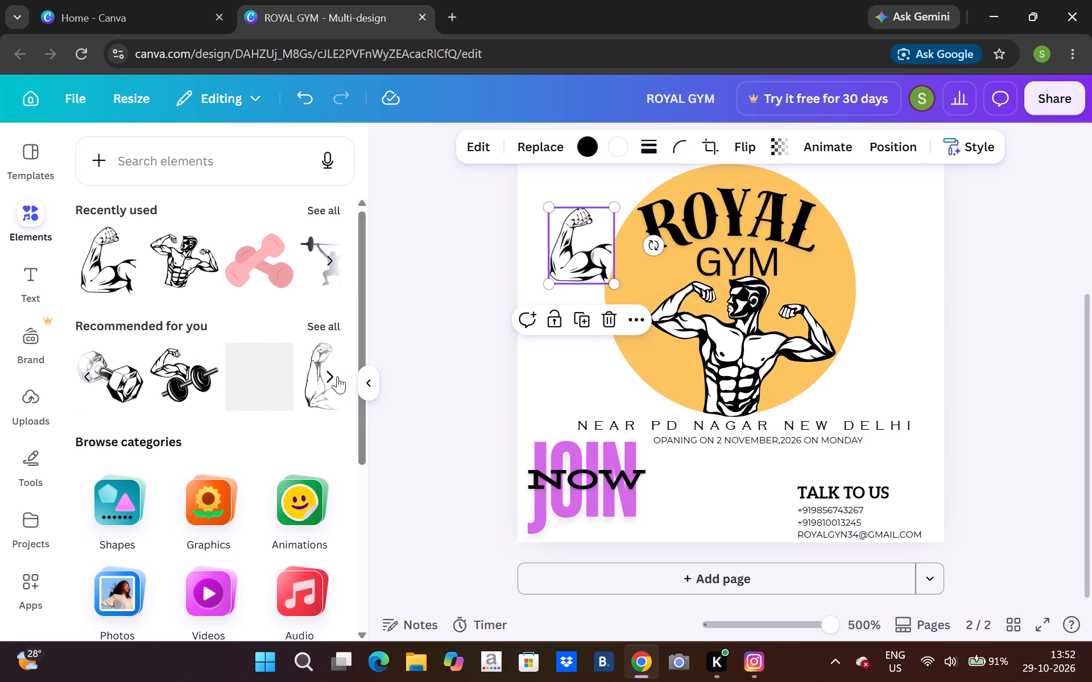
click(337, 376)
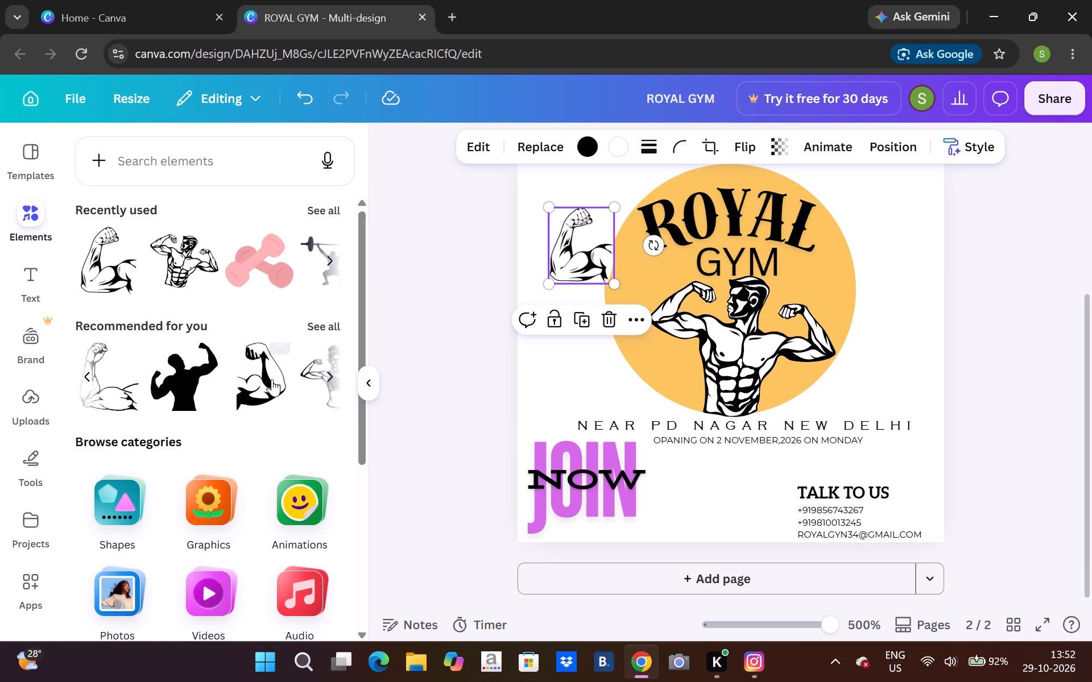
click(262, 384)
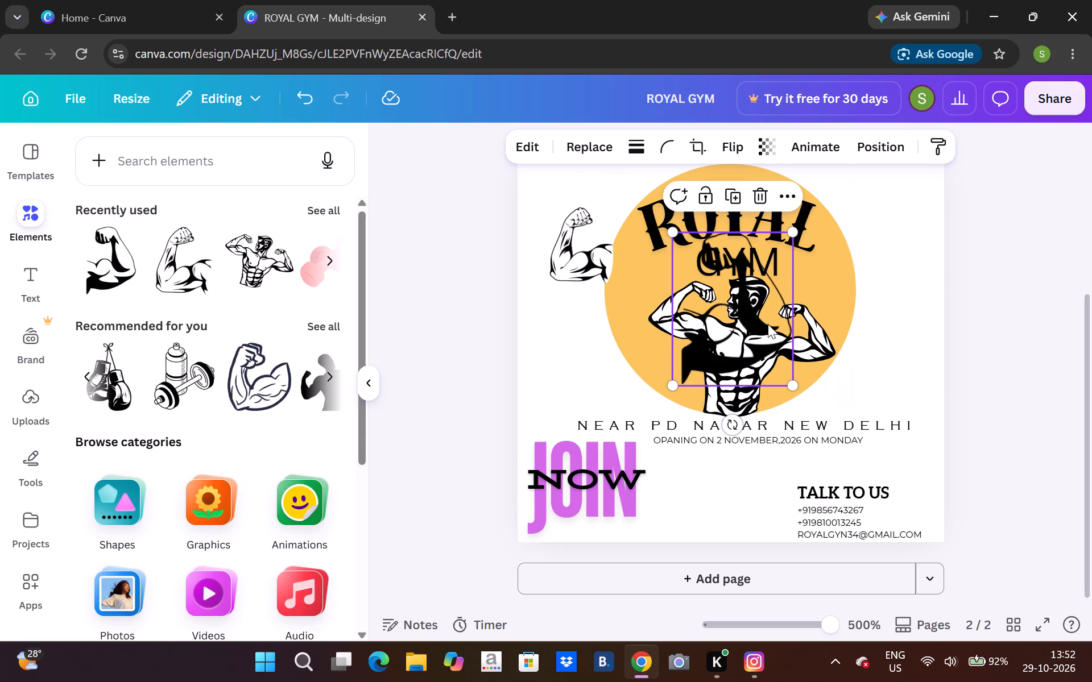
drag(727, 320, 901, 240)
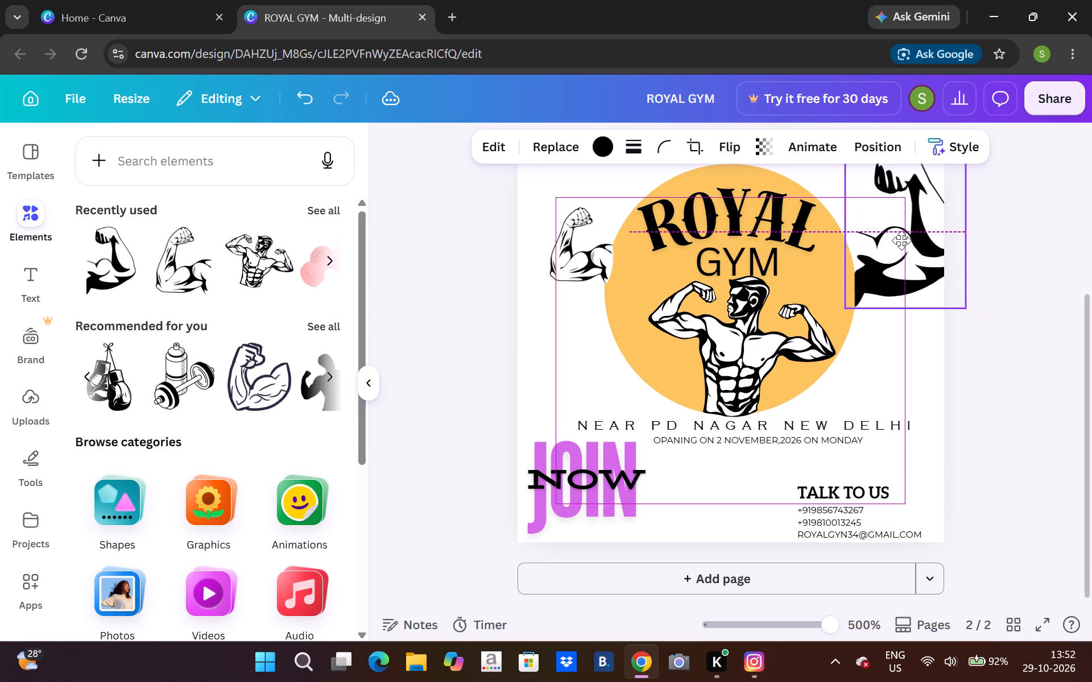
drag(901, 240, 899, 242)
Browse the full set of recommended gym graphics for more artwork to use on the page.
click(325, 382)
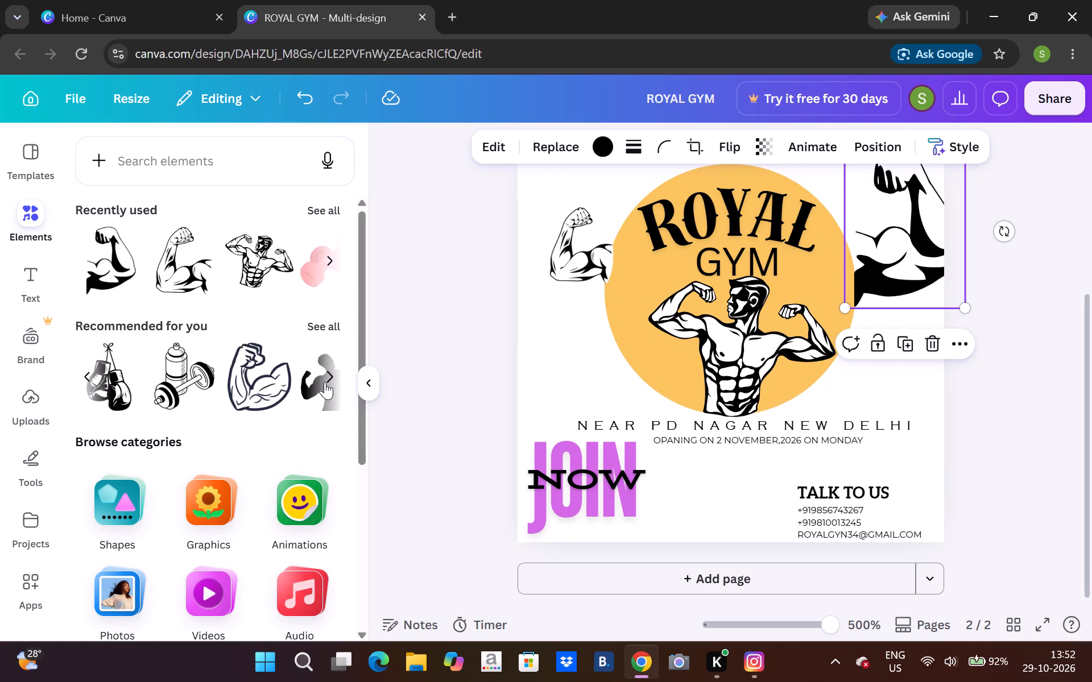
click(325, 382)
click(325, 382)
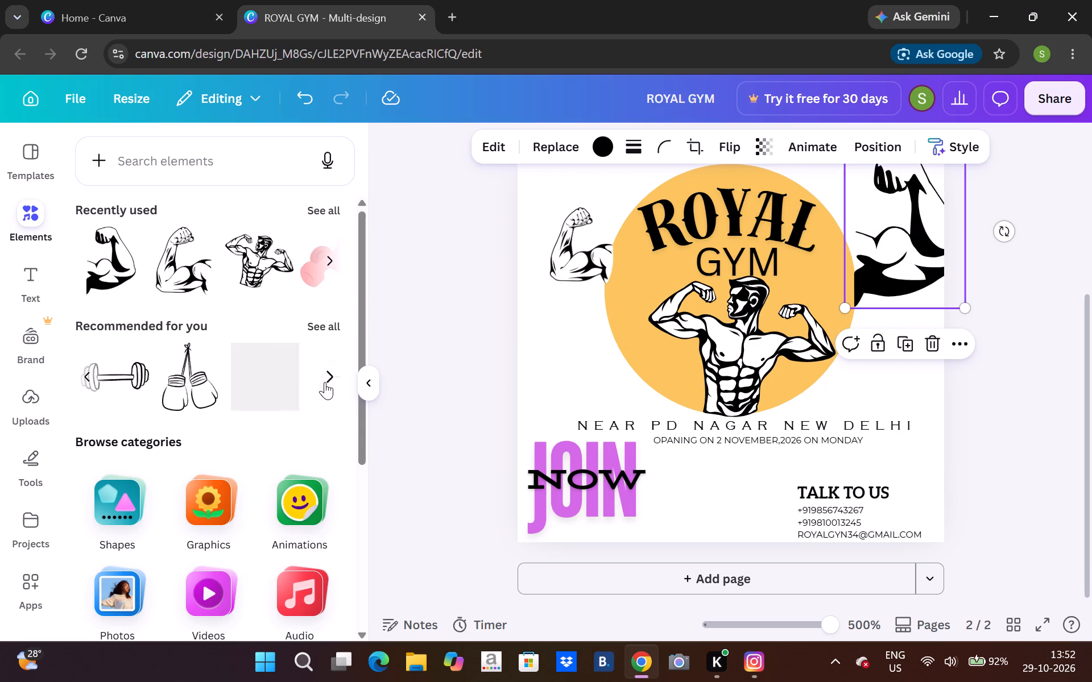
click(325, 382)
click(325, 382)
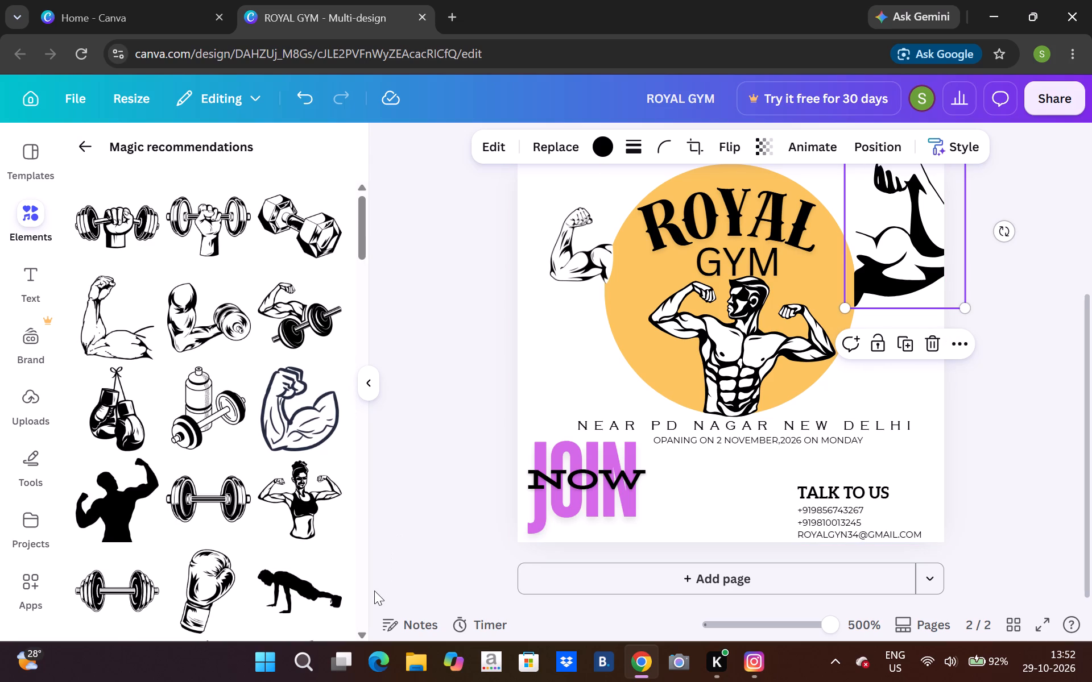
click(370, 627)
click(370, 627)
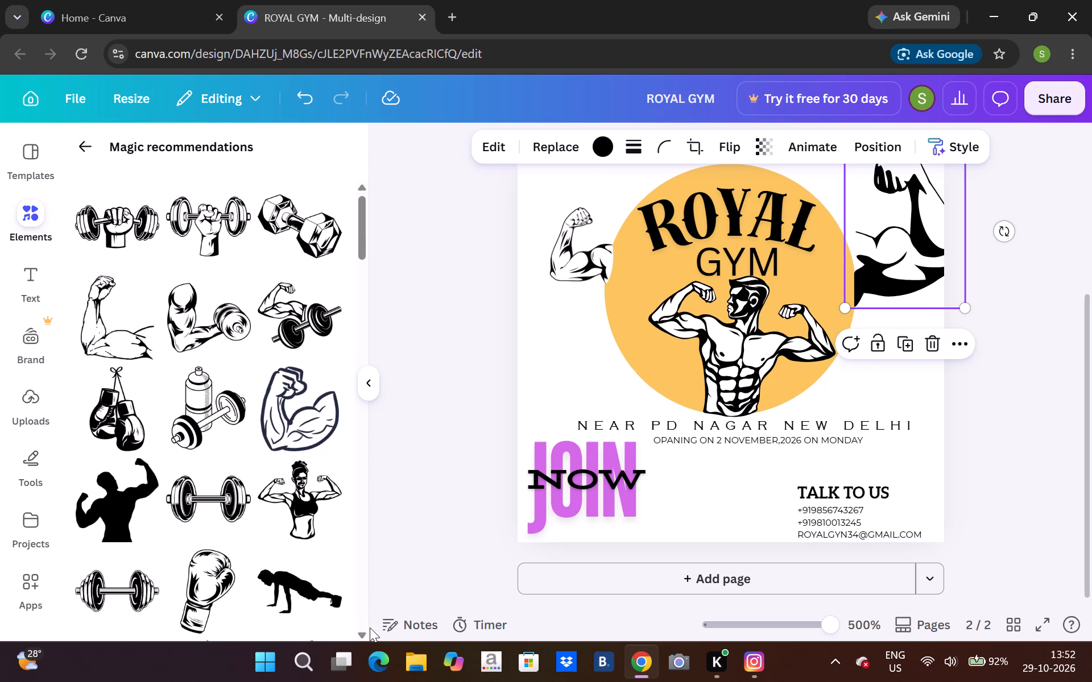
click(370, 629)
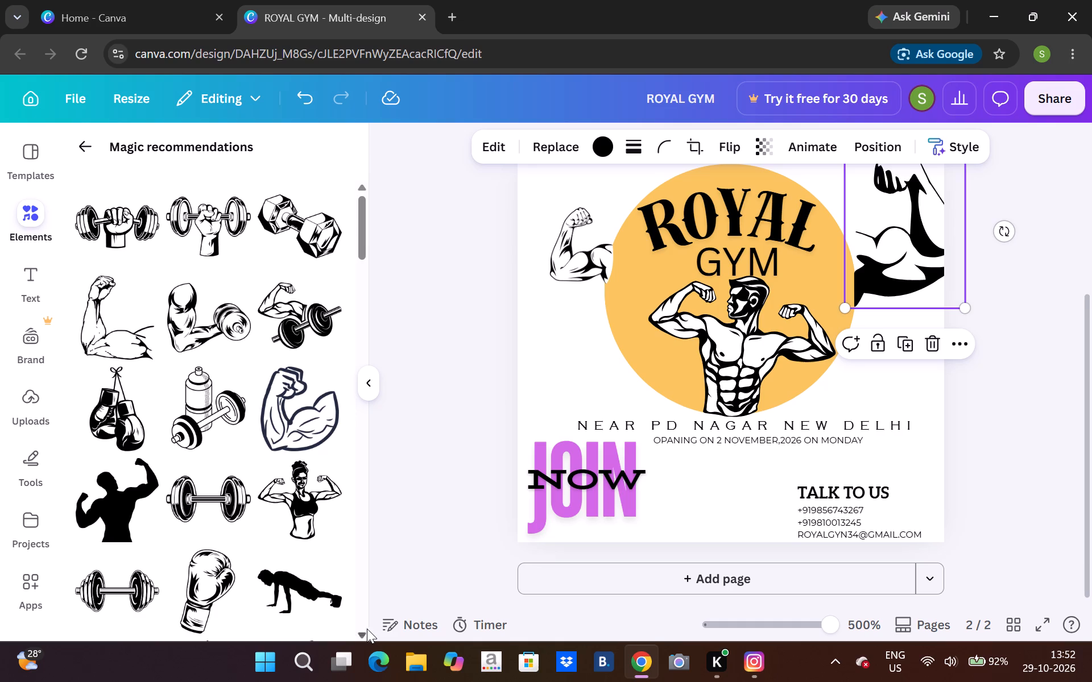
triple_click(363, 630)
triple_click(363, 630)
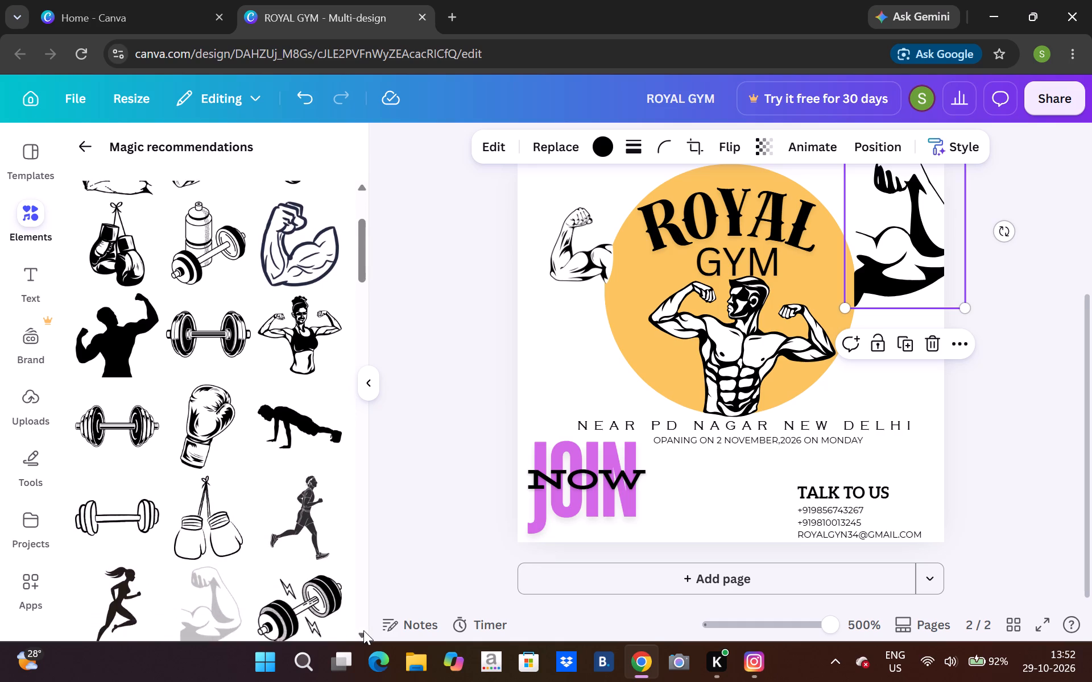
triple_click(363, 630)
click(363, 630)
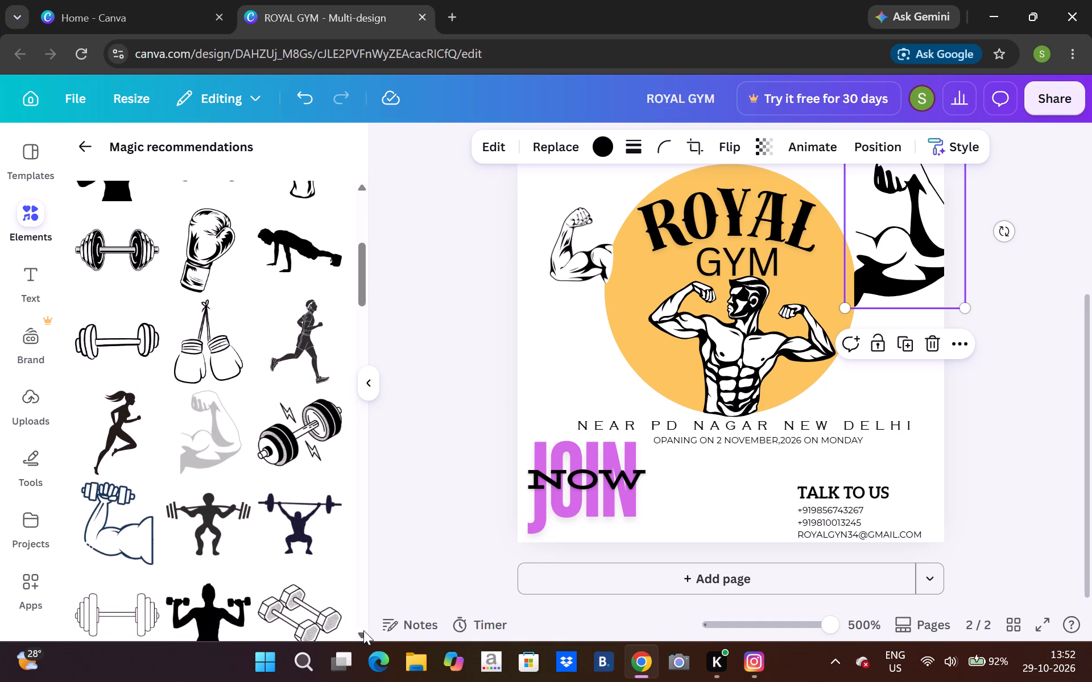
triple_click(363, 630)
triple_click(363, 630)
click(363, 630)
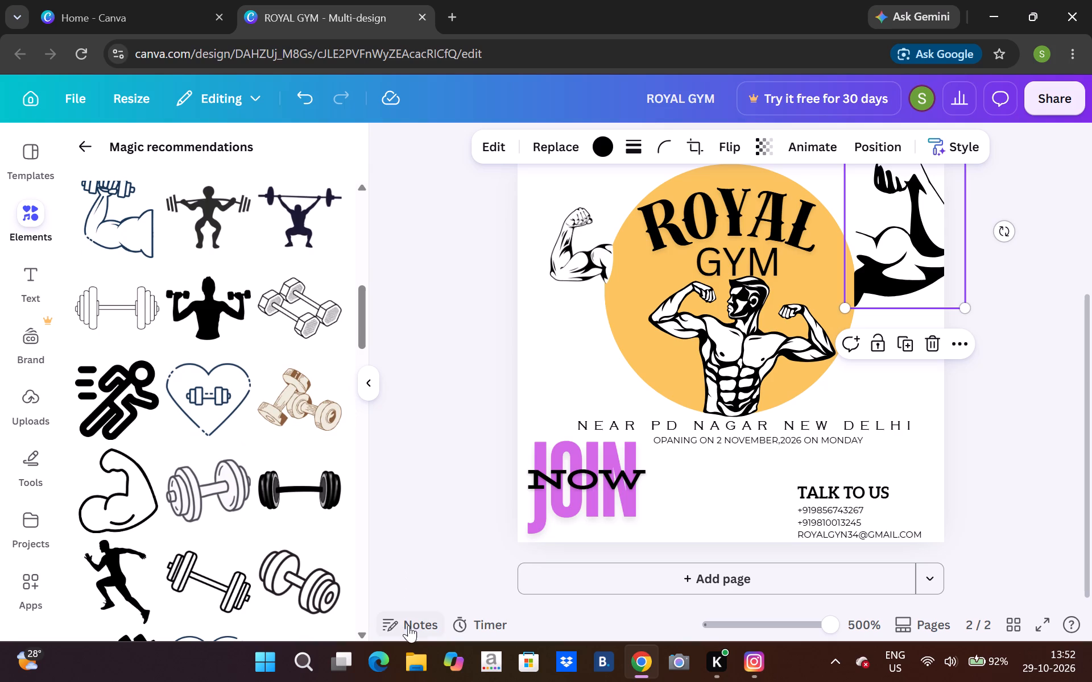
double_click(362, 633)
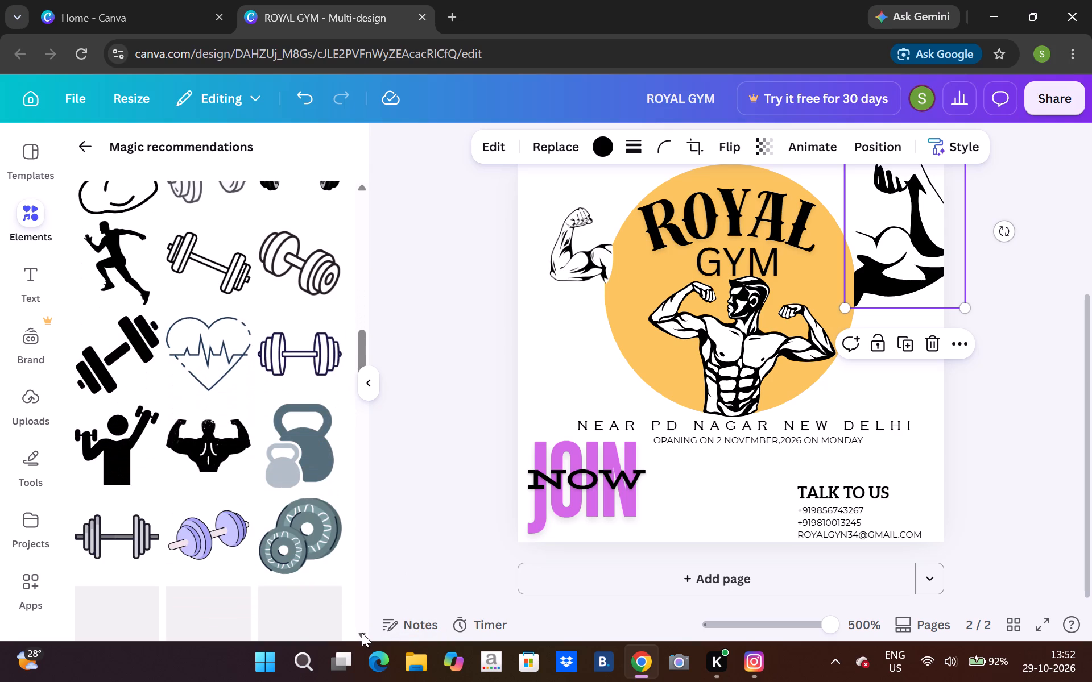
double_click(362, 633)
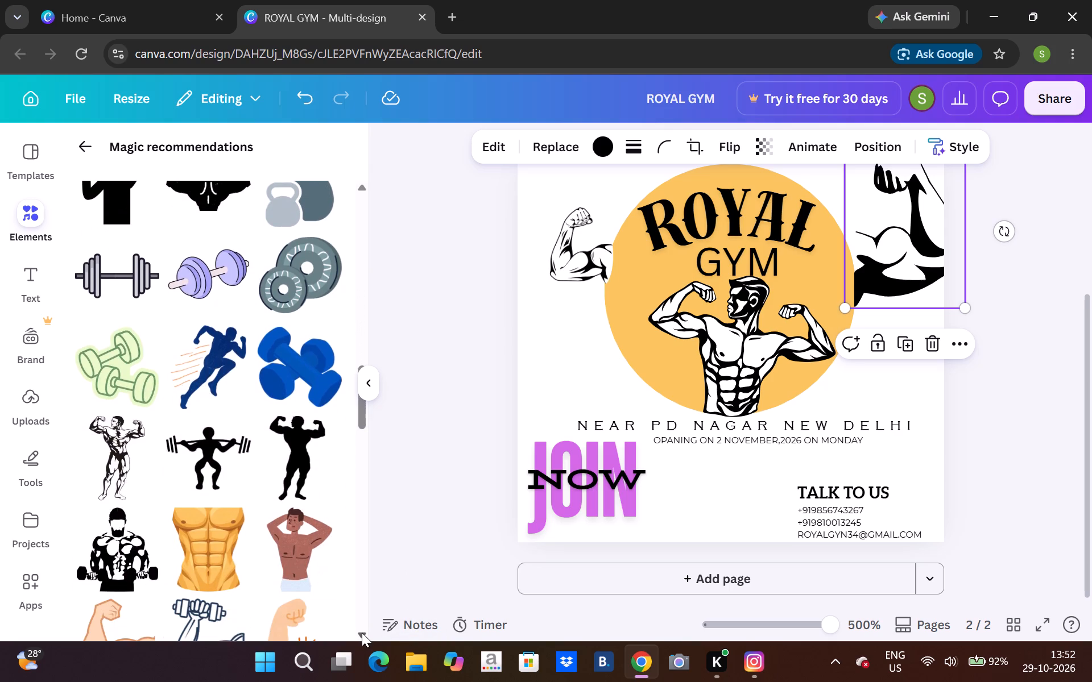
double_click(362, 633)
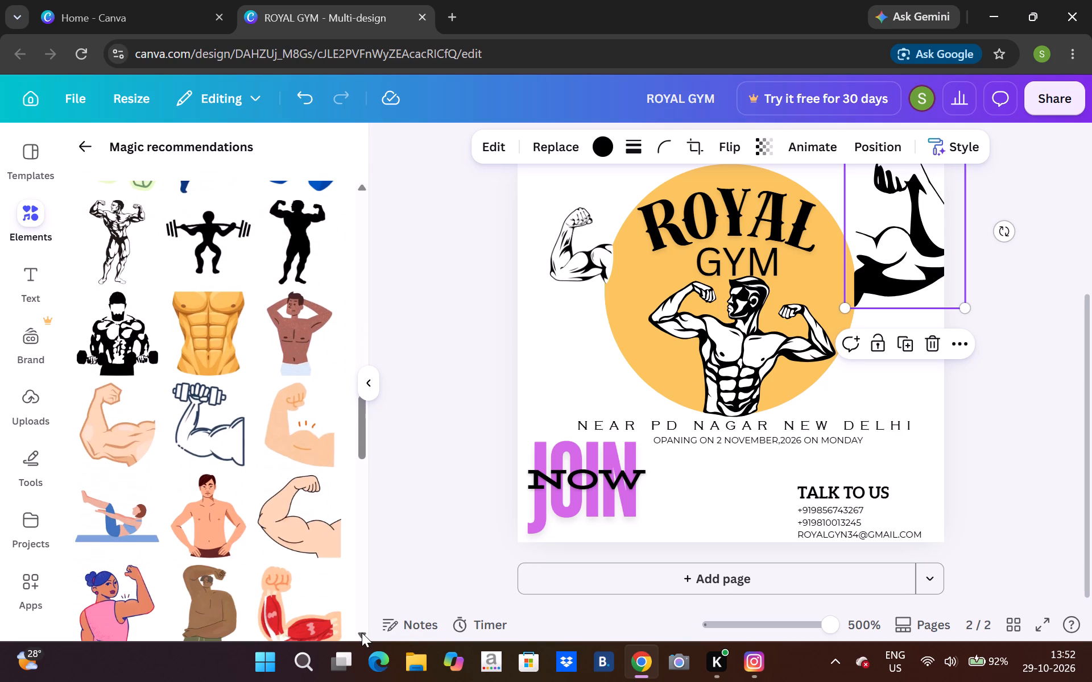
double_click(362, 633)
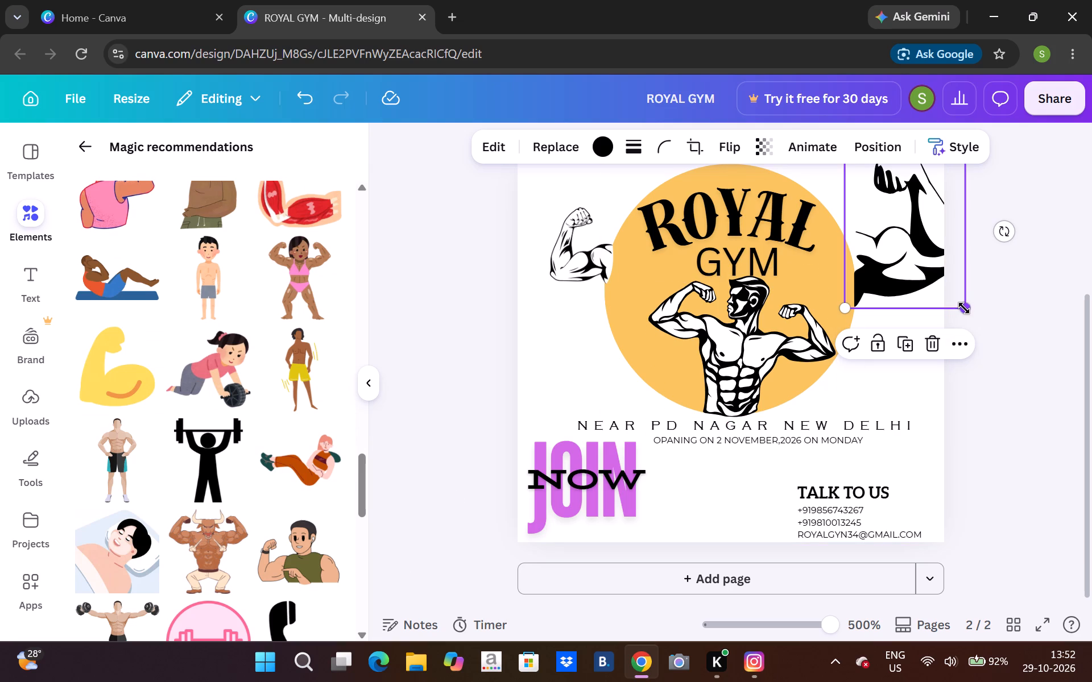
Shrink the black-shaded arm graphic, tilt it slightly counterclockwise and set it against the circle logo's upper-right edge.
drag(964, 302, 904, 261)
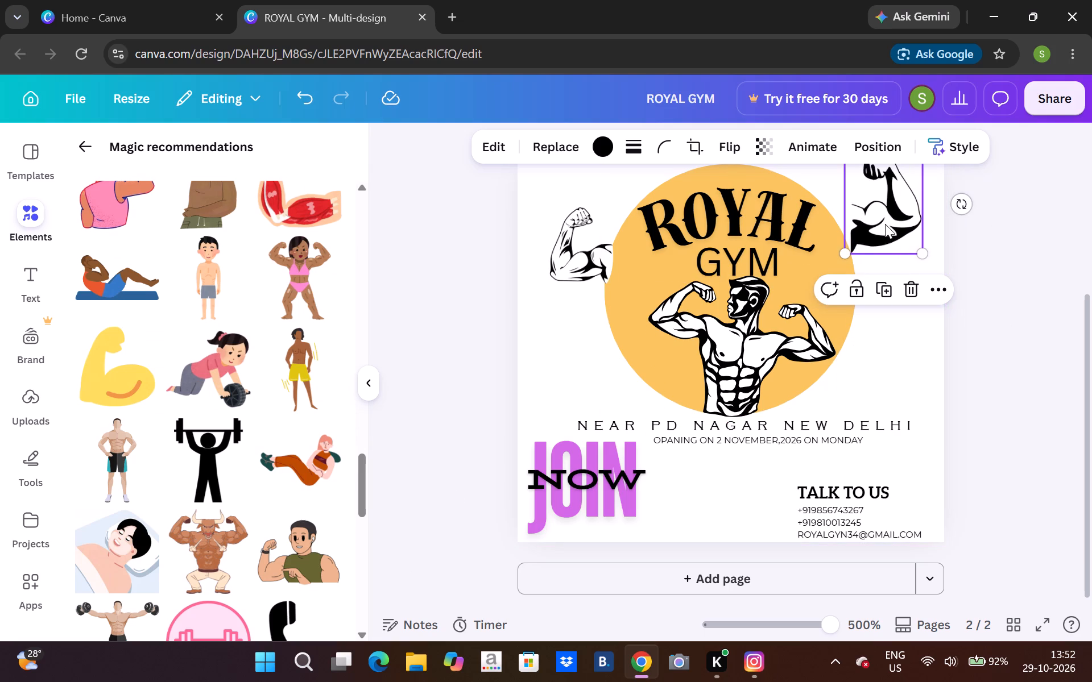
drag(888, 241, 888, 249)
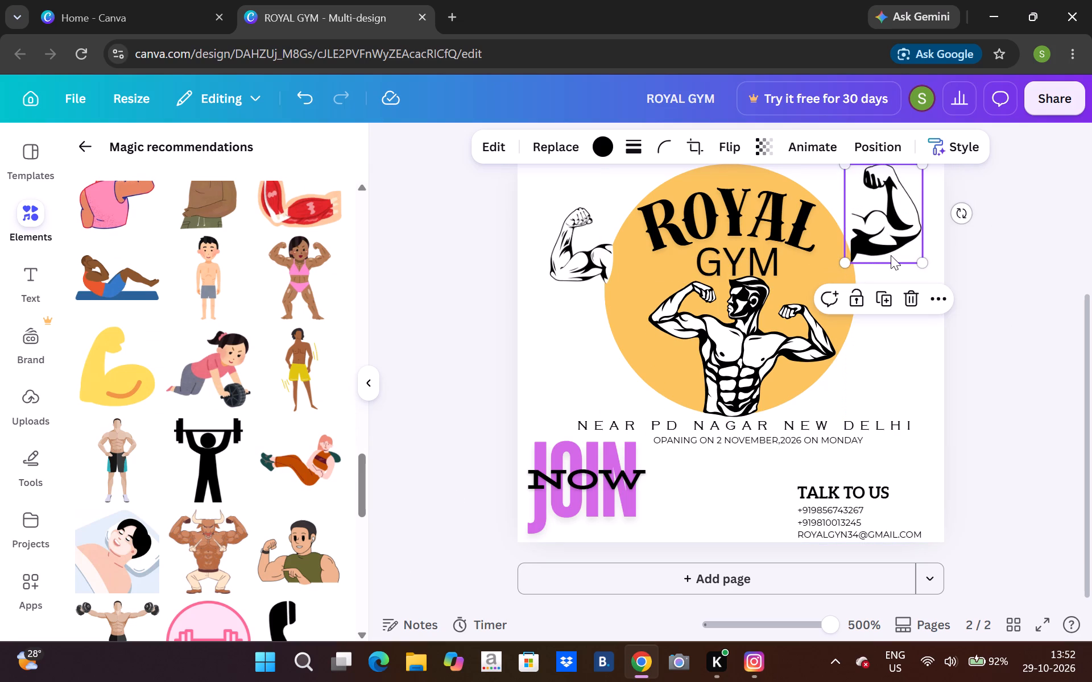
drag(851, 165, 857, 177)
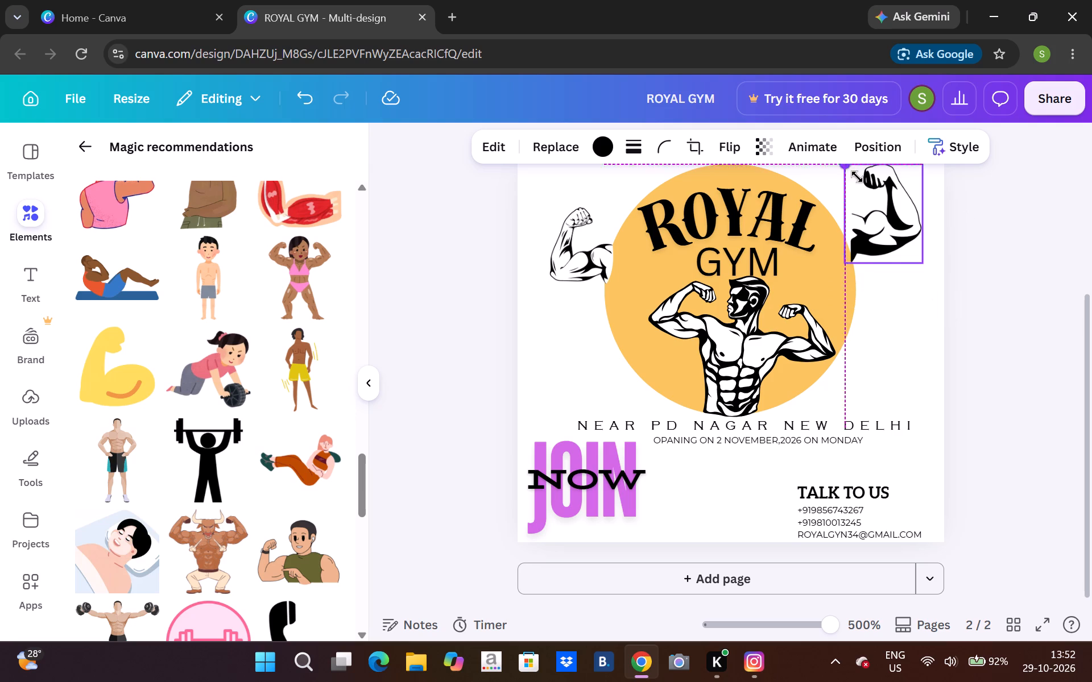
drag(857, 177, 861, 181)
drag(871, 219, 867, 220)
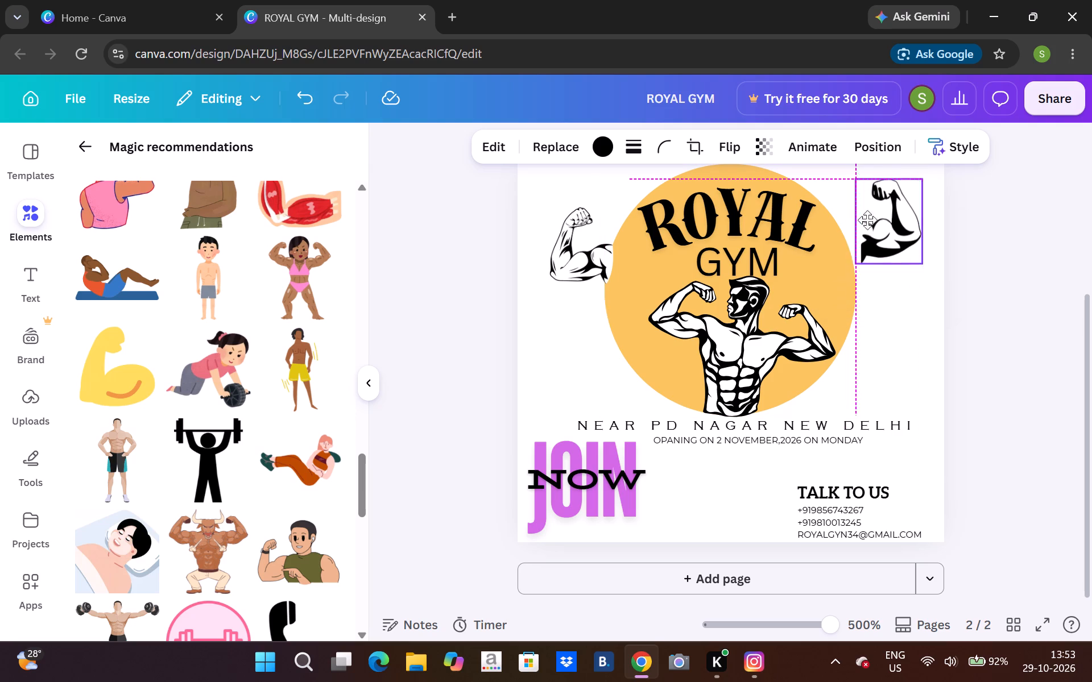
drag(867, 220, 861, 223)
click(872, 216)
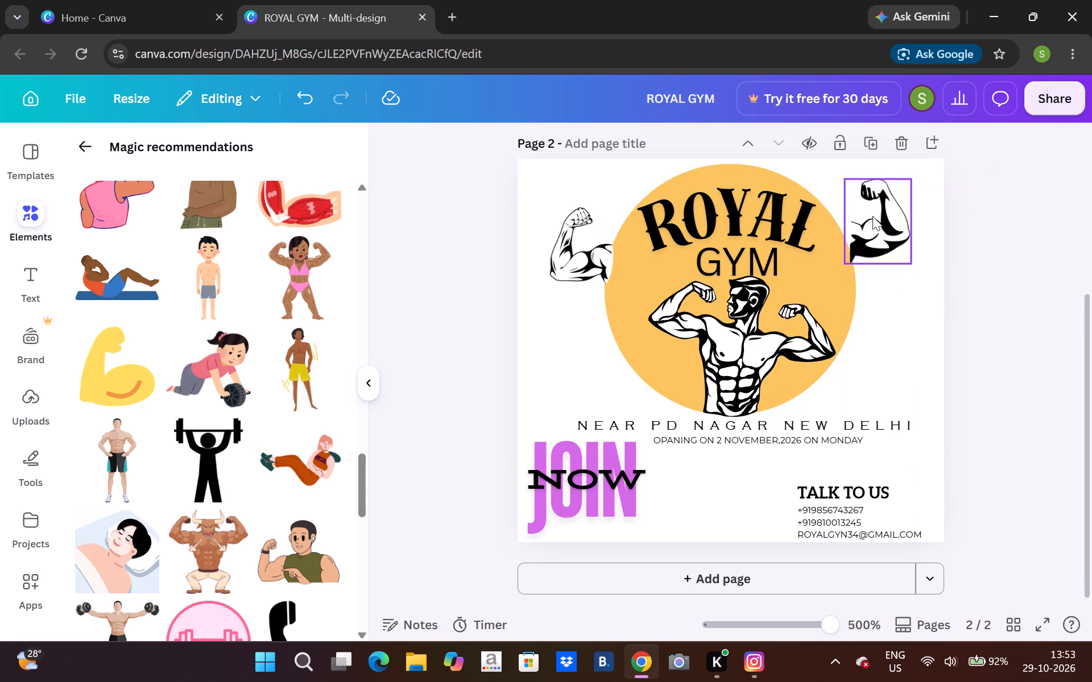
click(878, 230)
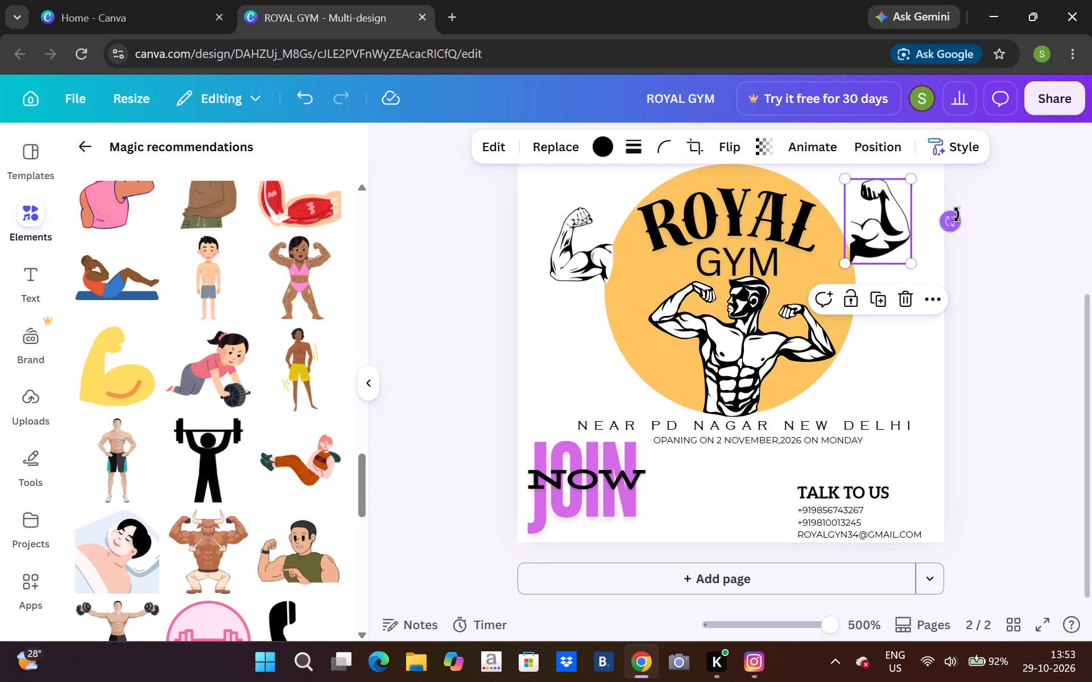
drag(955, 215, 945, 208)
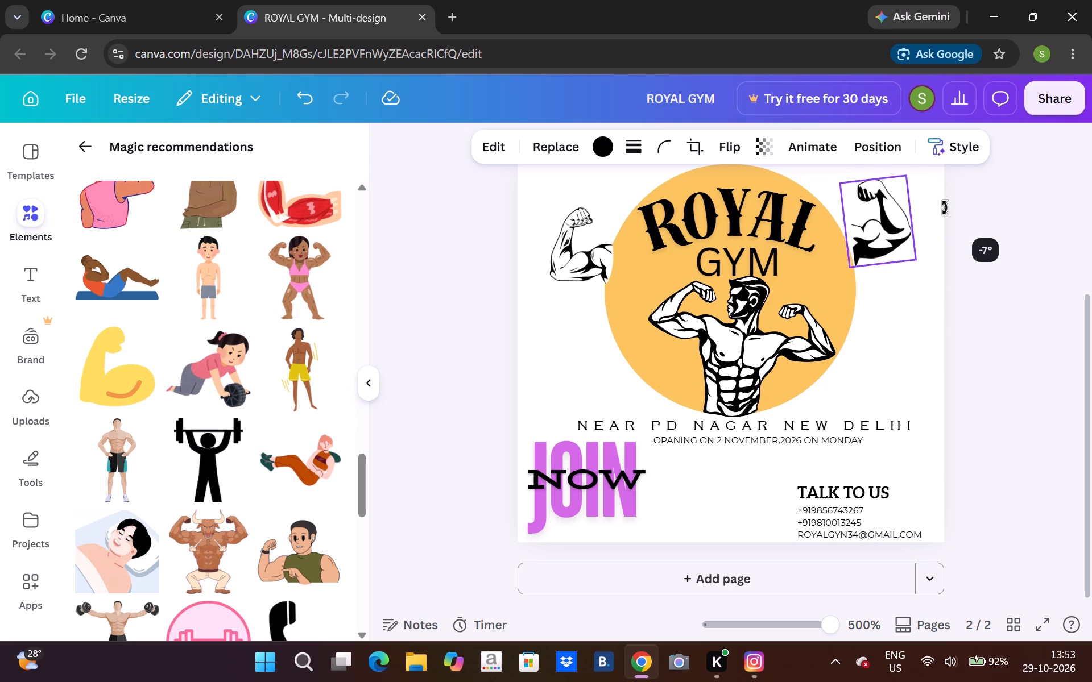
drag(945, 208, 948, 200)
drag(878, 223, 871, 227)
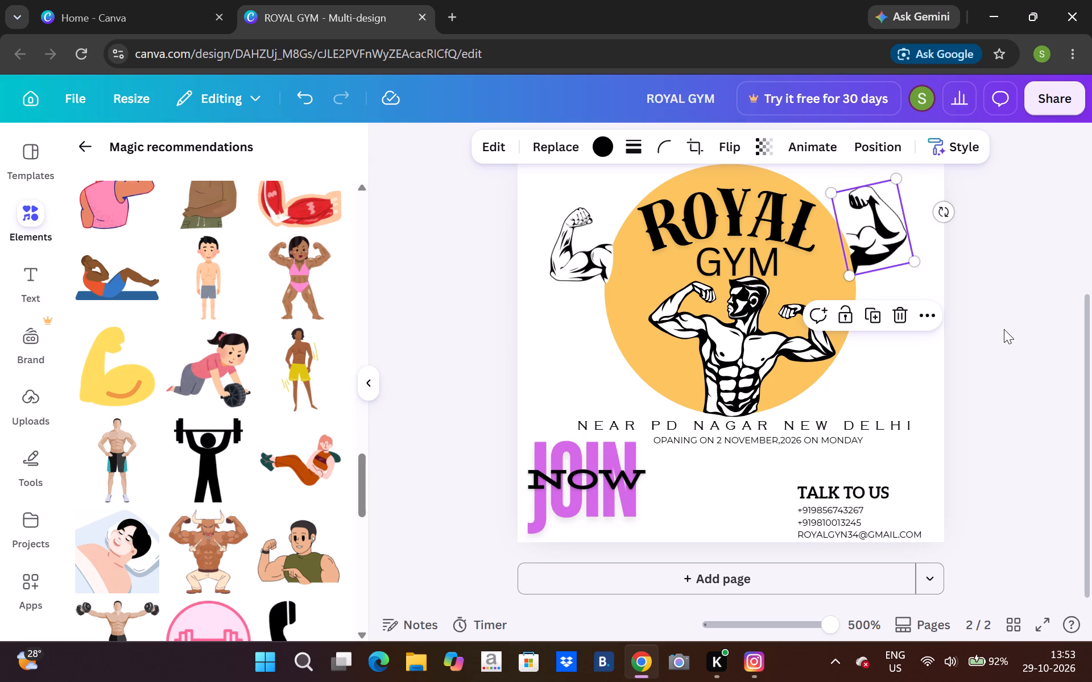
click(1004, 329)
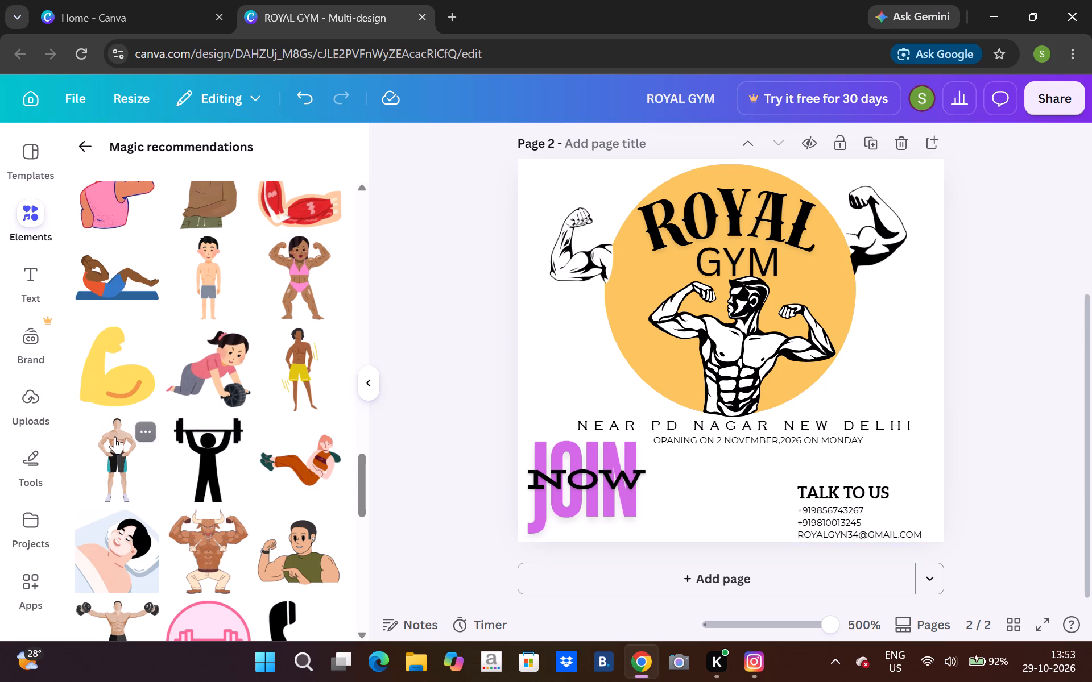
Add the black overhead barbell-lifter silhouette, shrink it and place it above JOIN, just before the address line.
click(227, 475)
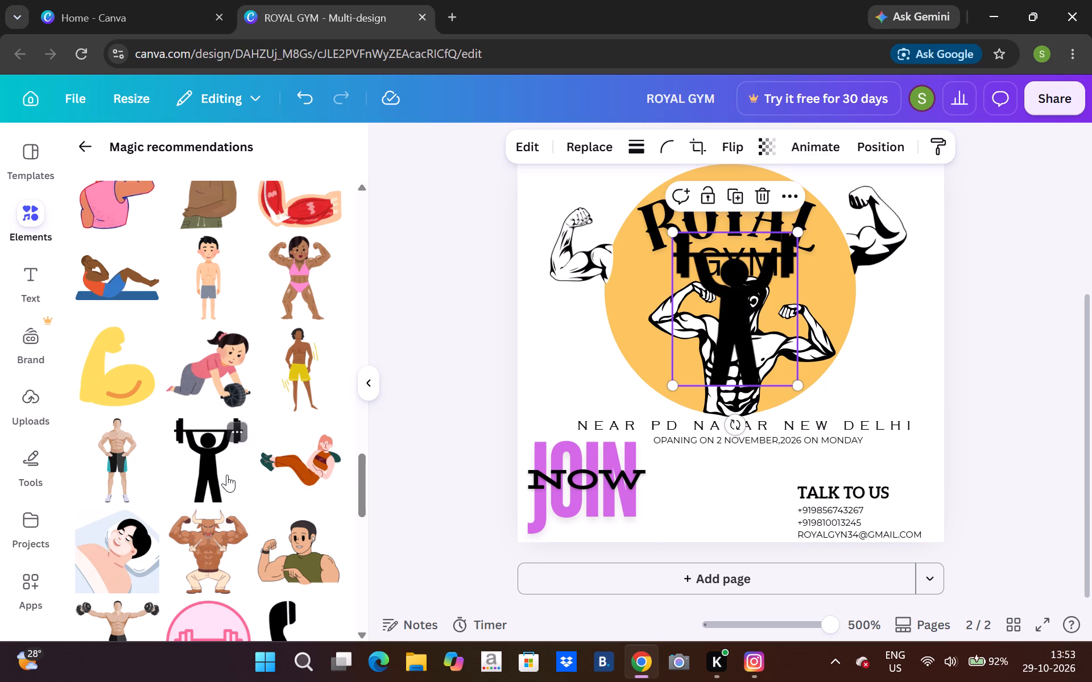
drag(750, 369, 648, 422)
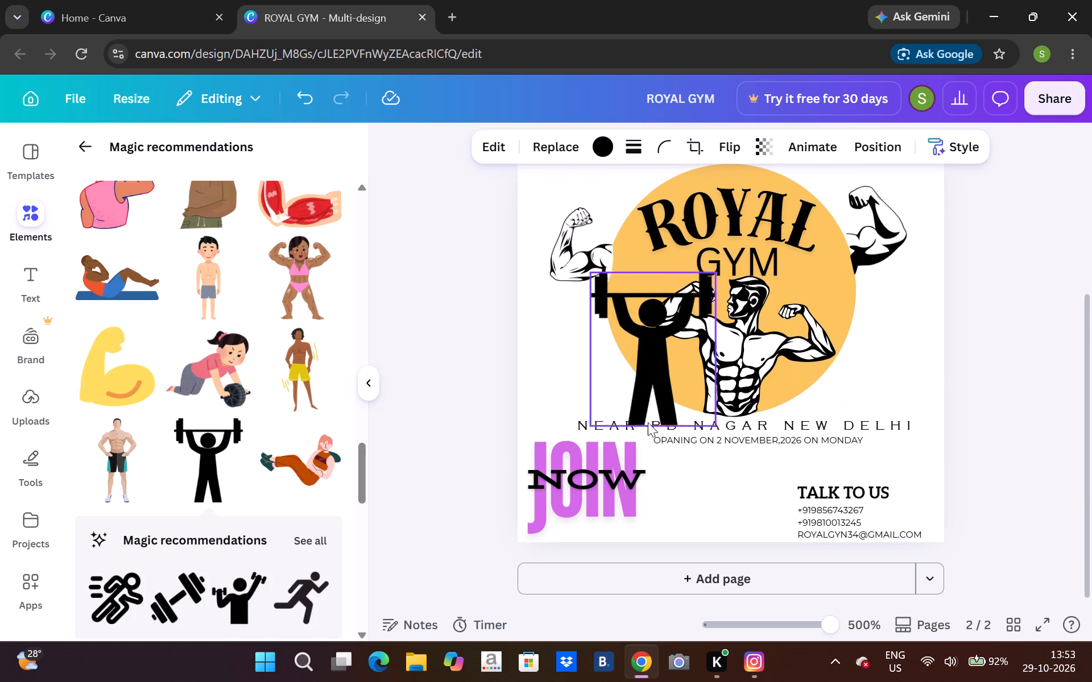
drag(648, 422, 559, 418)
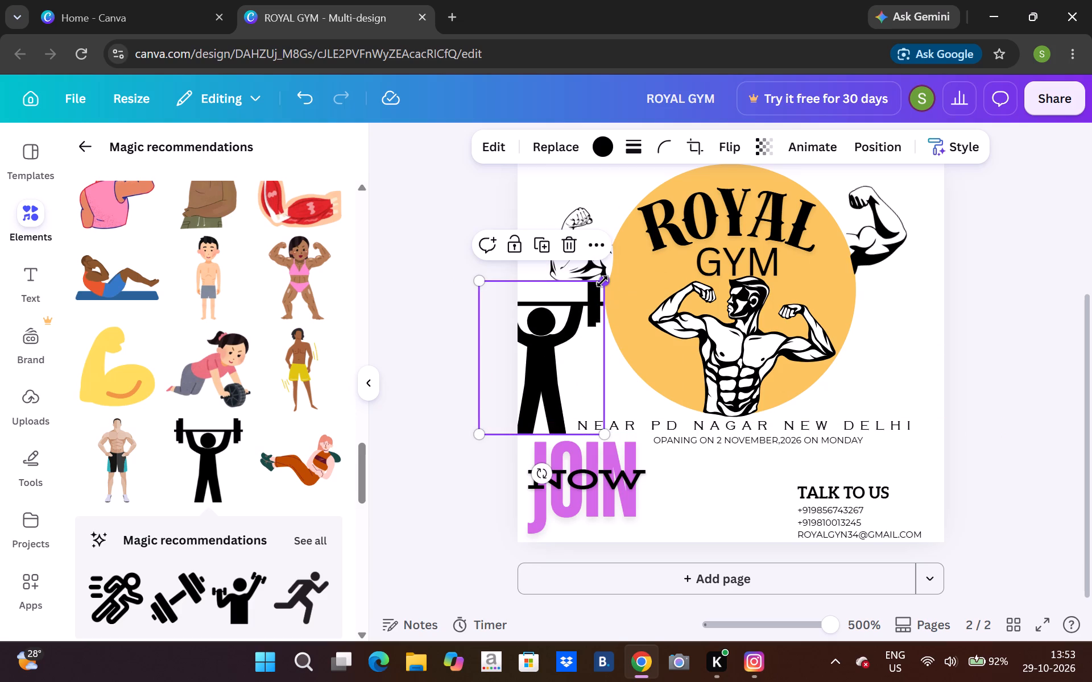
drag(602, 281, 535, 388)
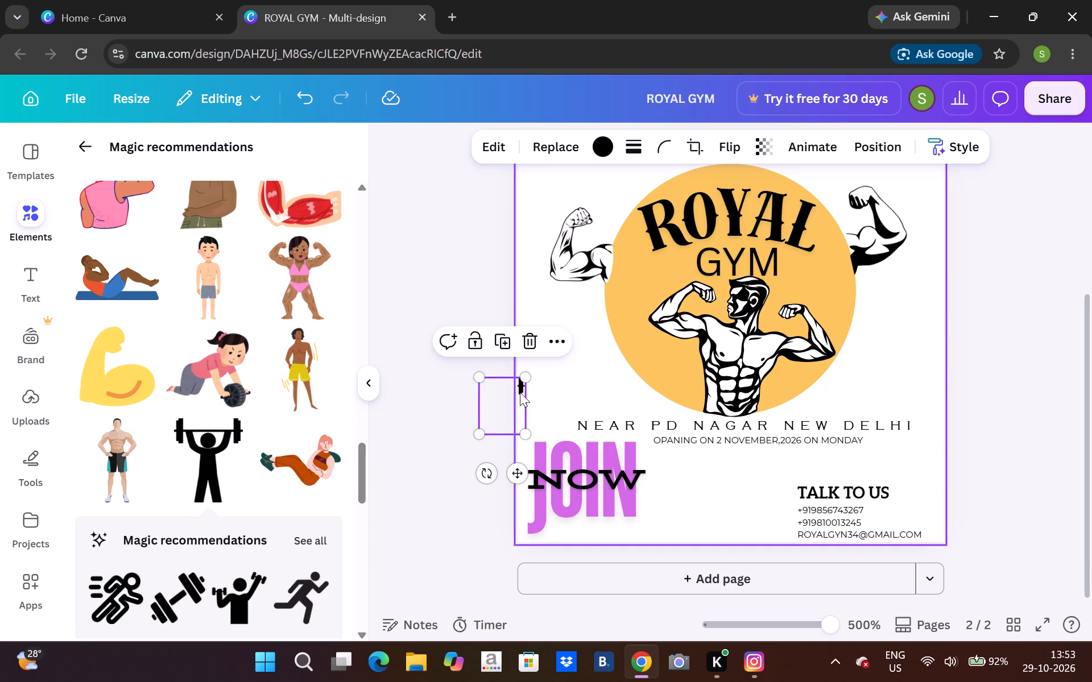
drag(512, 397, 561, 399)
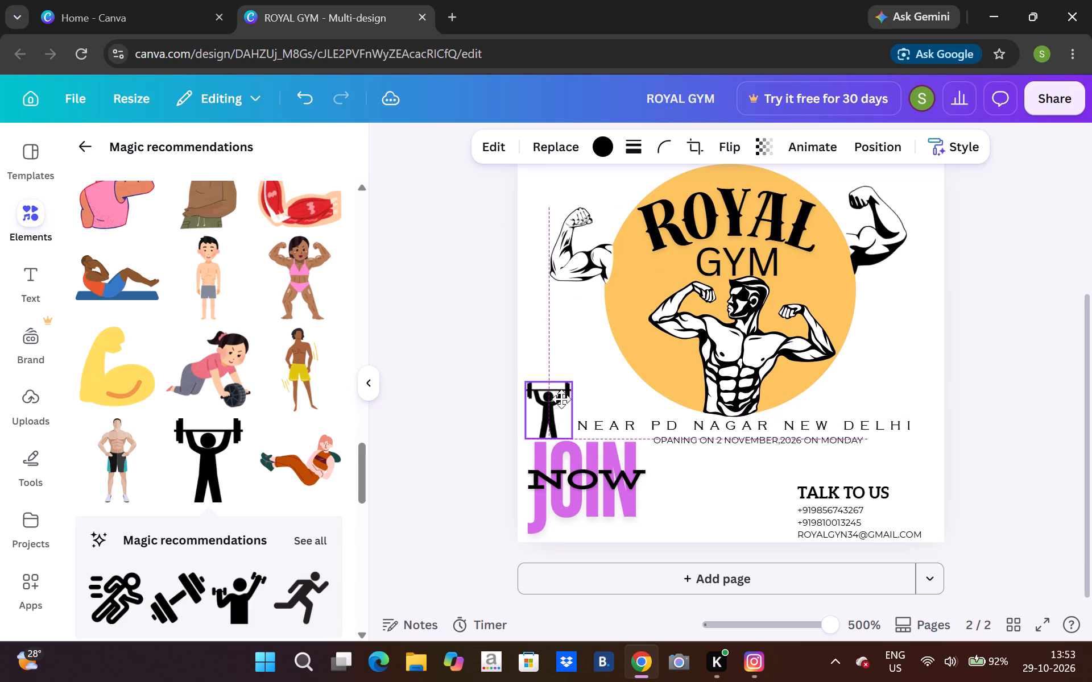
drag(561, 399, 561, 397)
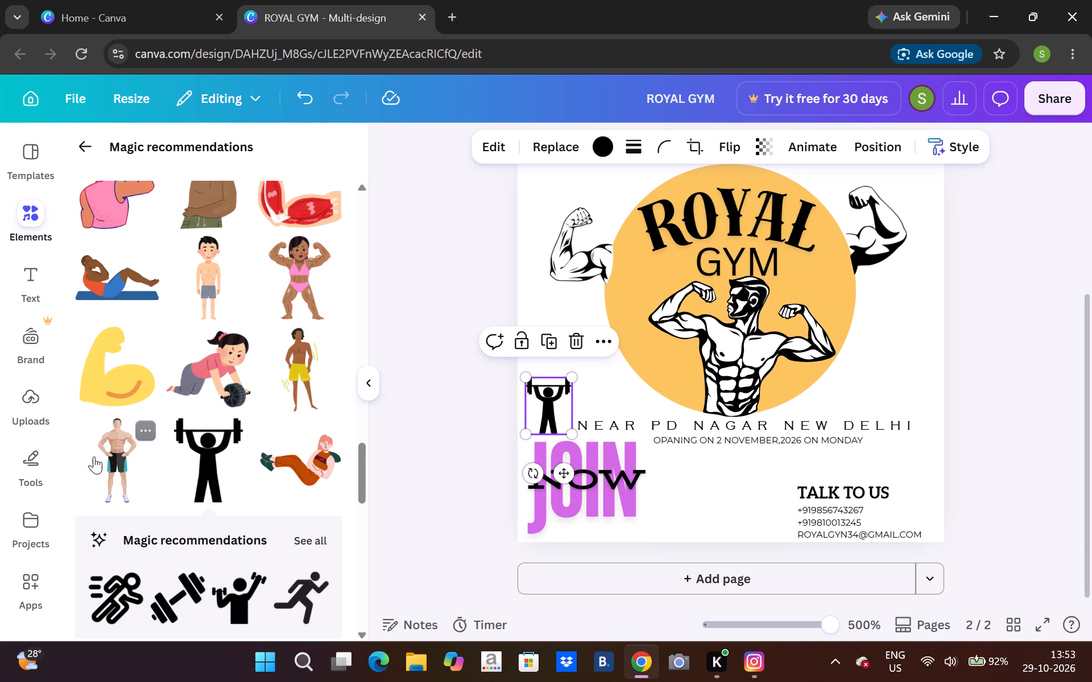
Add the black running-figure graphic with speed lines, shrink it to about 16 by 15, and place it just left of TALK TO US.
click(125, 596)
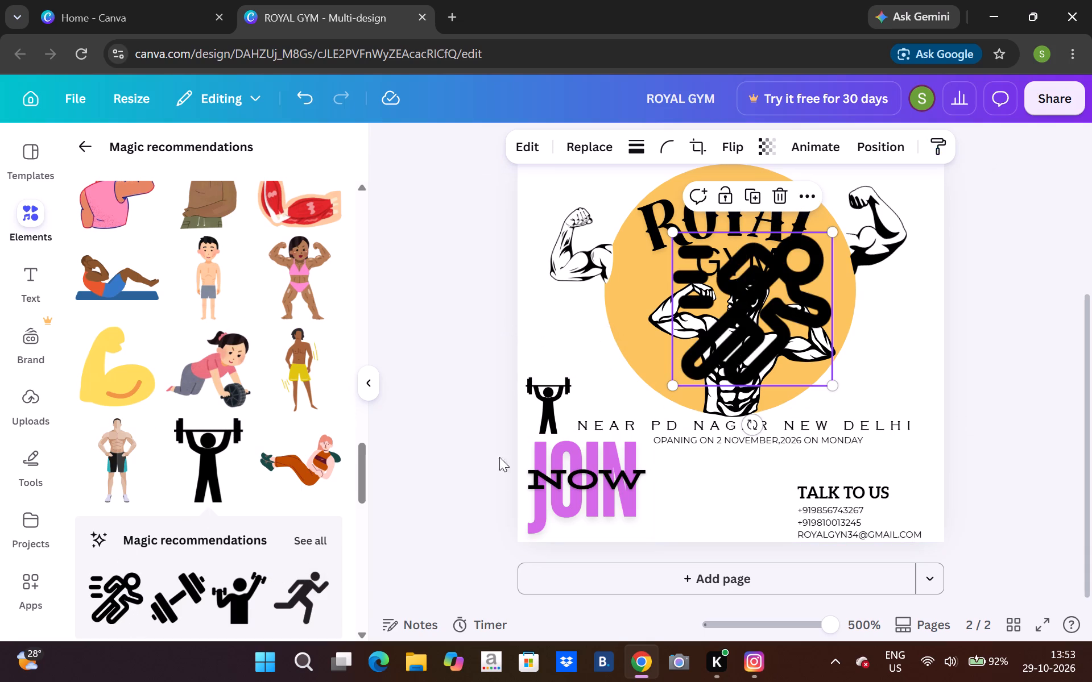
drag(712, 328, 704, 489)
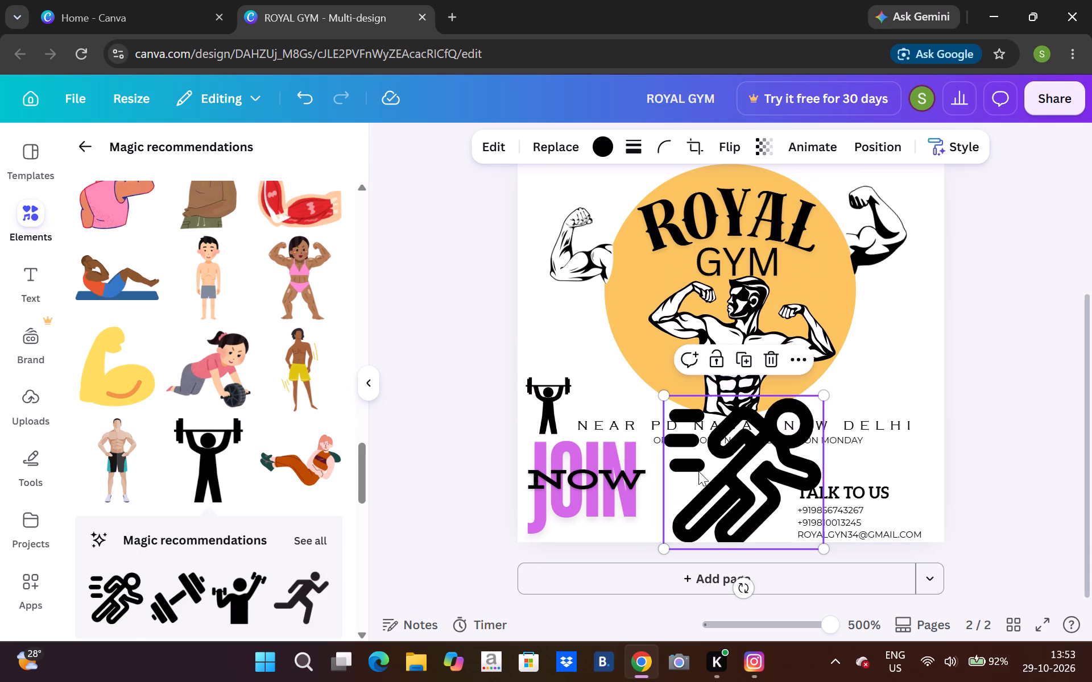
drag(669, 398, 755, 486)
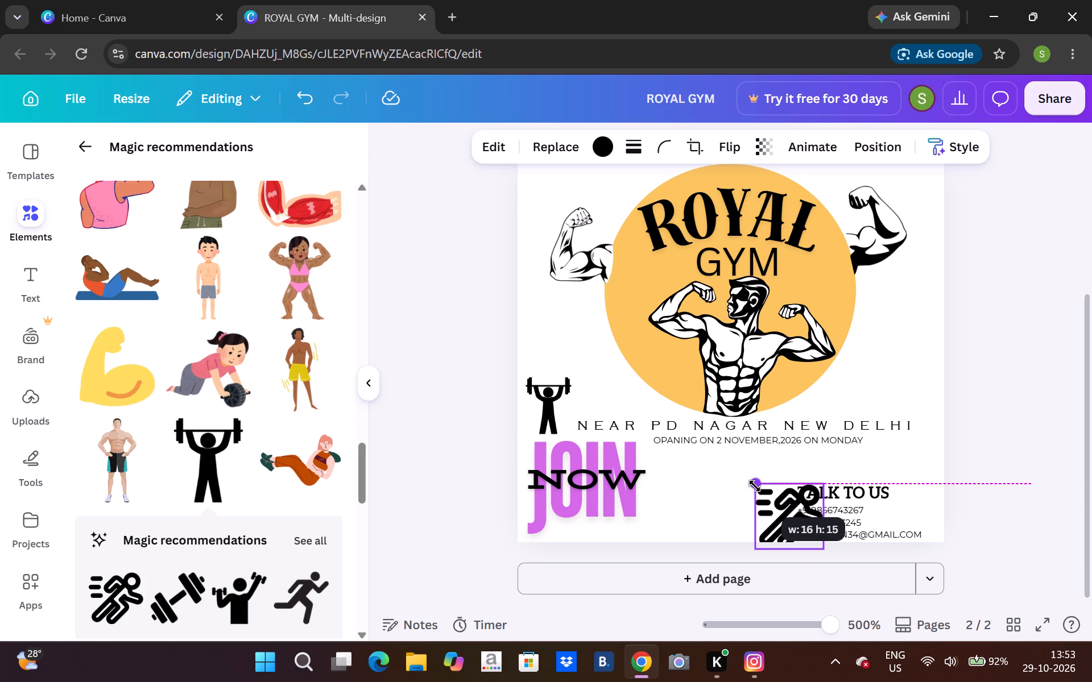
drag(784, 514, 737, 498)
click(737, 498)
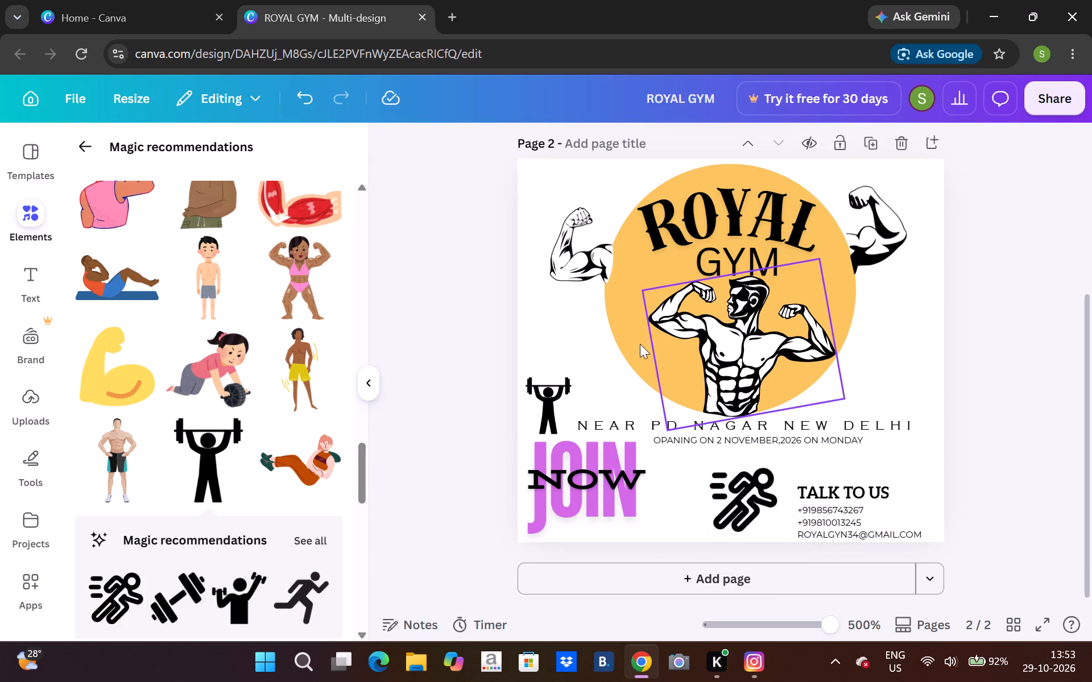
click(765, 516)
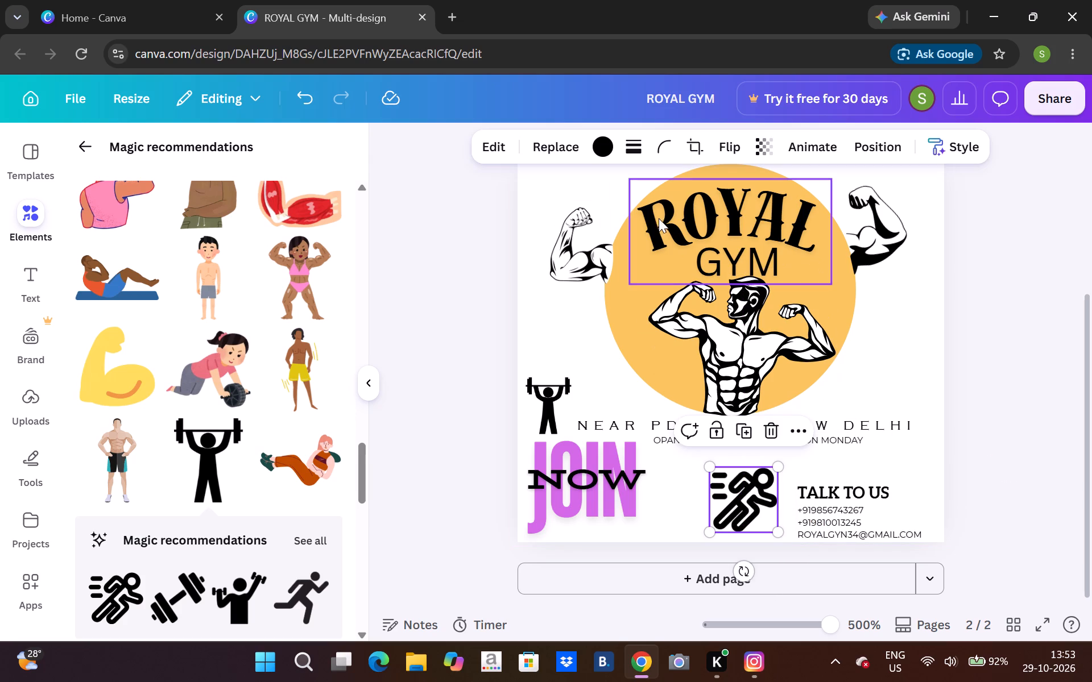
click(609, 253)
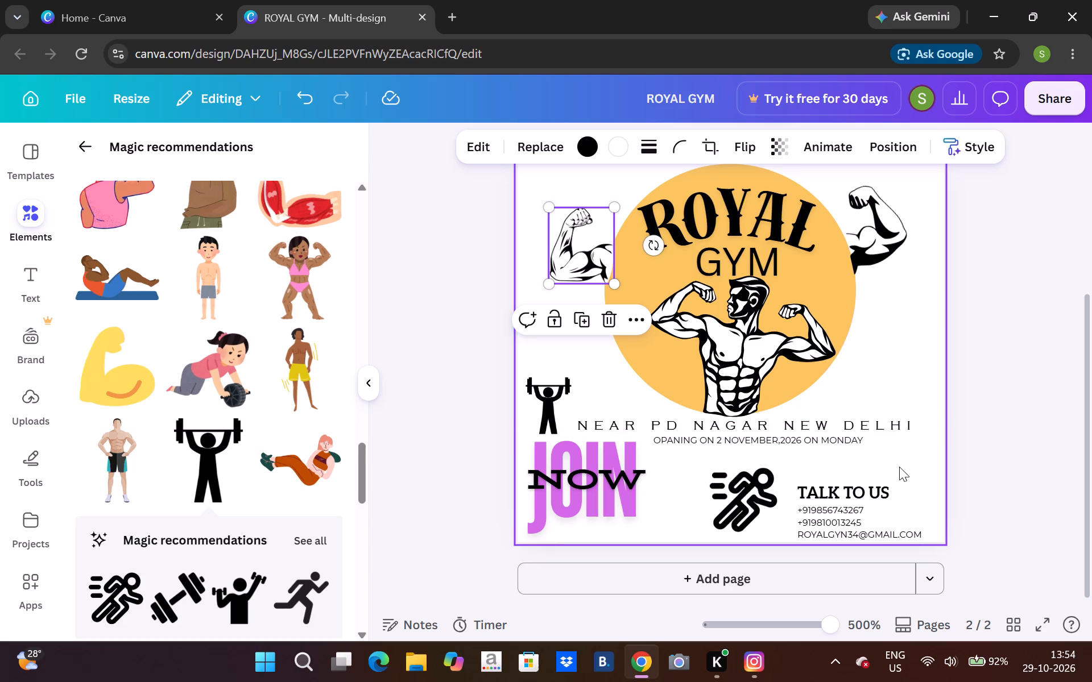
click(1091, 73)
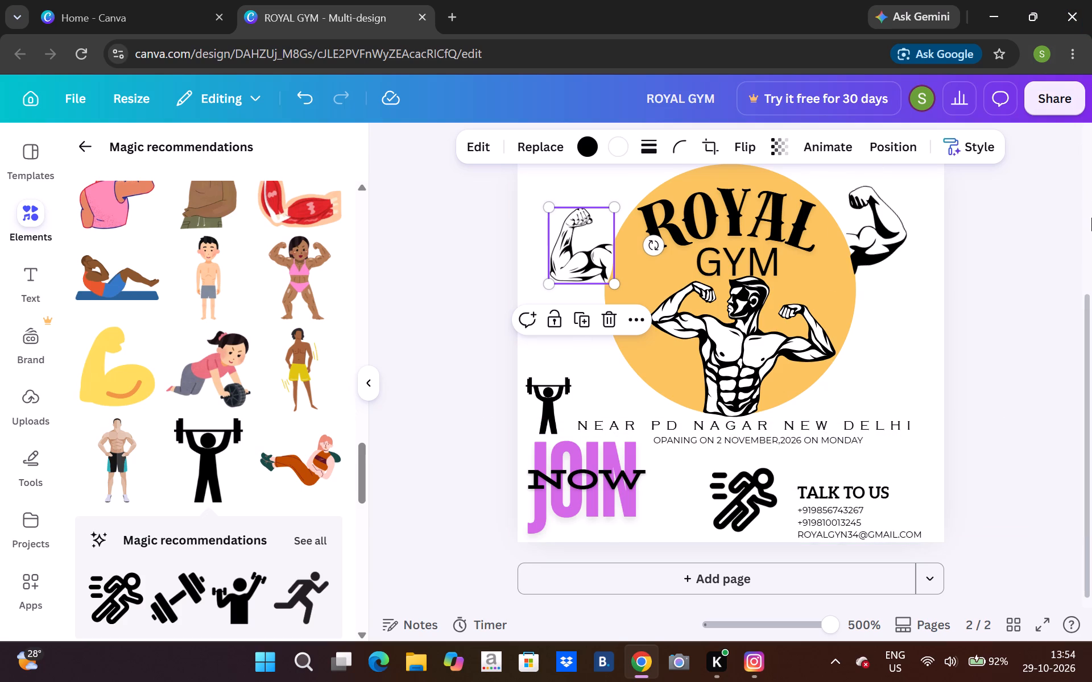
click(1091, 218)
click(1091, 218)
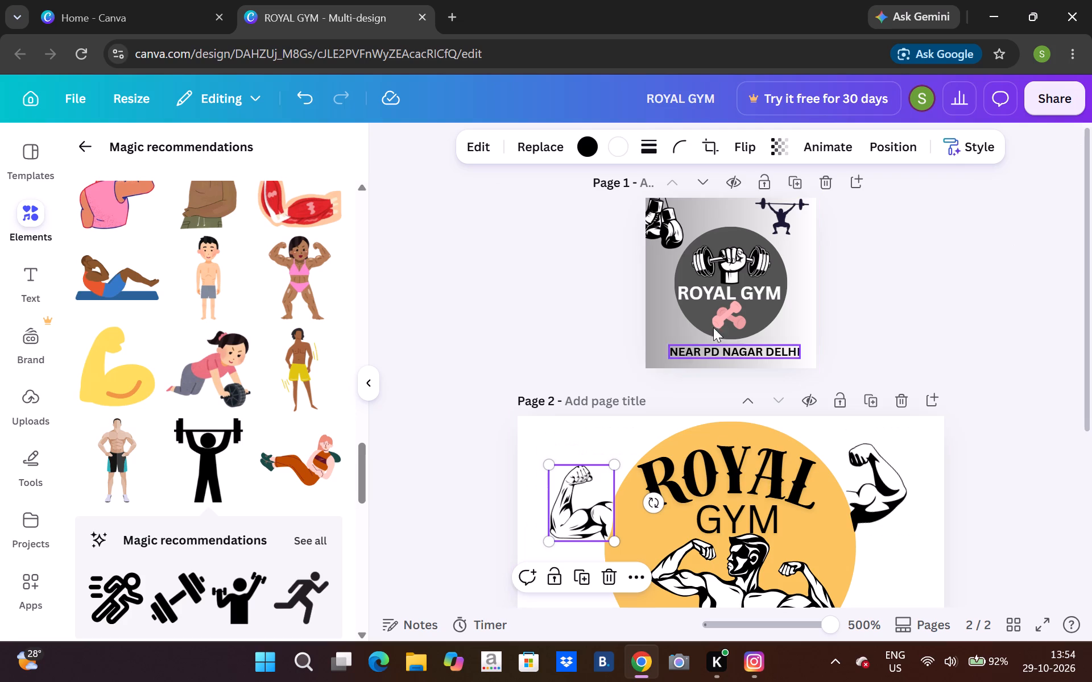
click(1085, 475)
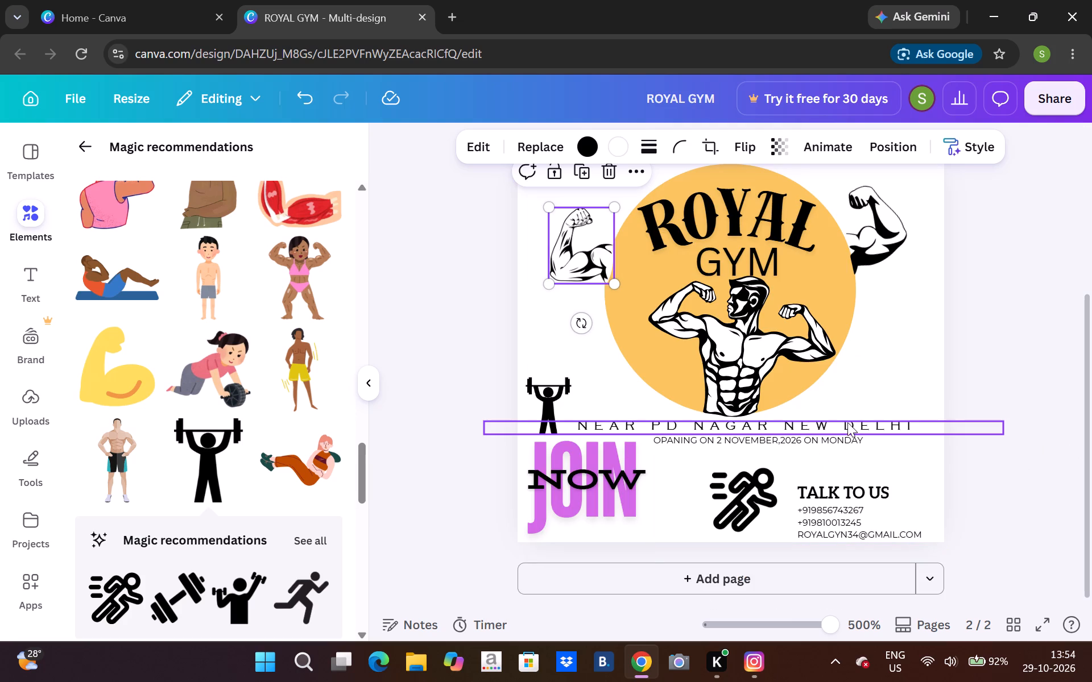
click(892, 421)
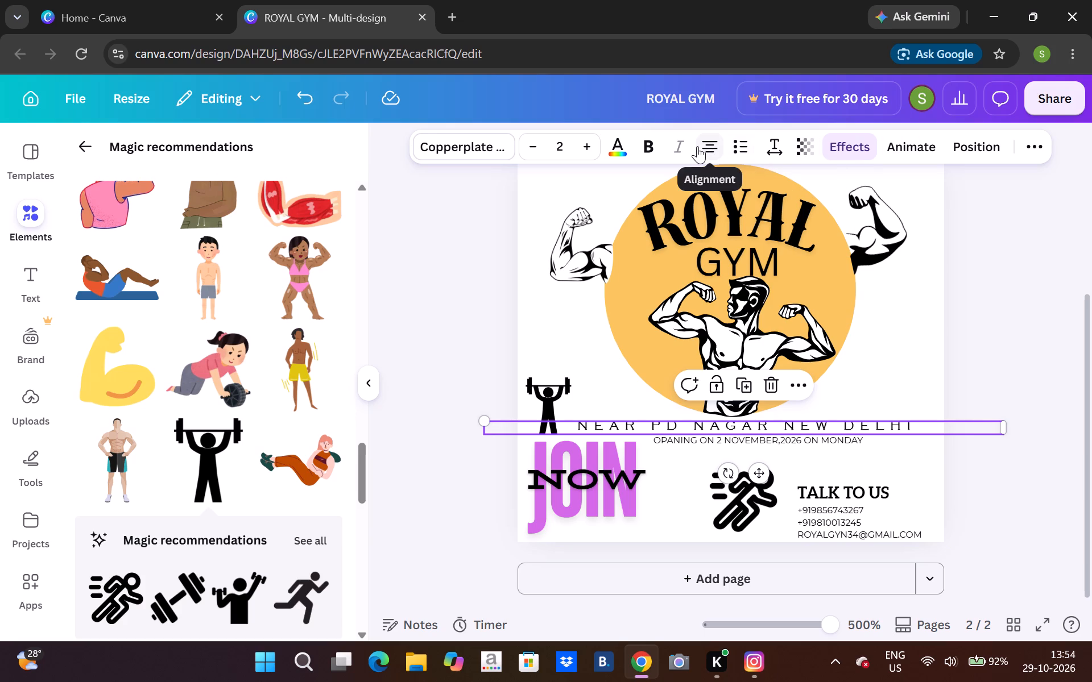
click(644, 139)
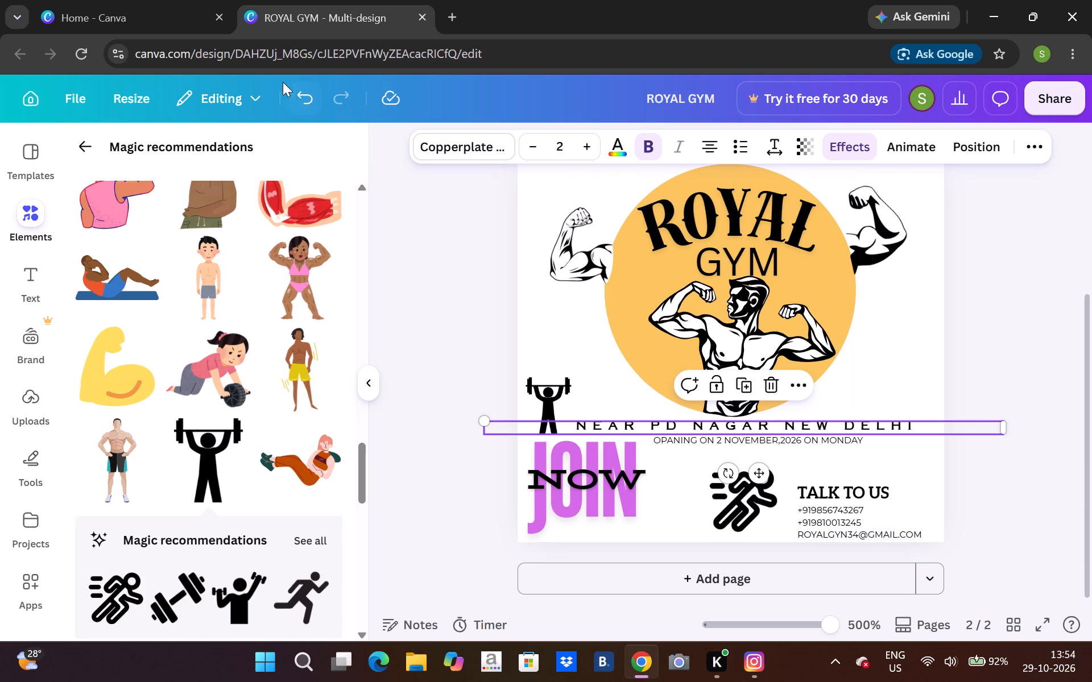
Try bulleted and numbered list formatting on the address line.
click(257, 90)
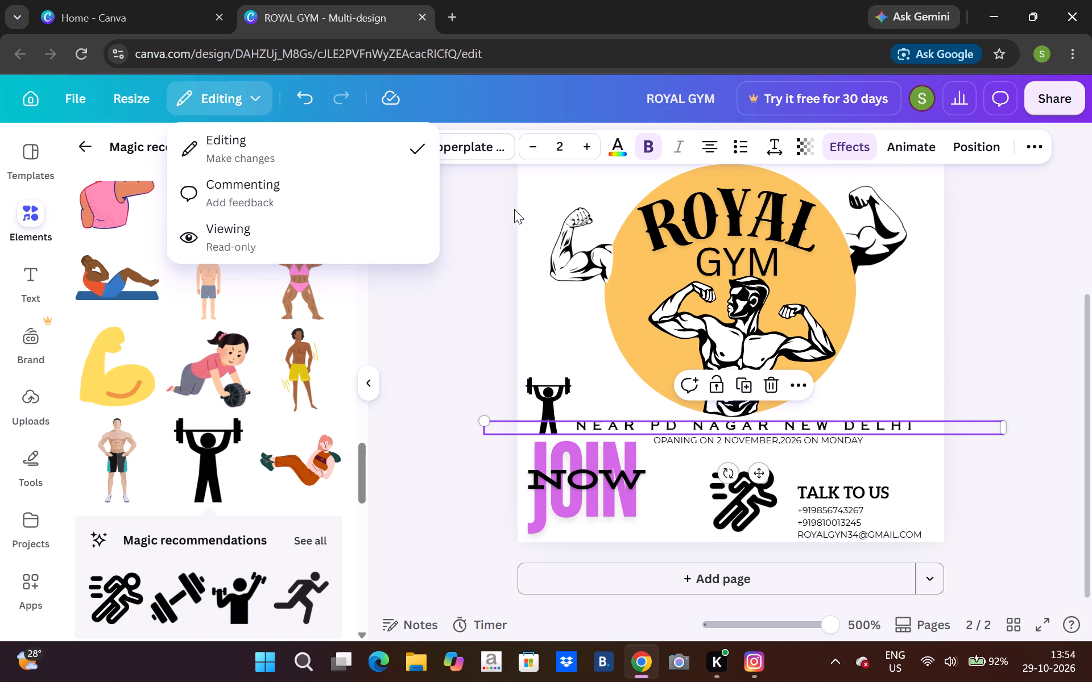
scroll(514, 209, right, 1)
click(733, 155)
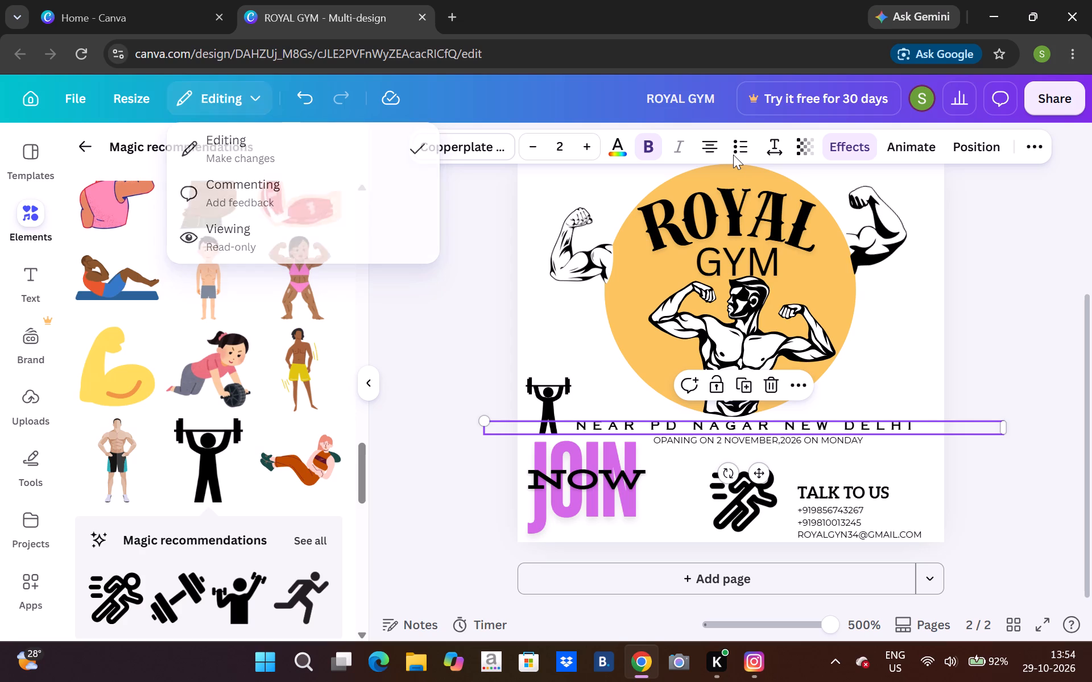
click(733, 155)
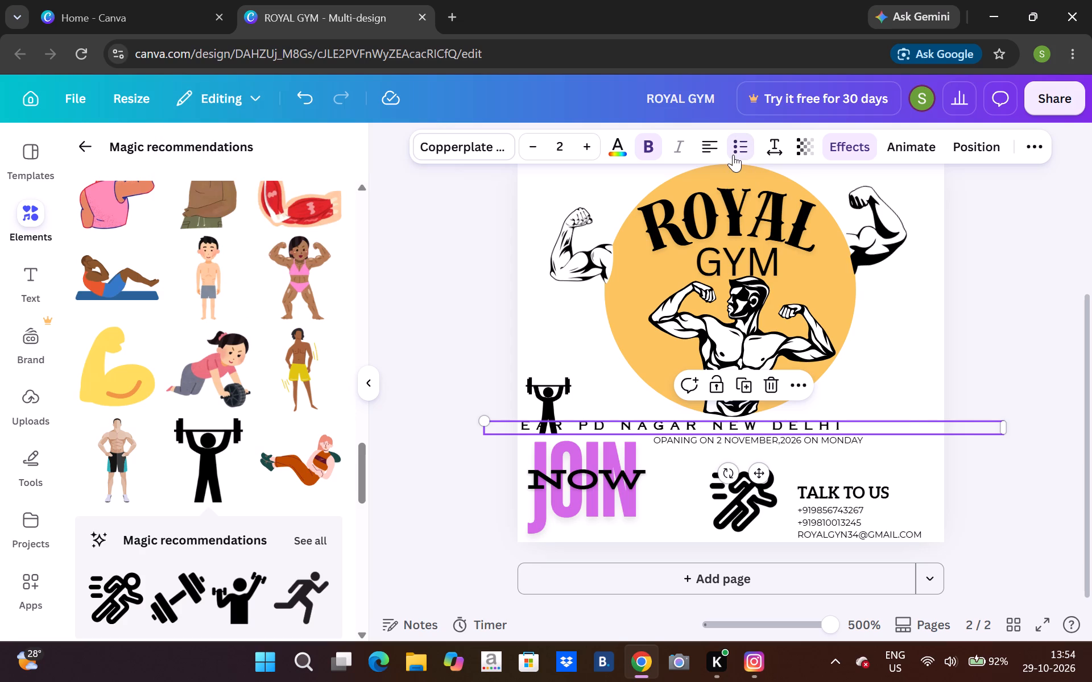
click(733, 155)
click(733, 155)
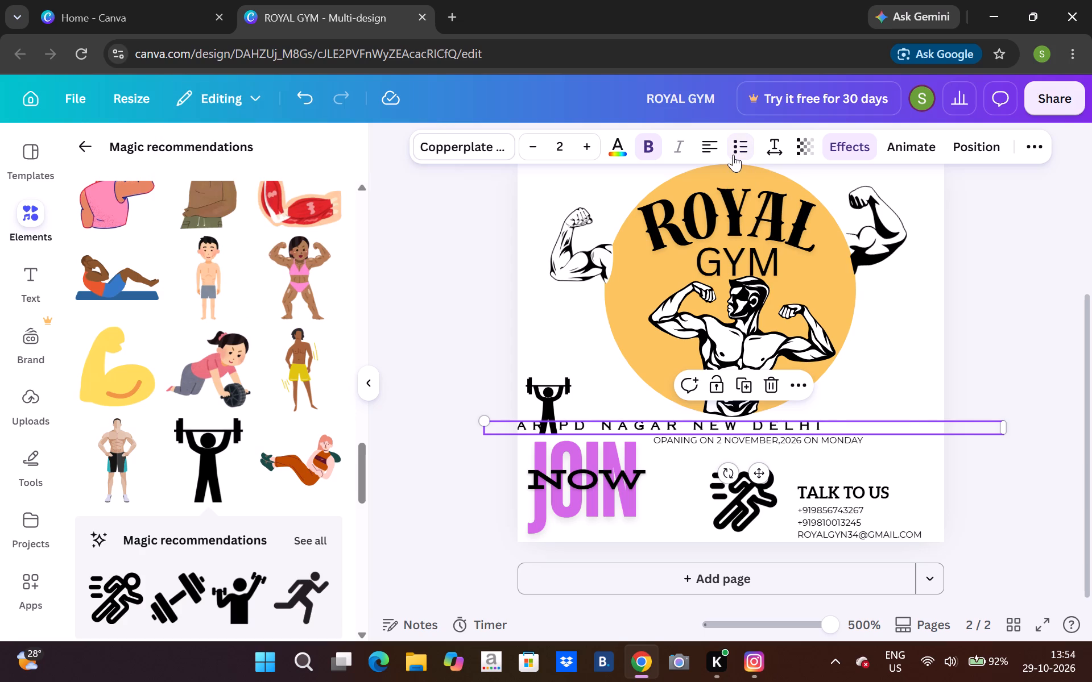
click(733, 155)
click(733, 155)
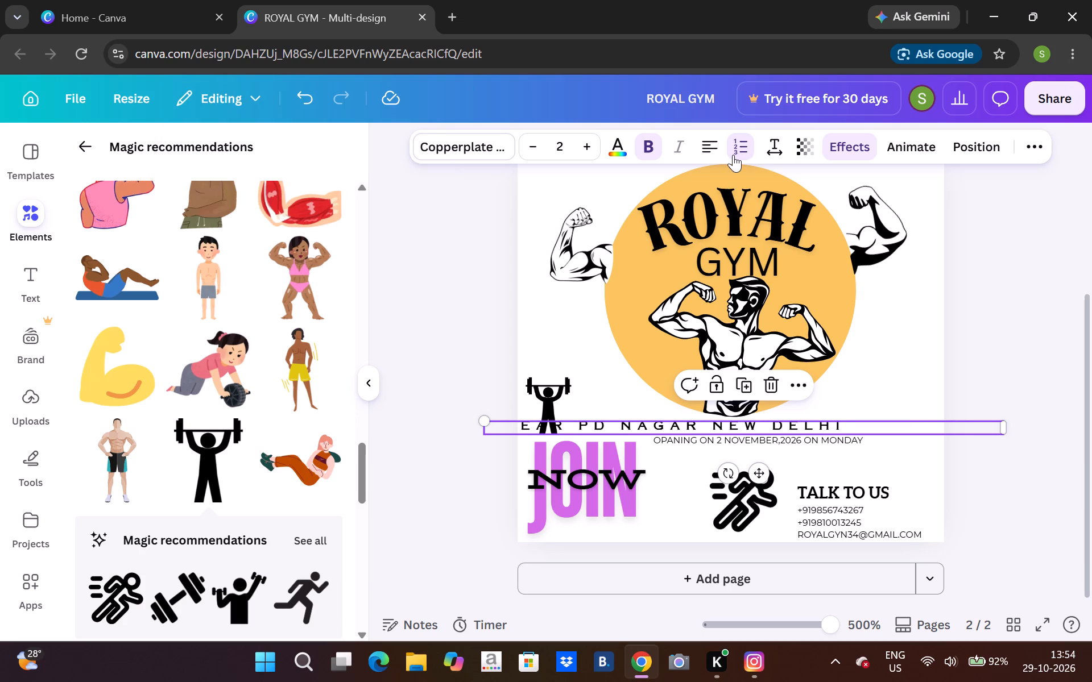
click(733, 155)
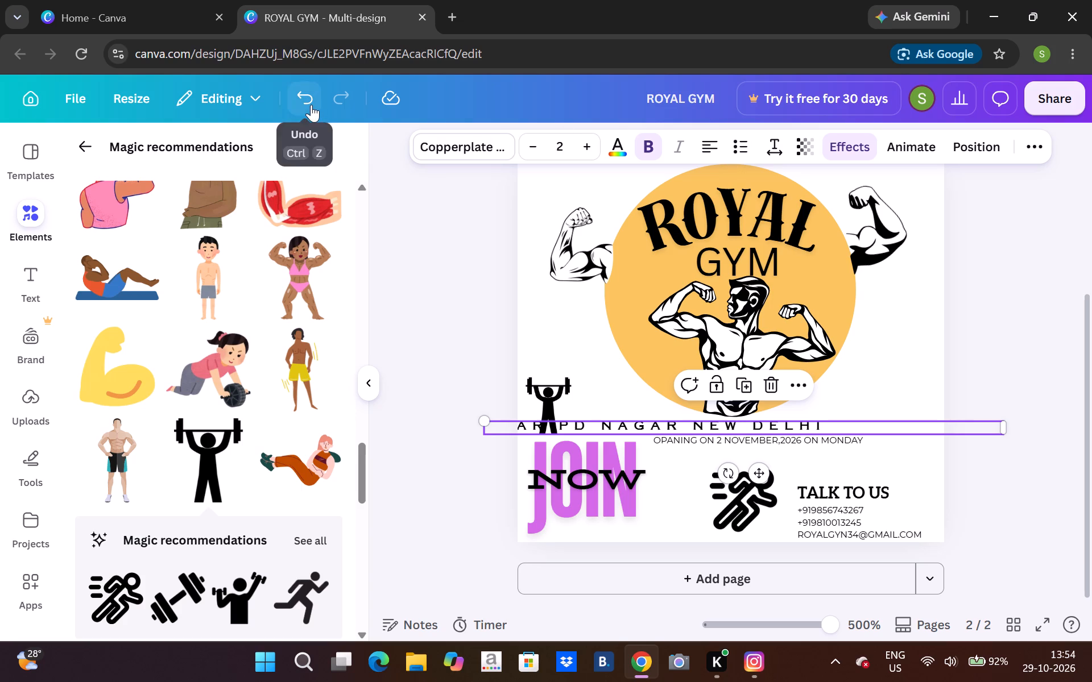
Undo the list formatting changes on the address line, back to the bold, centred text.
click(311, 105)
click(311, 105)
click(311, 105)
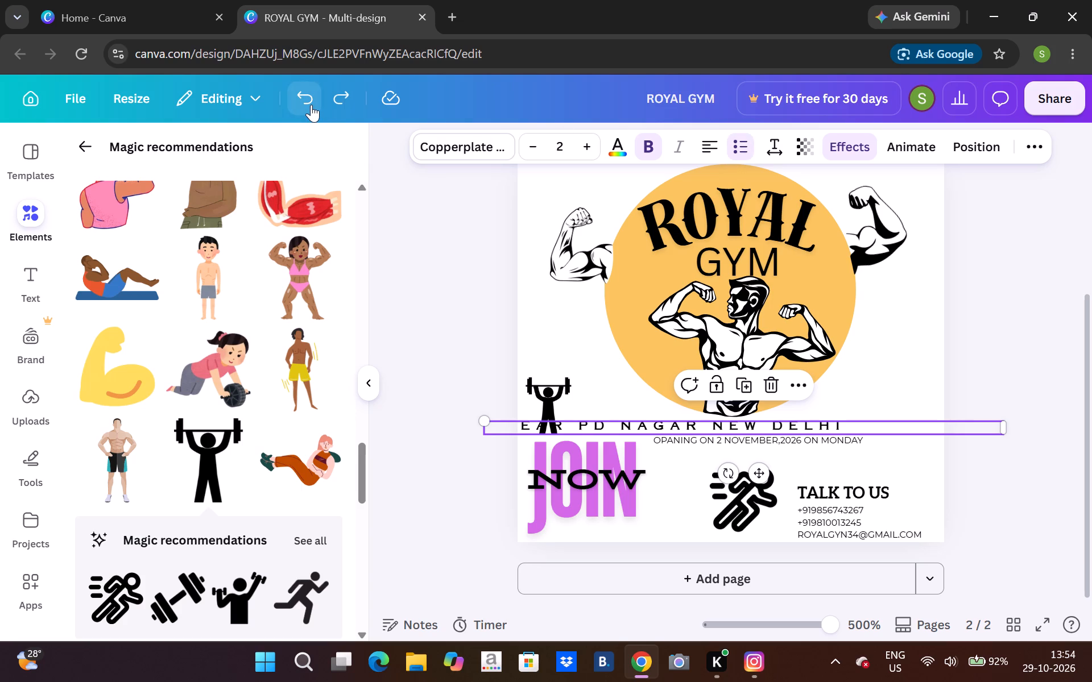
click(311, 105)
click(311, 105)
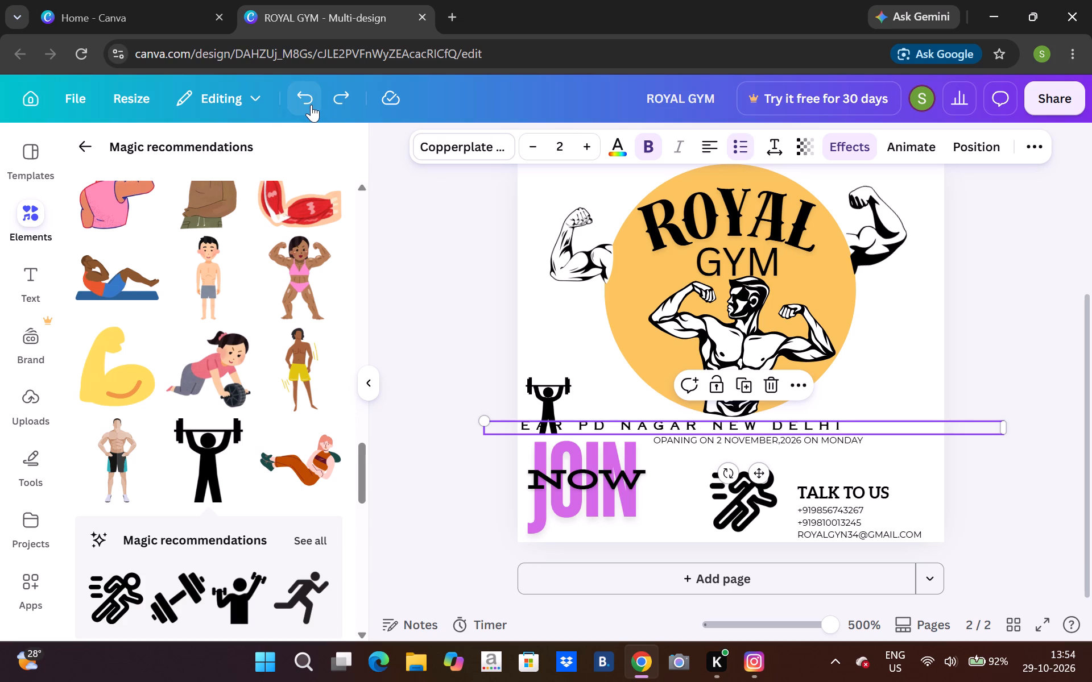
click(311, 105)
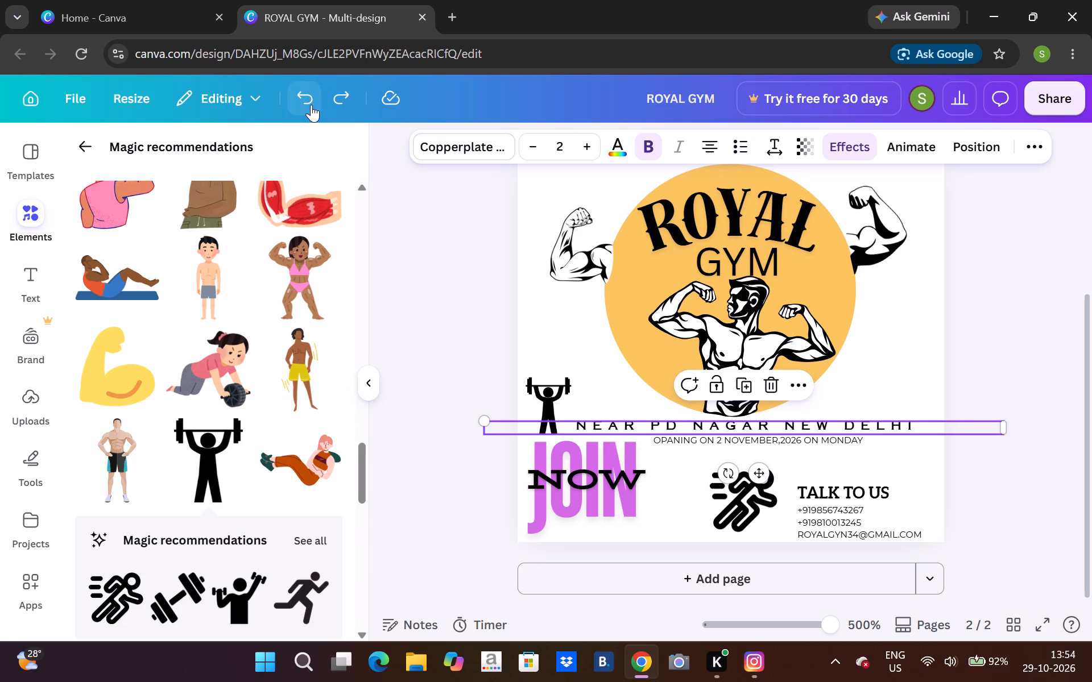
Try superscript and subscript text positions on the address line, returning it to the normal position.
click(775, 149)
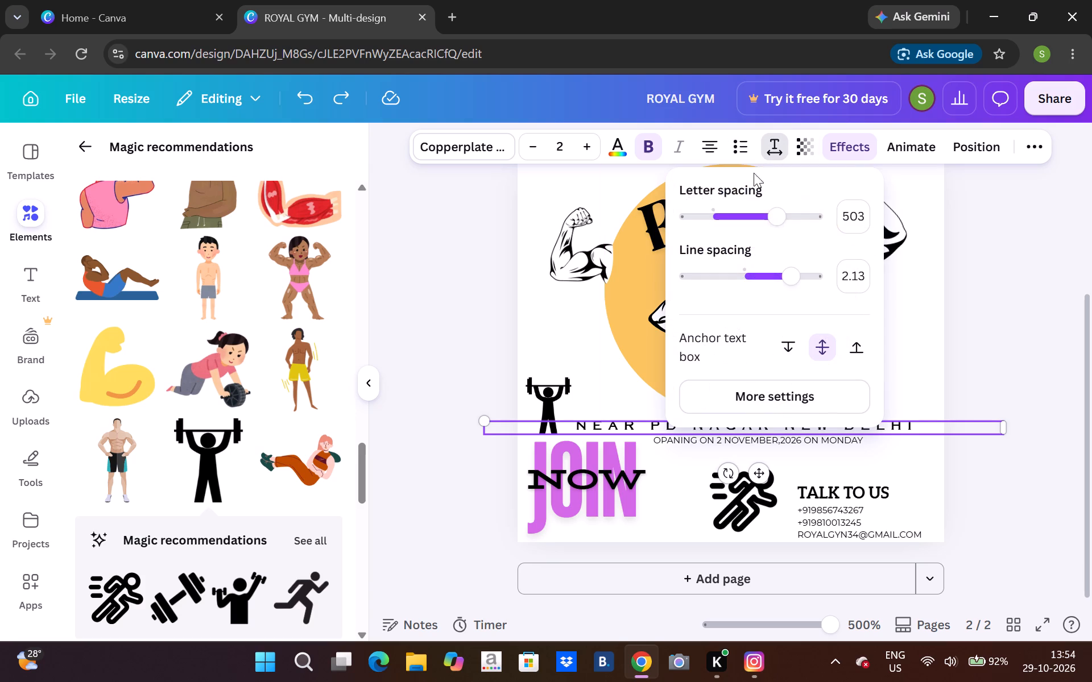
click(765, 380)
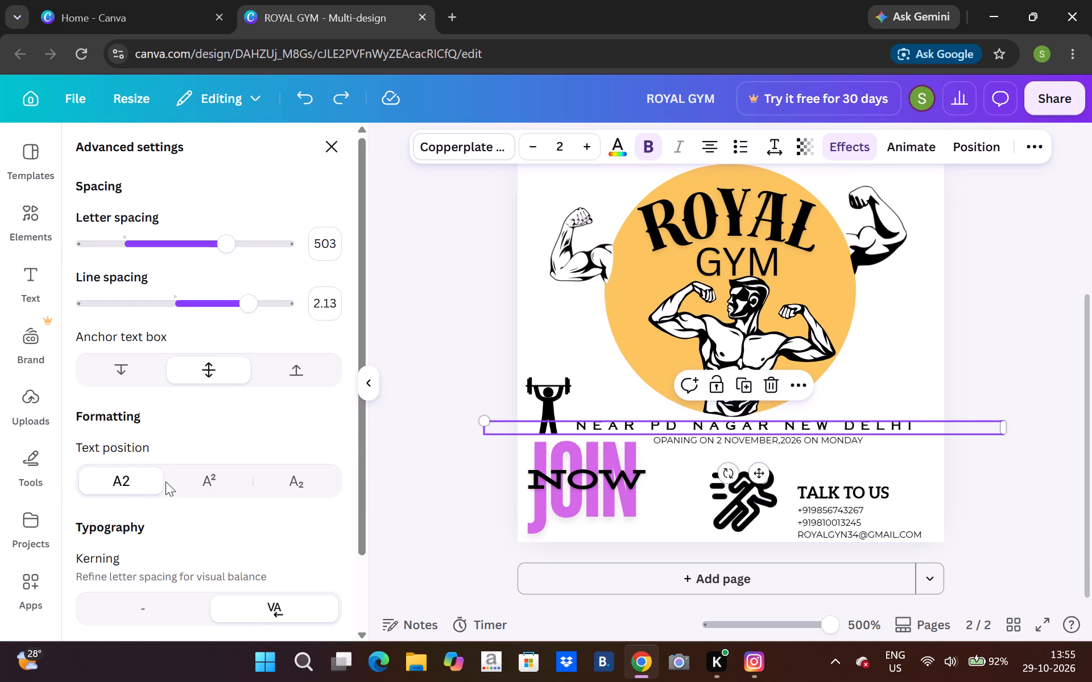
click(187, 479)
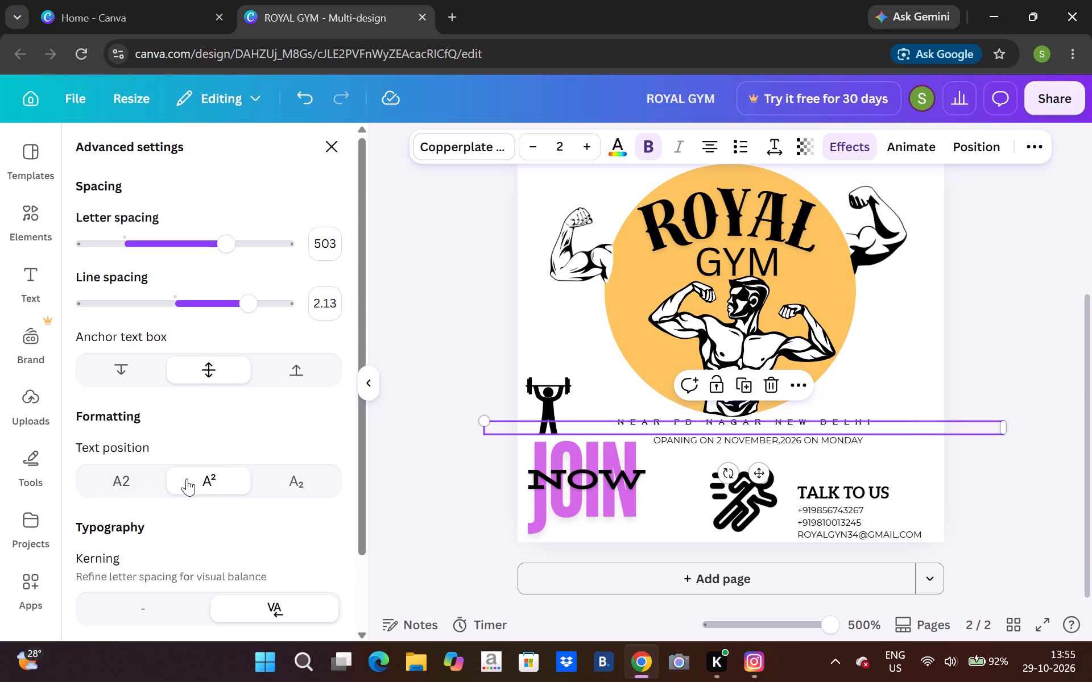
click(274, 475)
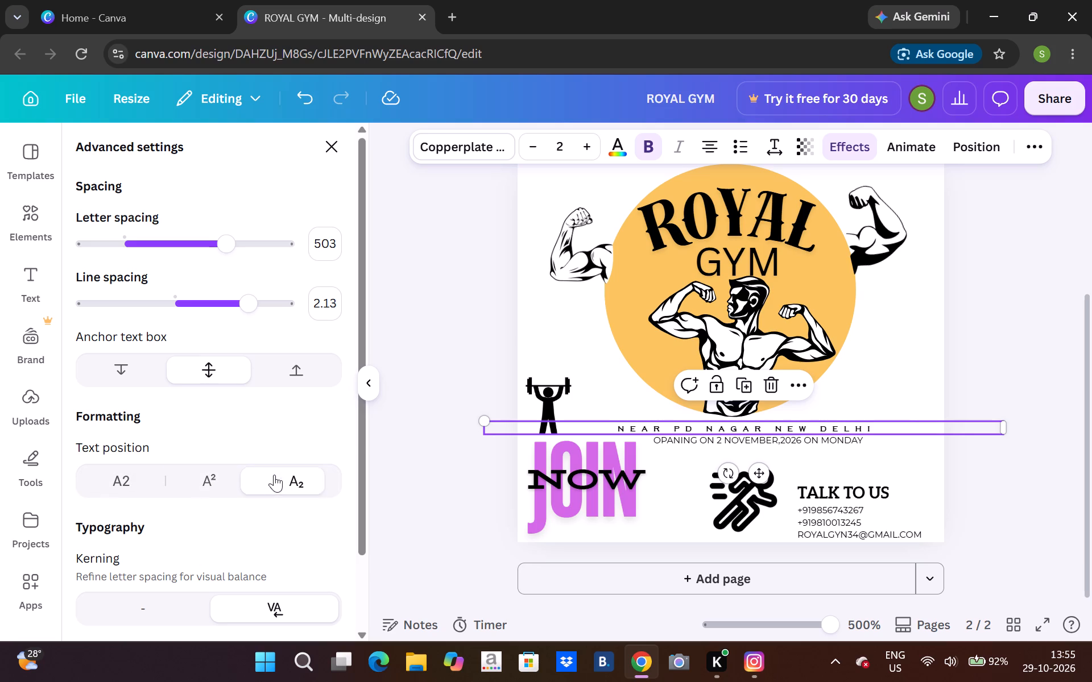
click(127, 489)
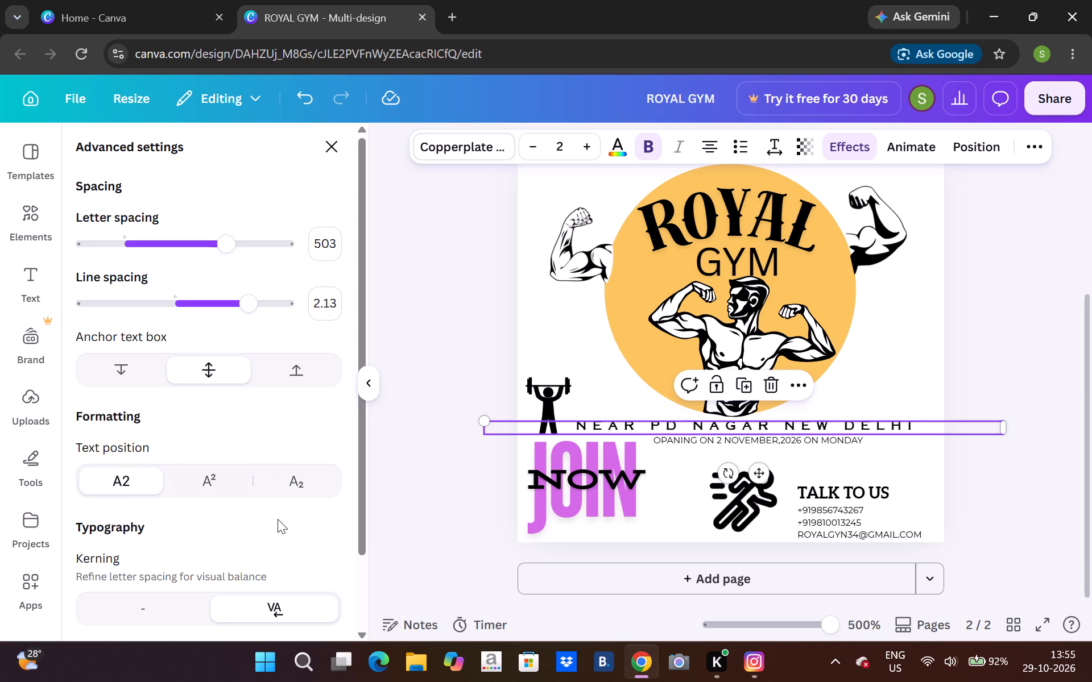
Turn on ligatures for the address line in the advanced typography settings.
triple_click(359, 630)
double_click(359, 630)
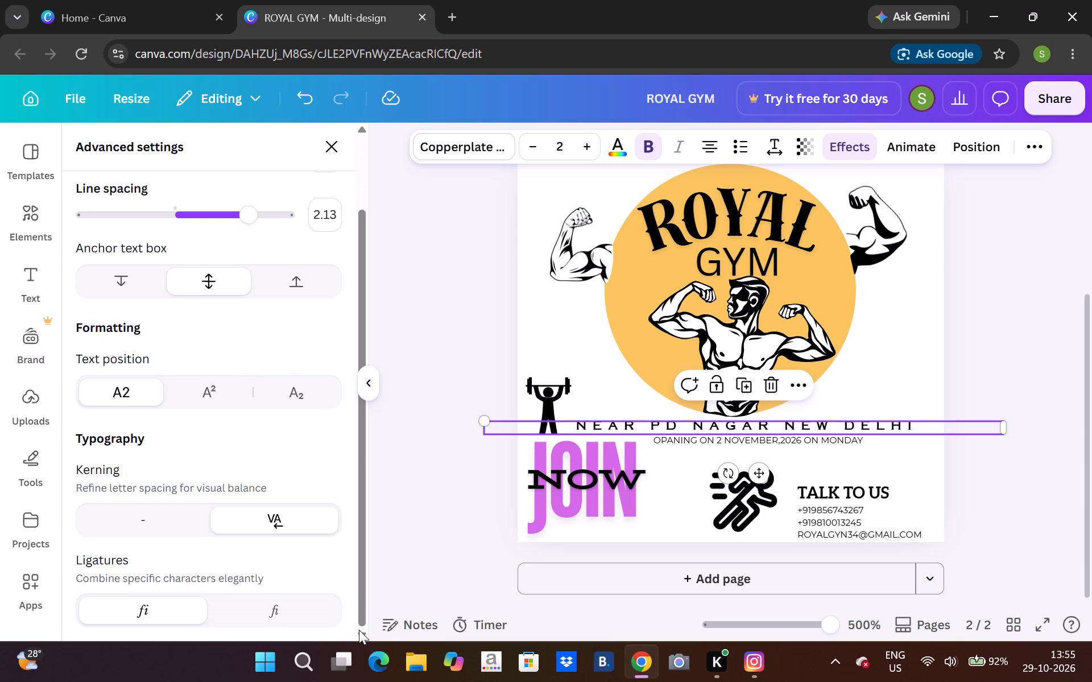
click(269, 613)
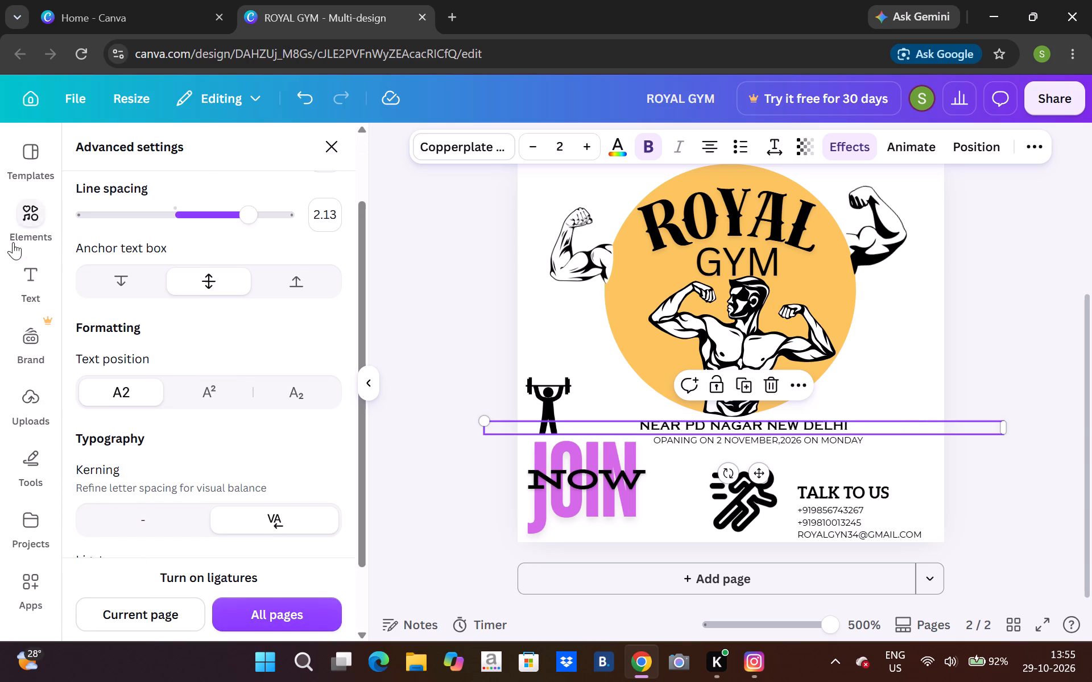
triple_click(361, 629)
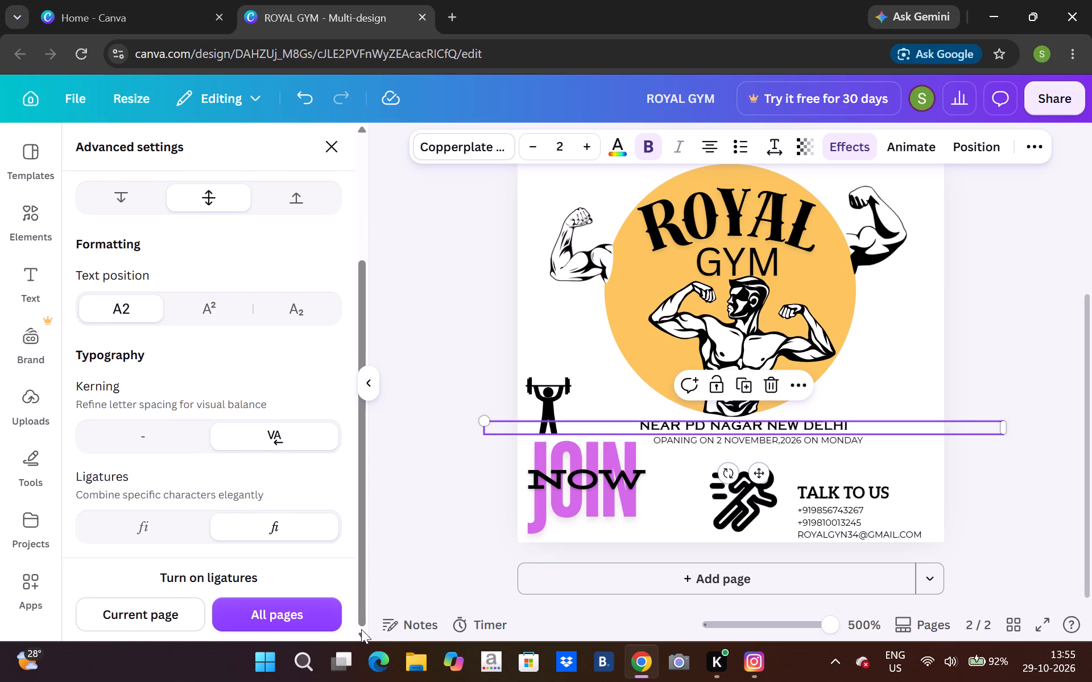
triple_click(361, 629)
Add a text box below the opening date line reading "NEW EQIUEMENT AND ADVANCED MACHINE AVAIBLE".
click(39, 475)
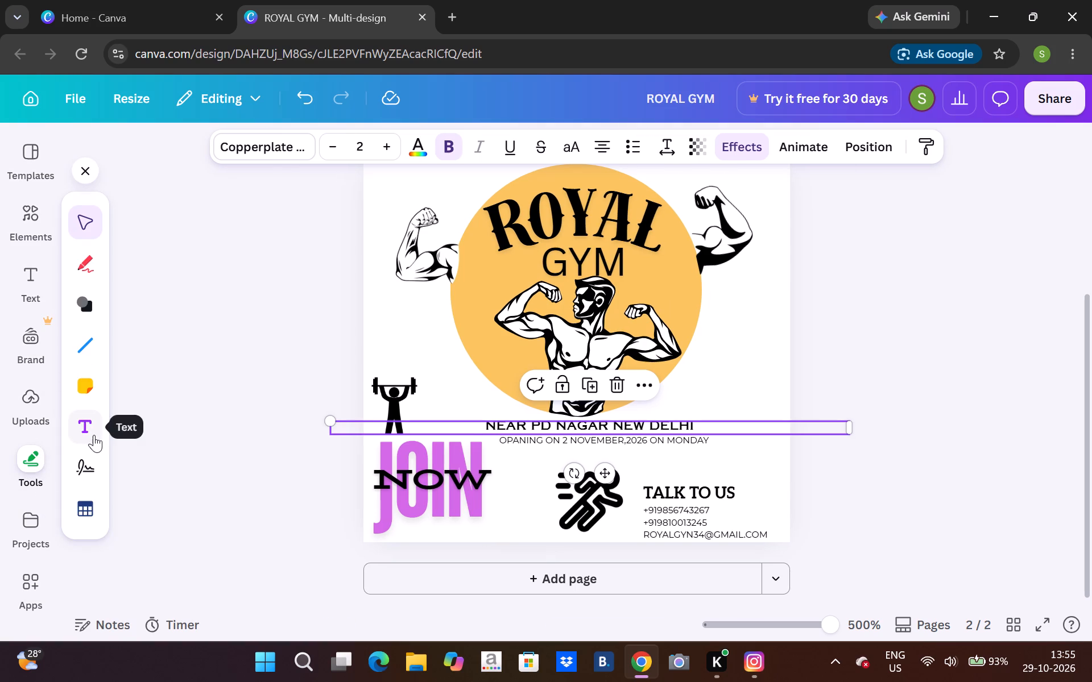
click(93, 434)
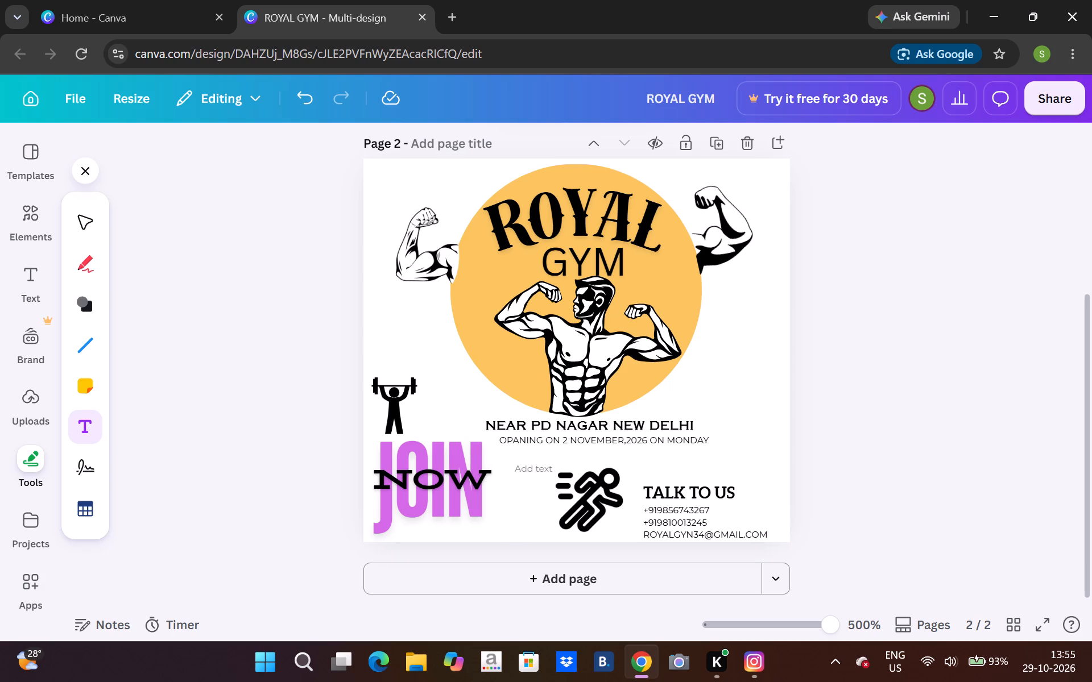
click(510, 455)
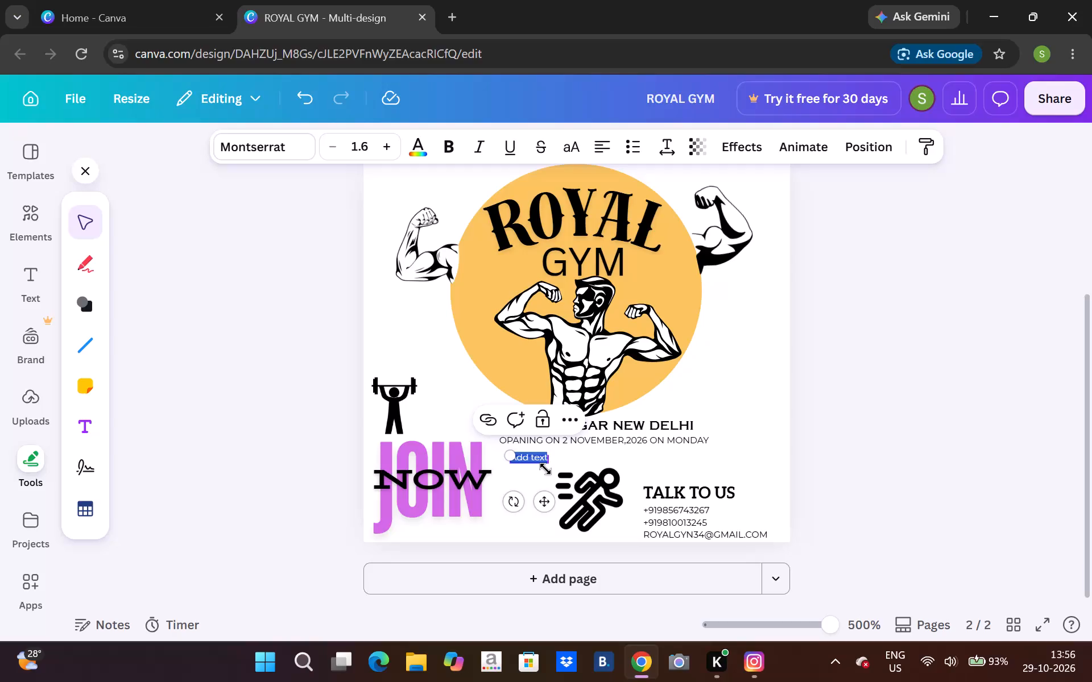
text(NE)
key(space)
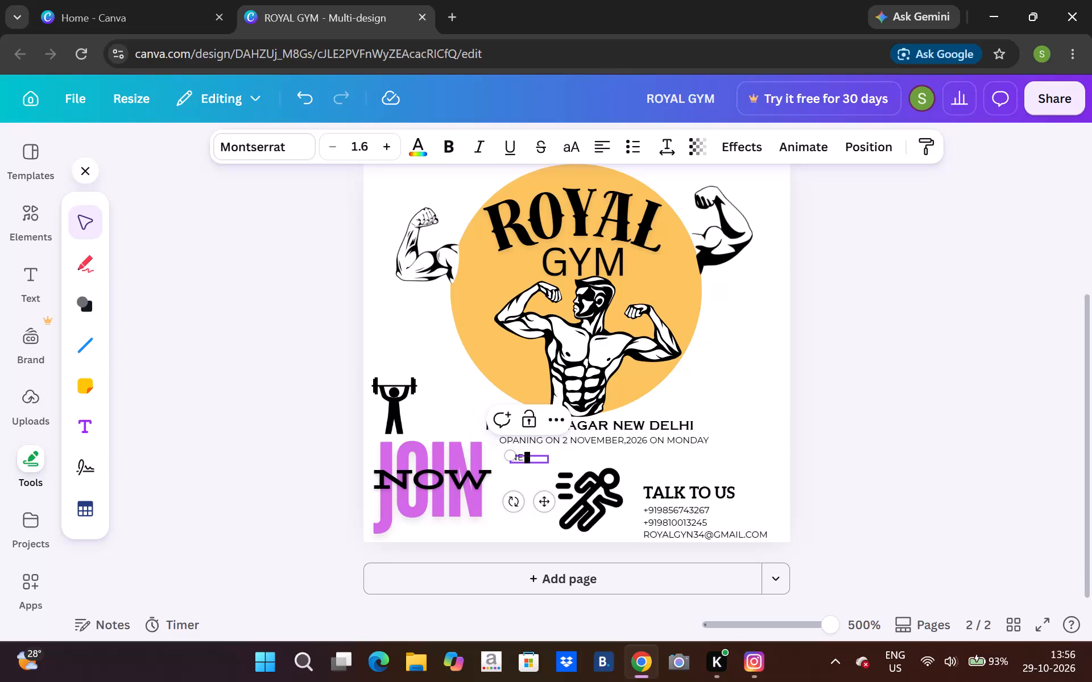
key(BackSpace)
key(w)
key(space)
text(EQI)
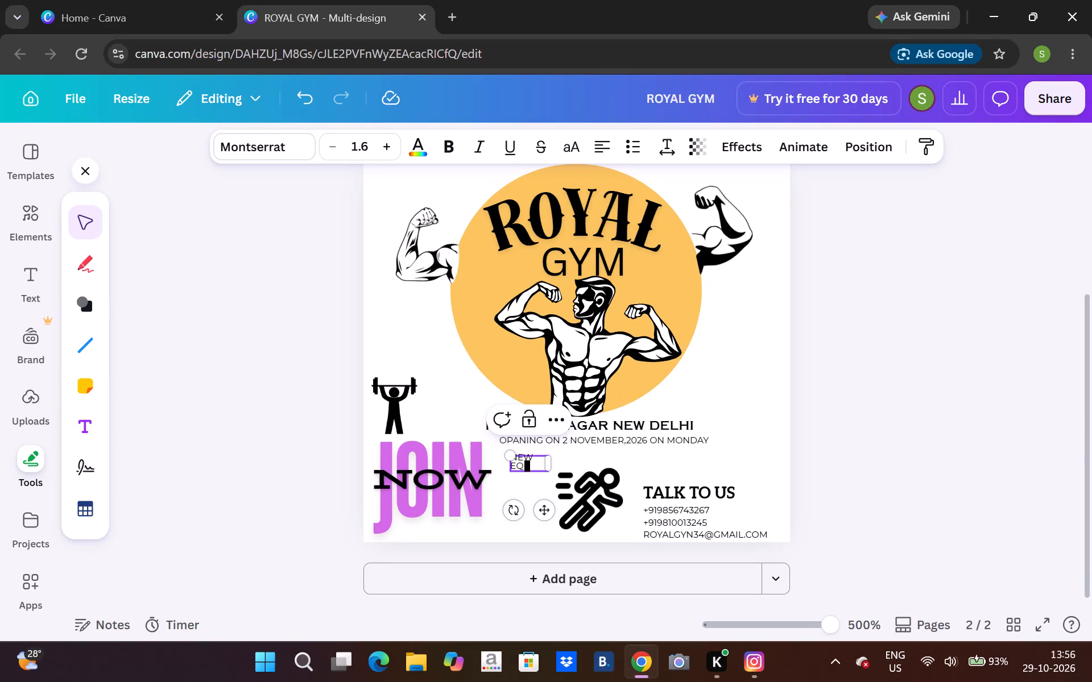
text(UEMEN)
key(t)
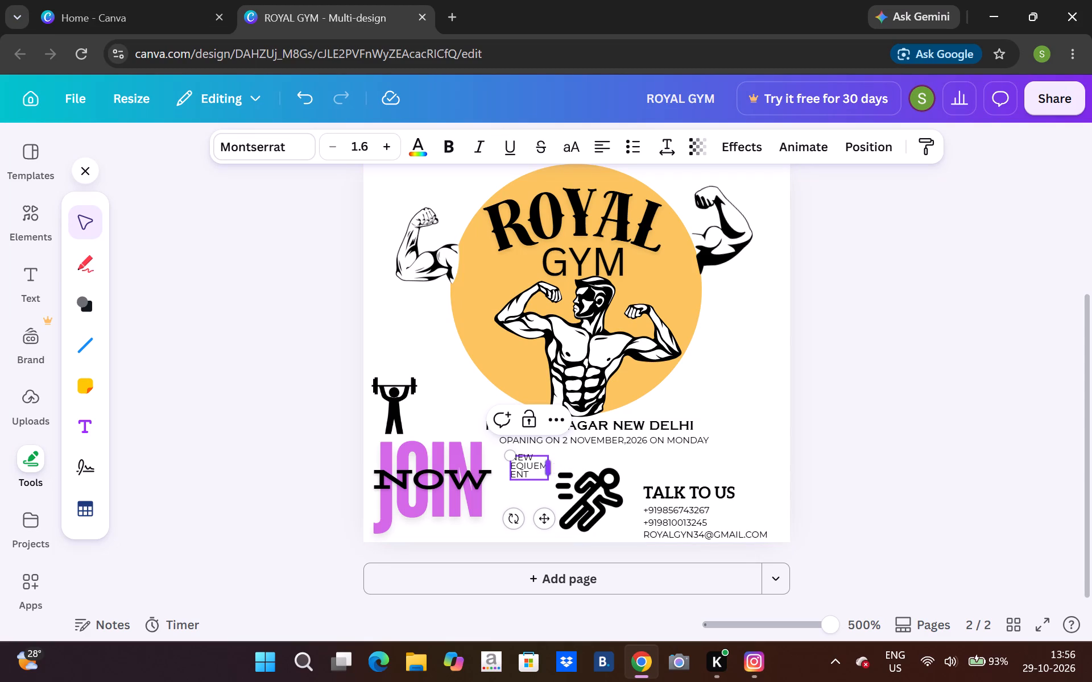
key(space)
key(BackSpace)
key(space)
text(AND)
key(space)
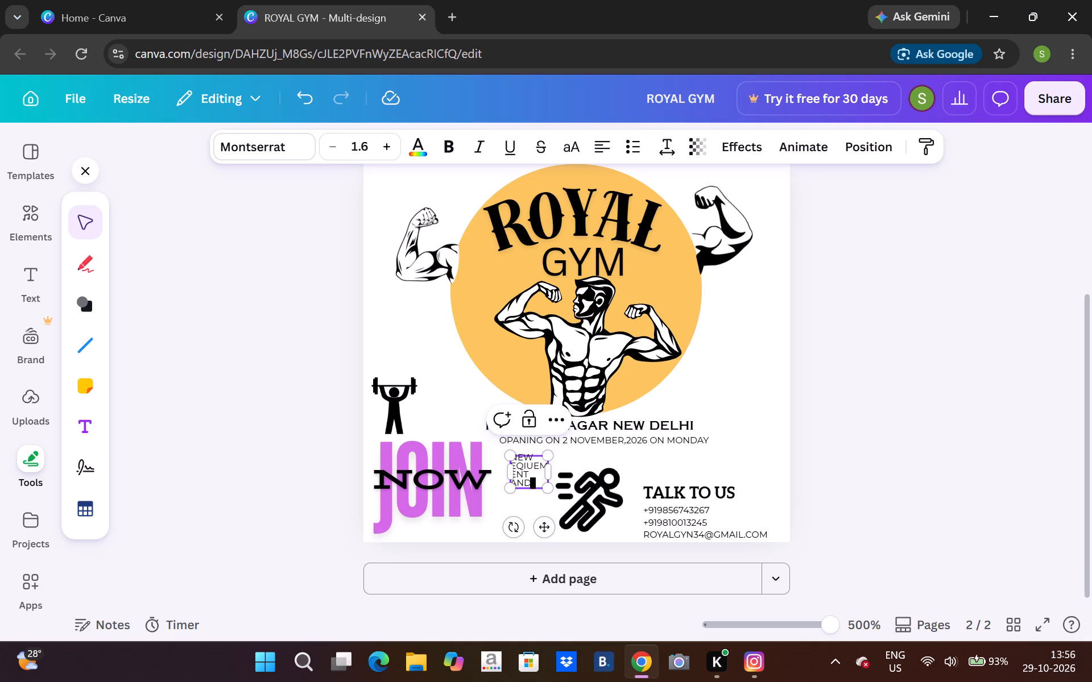
key(space)
key(BackSpace)
key(a)
key(d)
text(VANCED)
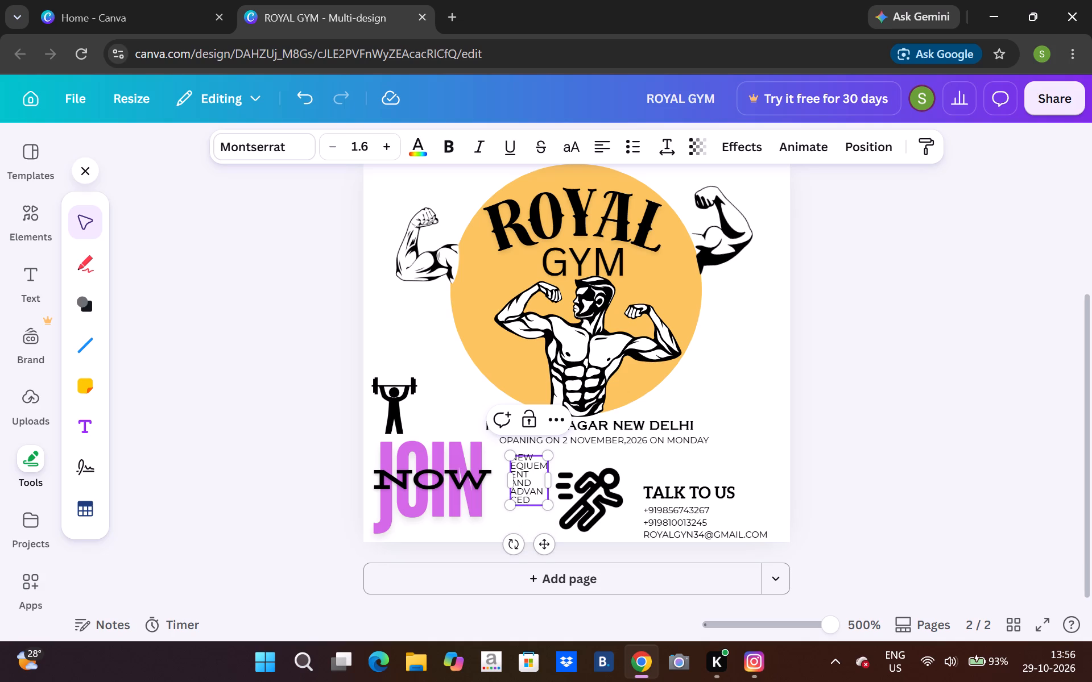
key(space)
text(MA)
text(CHINE AVAIBLE)
key(space)
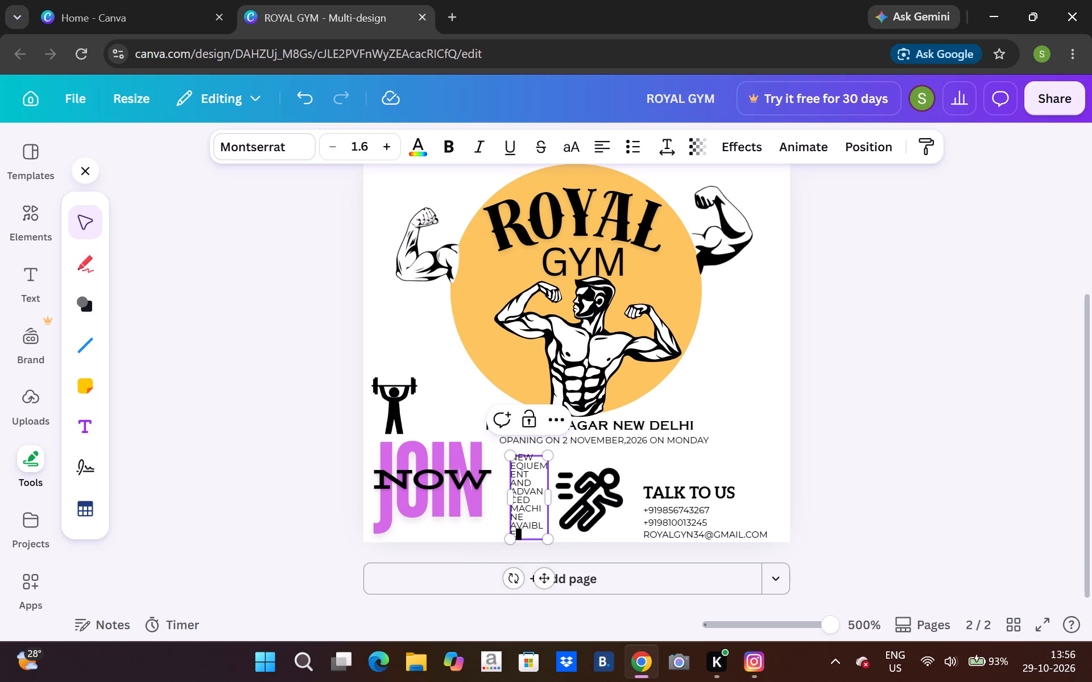
Widen the new equipment text box until its text fits on a single line.
drag(552, 493, 755, 489)
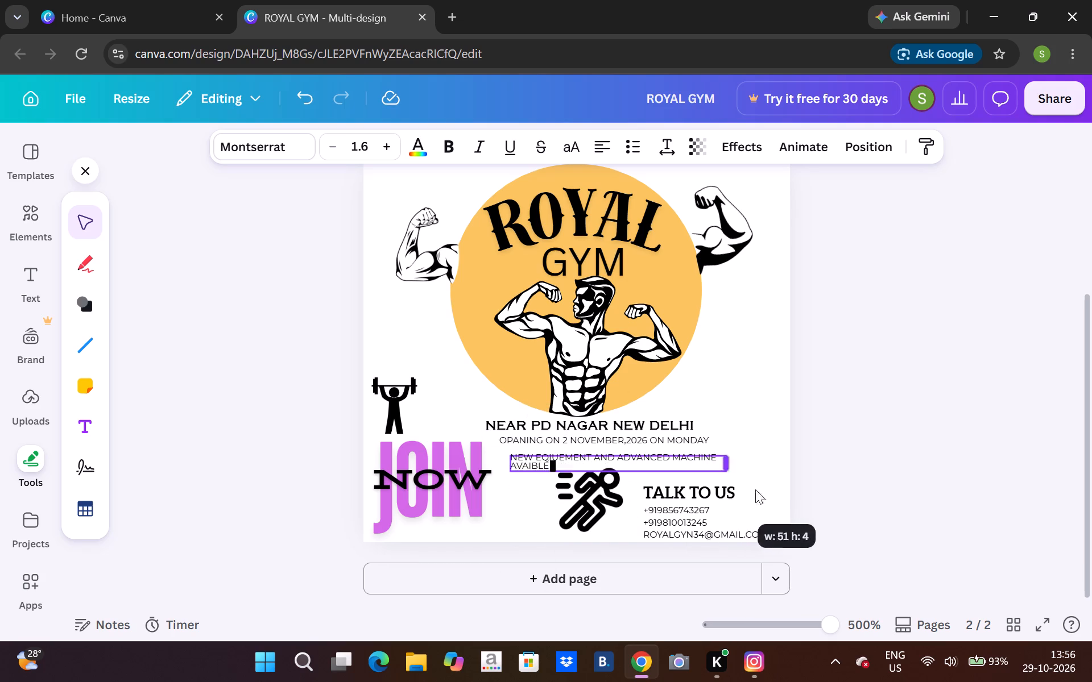
drag(755, 489, 779, 482)
drag(741, 461, 730, 435)
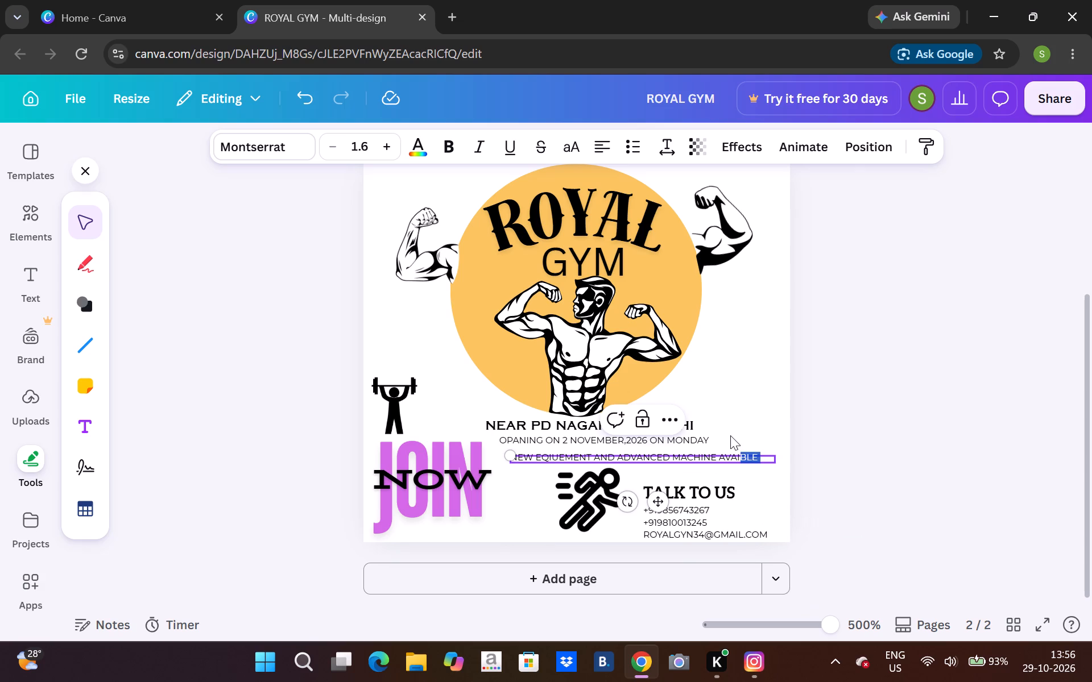
drag(730, 435, 727, 436)
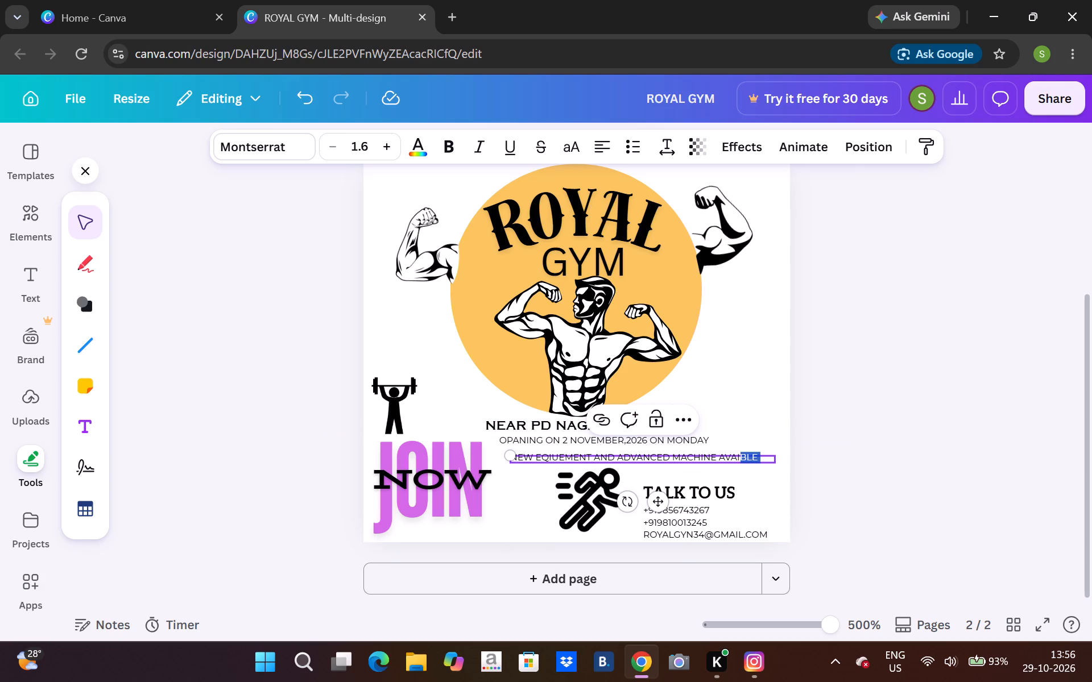
drag(725, 459, 715, 457)
click(774, 489)
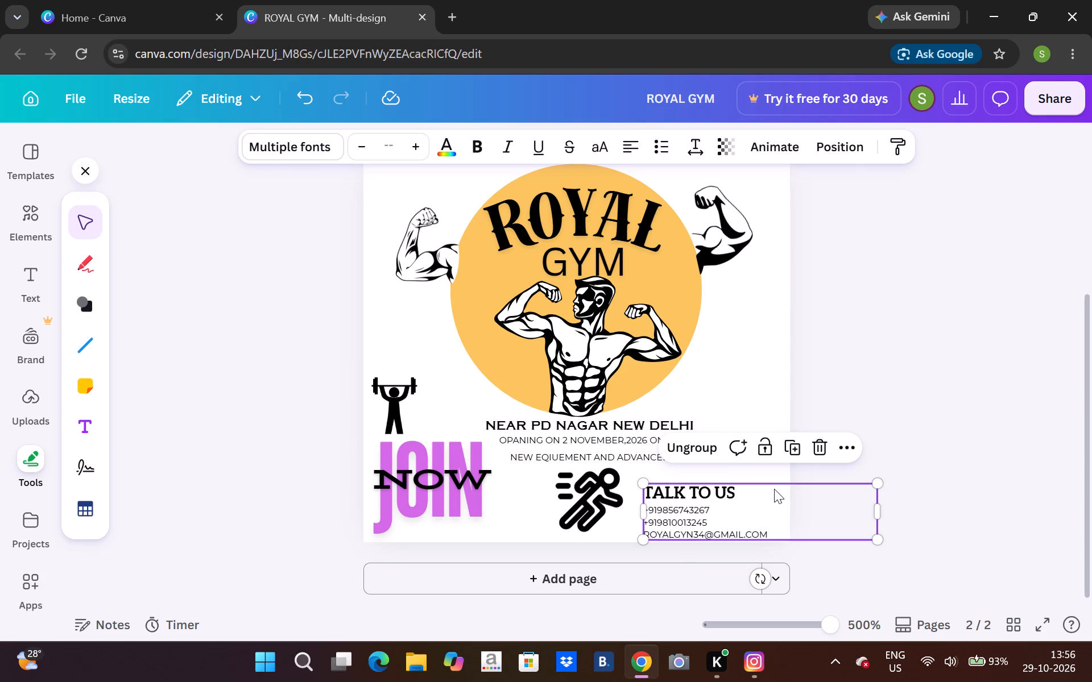
Make the opening date line bold.
click(610, 437)
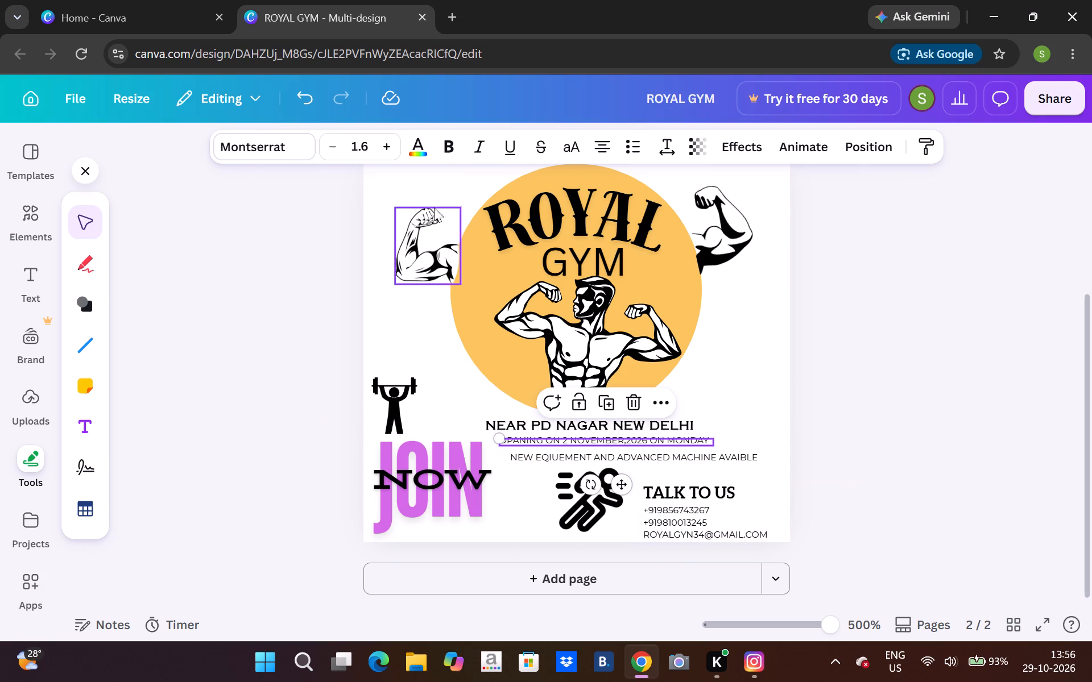
click(456, 149)
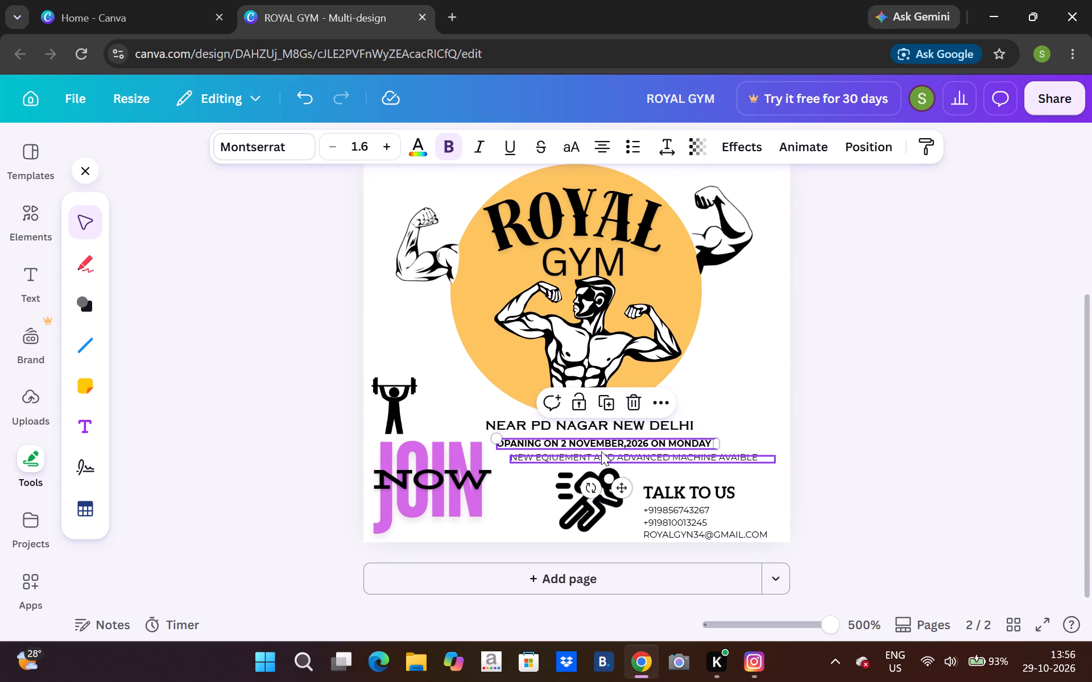
Move the equipment line leftward and slightly up so it sits directly beneath the opening date line.
drag(601, 451, 577, 448)
click(577, 448)
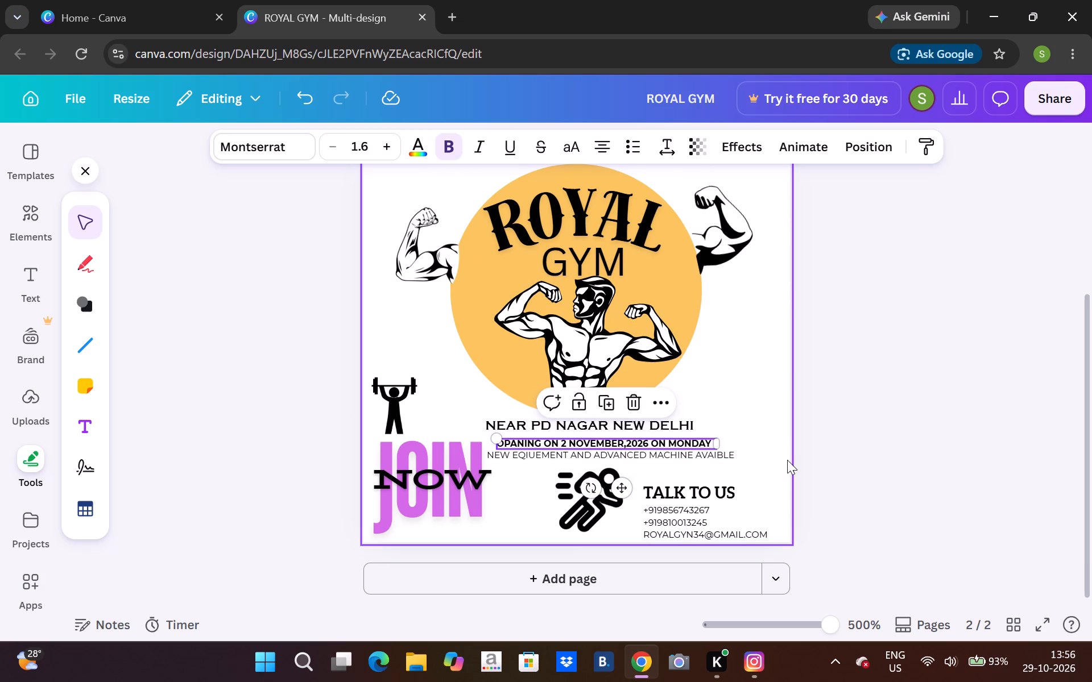
click(788, 460)
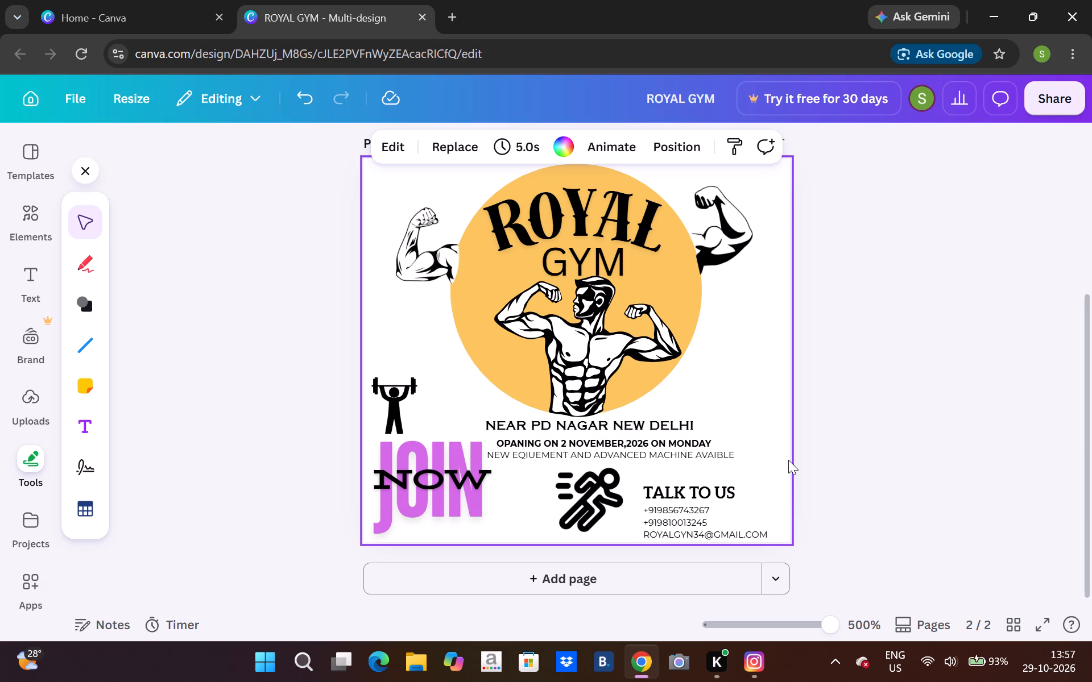
Make the TALK TO US contact details group bold.
click(663, 508)
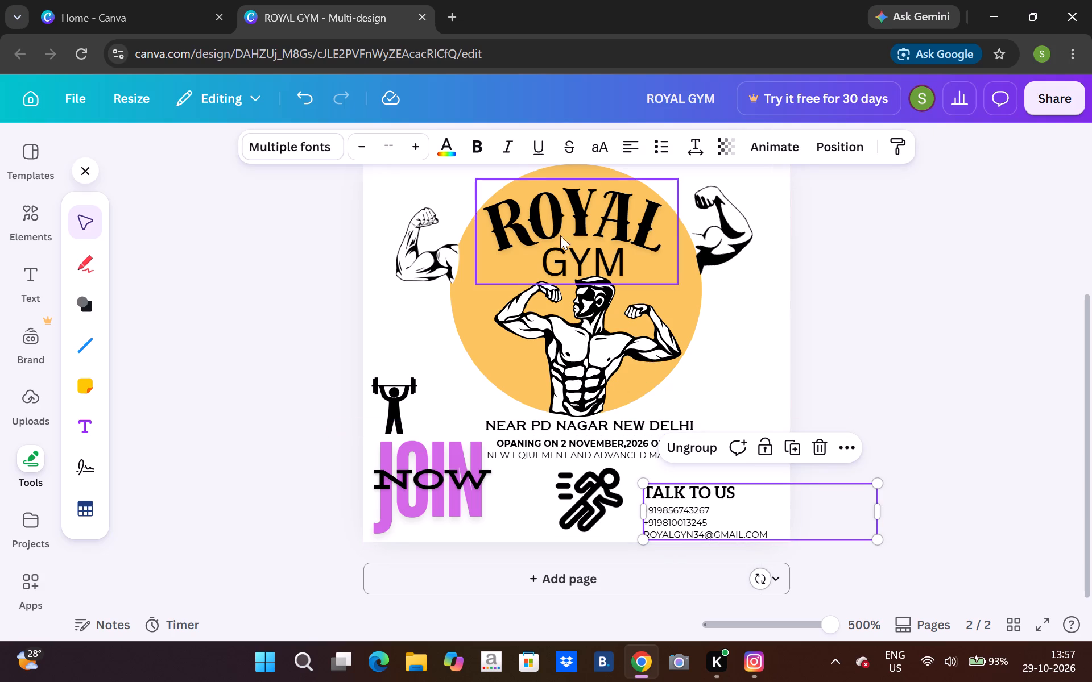
click(488, 150)
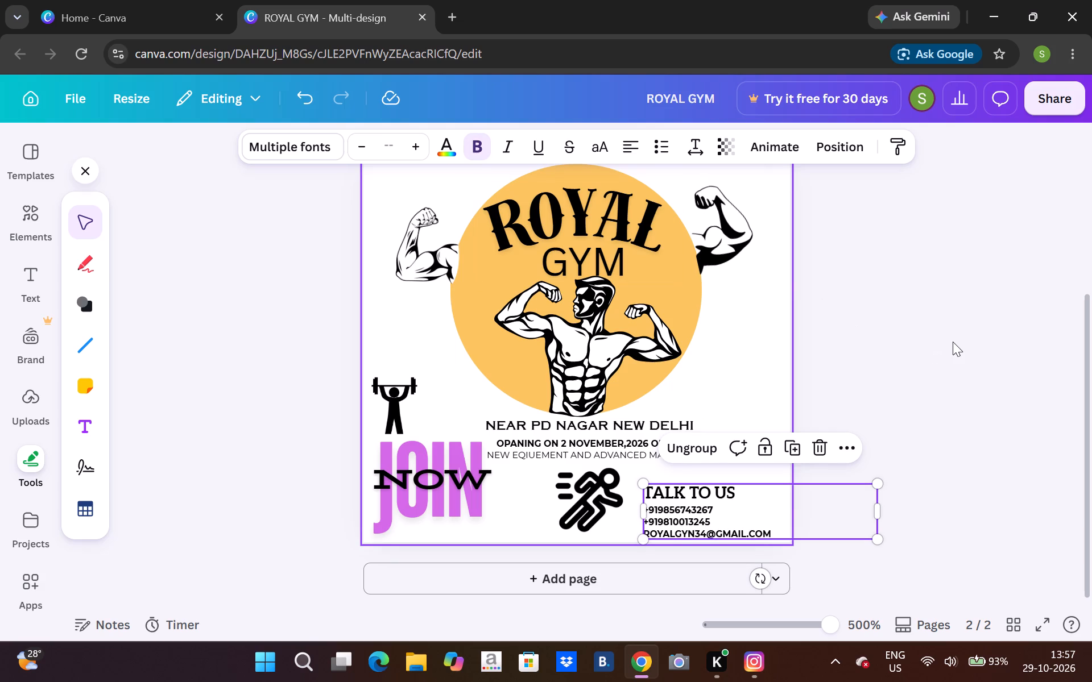
click(953, 340)
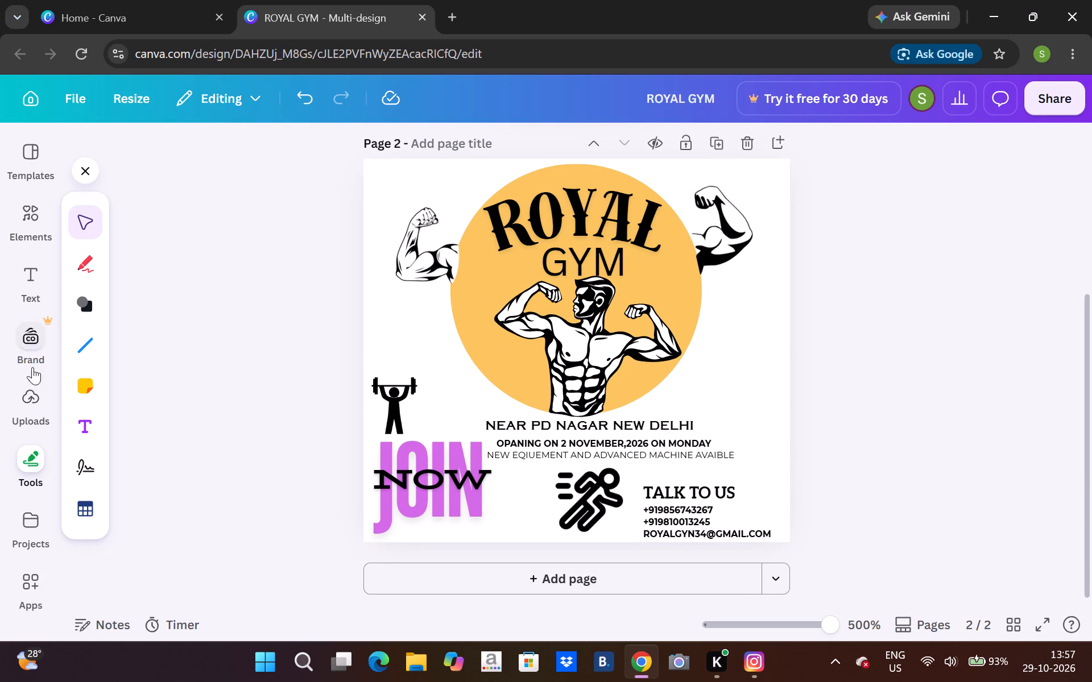
Add a circle shape and move it mostly off the page's upper-left corner, leaving a small curved section showing.
click(91, 295)
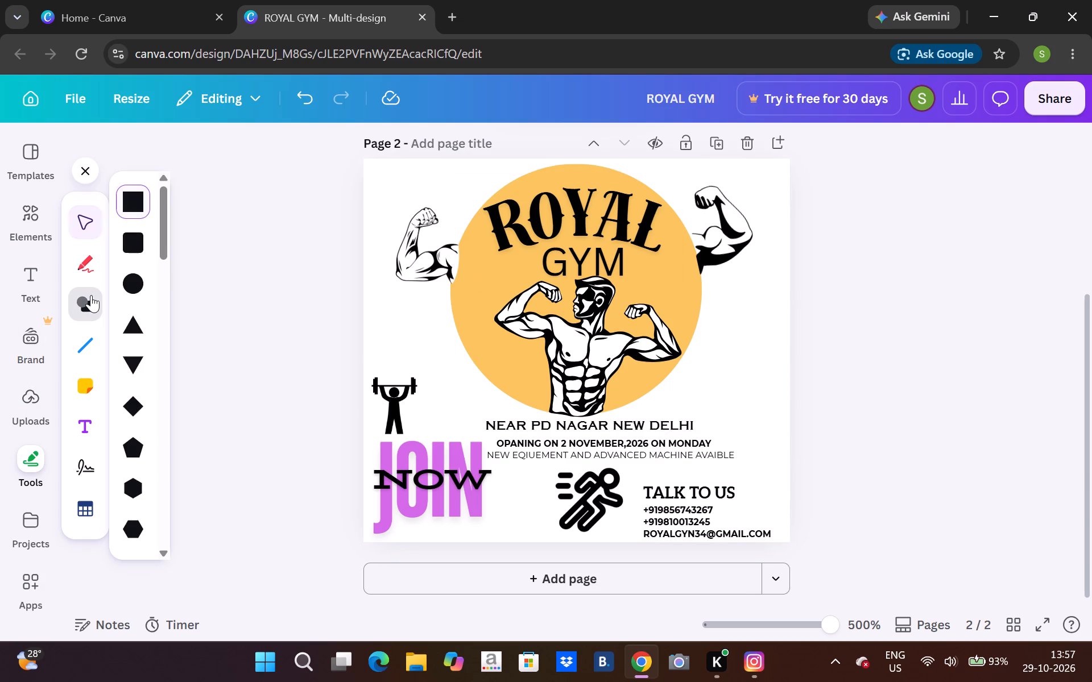
click(139, 286)
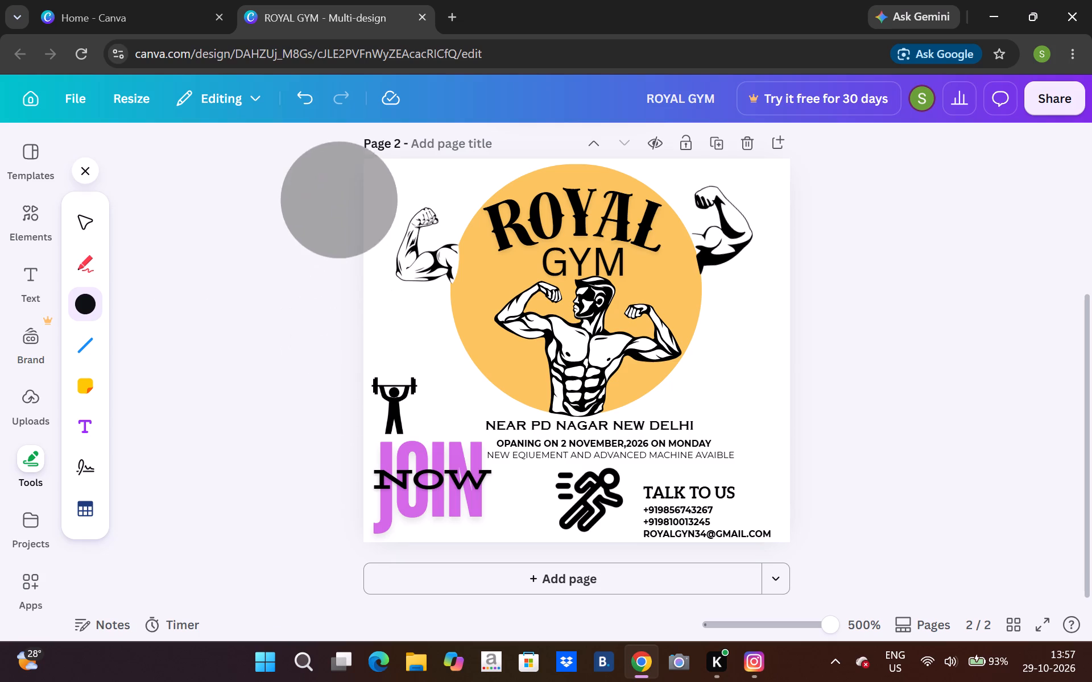
click(336, 123)
click(356, 147)
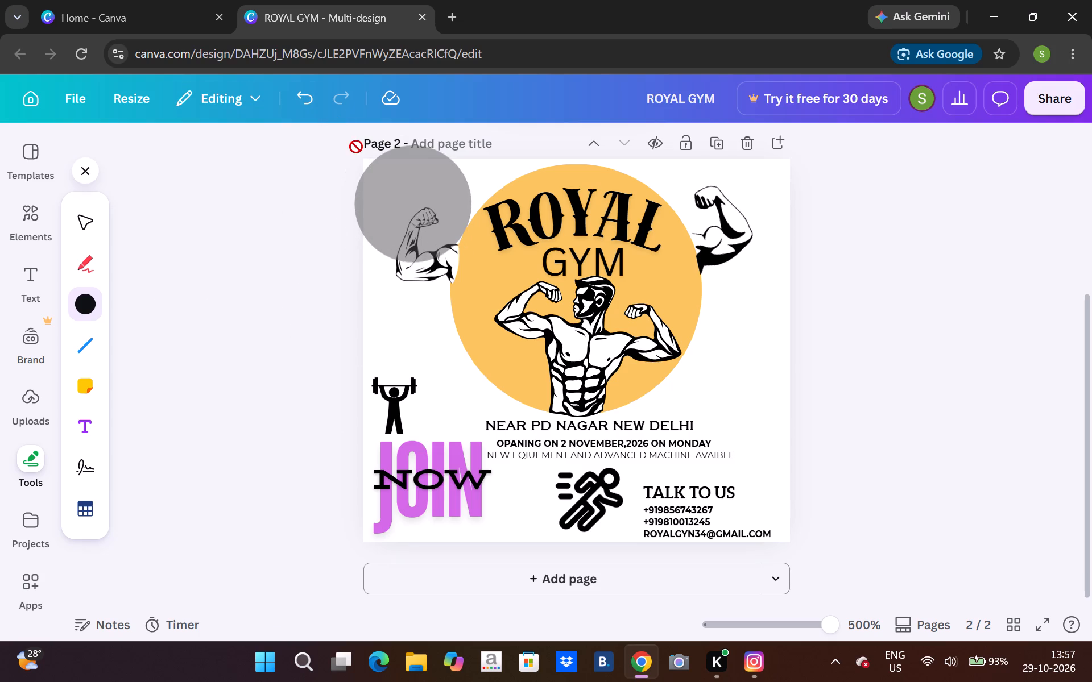
click(388, 173)
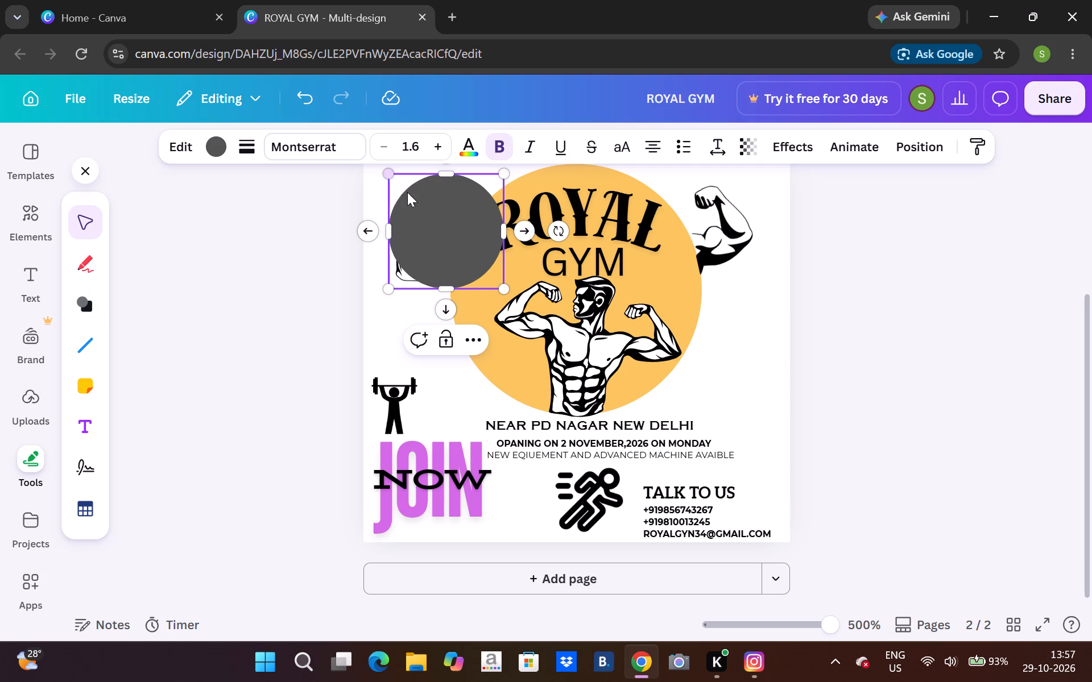
drag(412, 199, 304, 109)
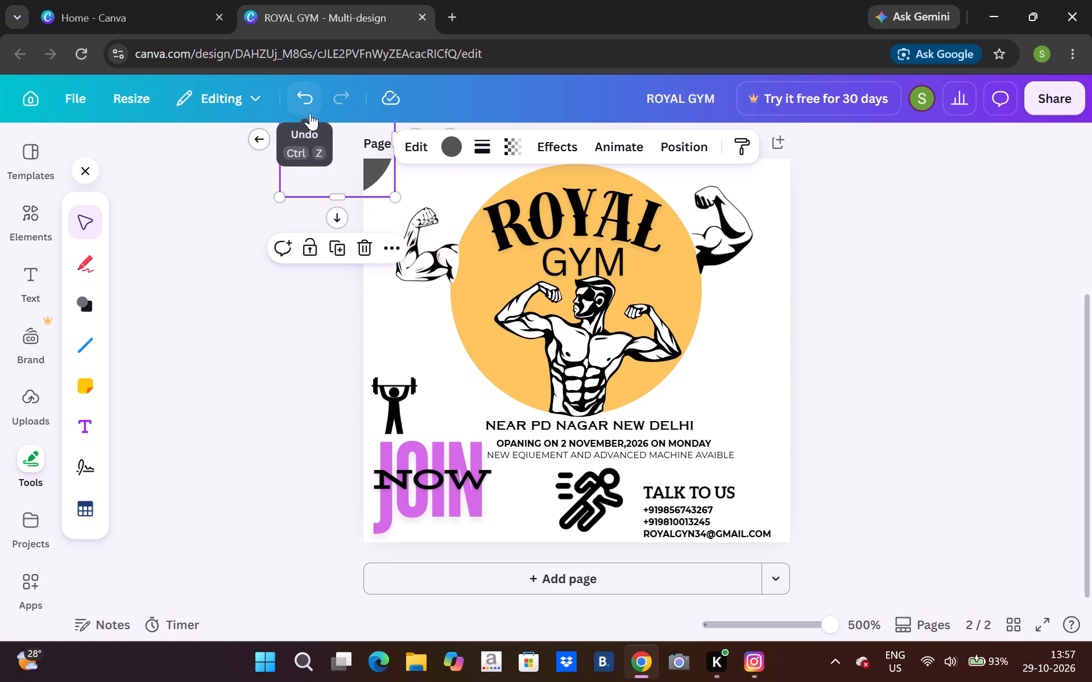
click(262, 267)
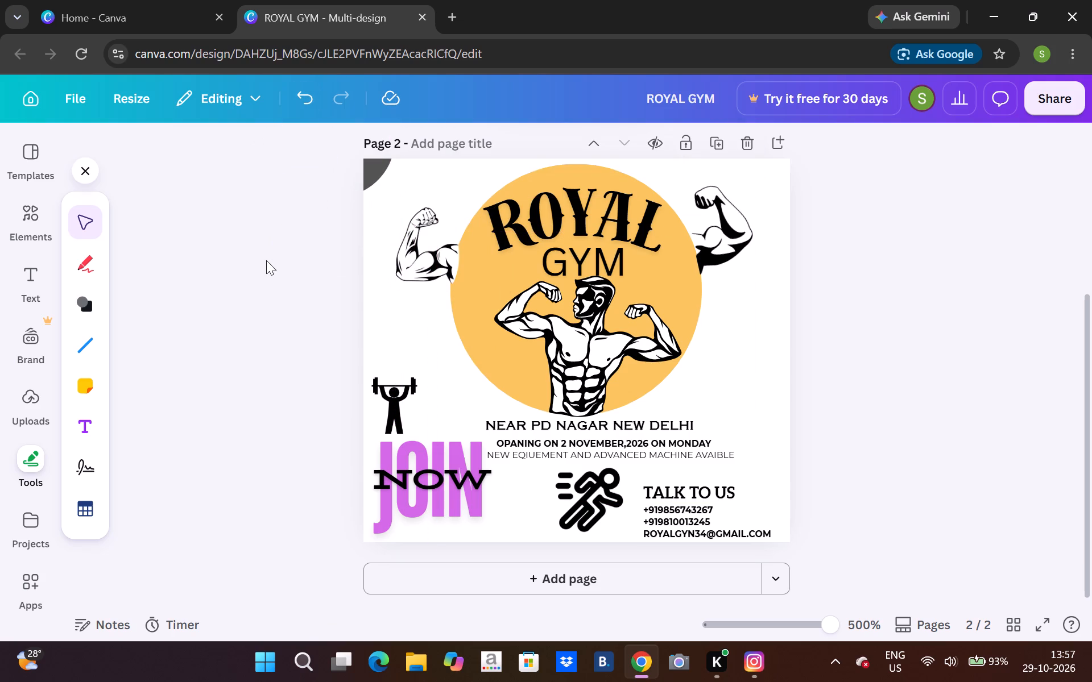
Duplicate the corner circle and place the copy partly off the page's left edge, beside the flexed arm.
click(365, 177)
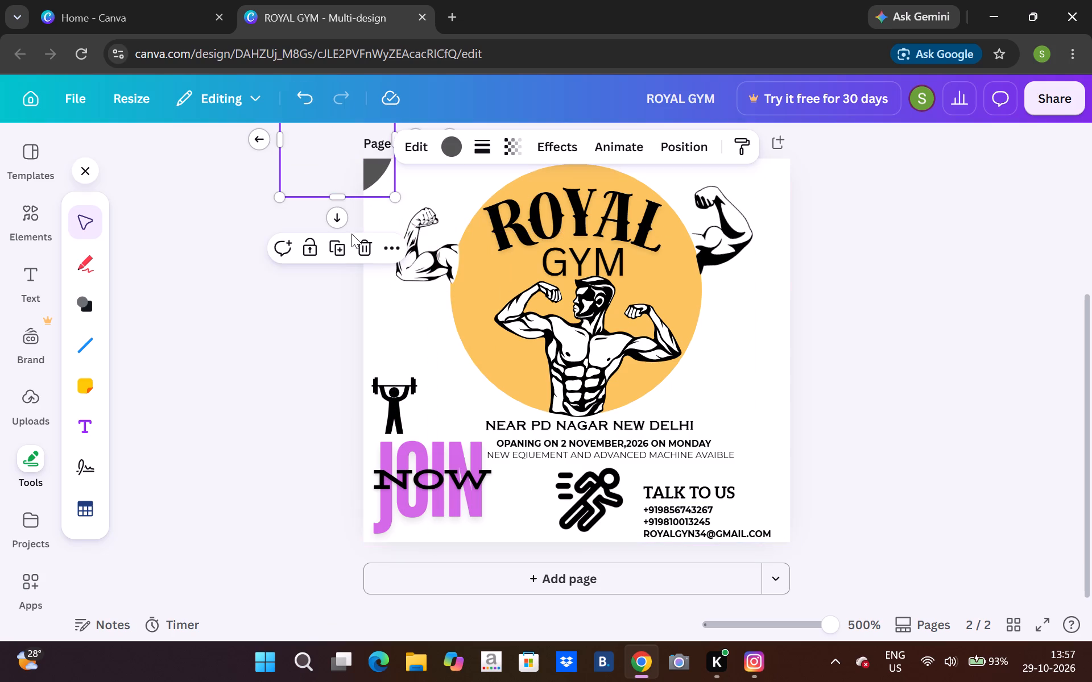
click(346, 242)
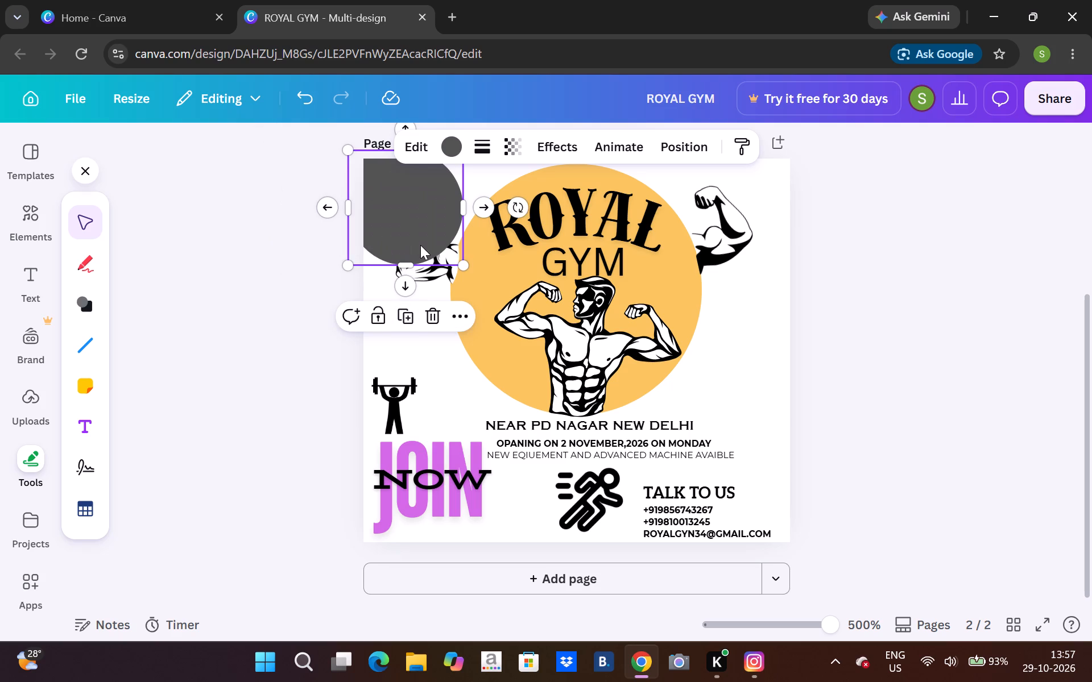
drag(420, 249, 396, 289)
Move the left-edge circle down onto the page's lower-left corner and shift the JOIN NOW group clear of it.
drag(381, 318, 340, 396)
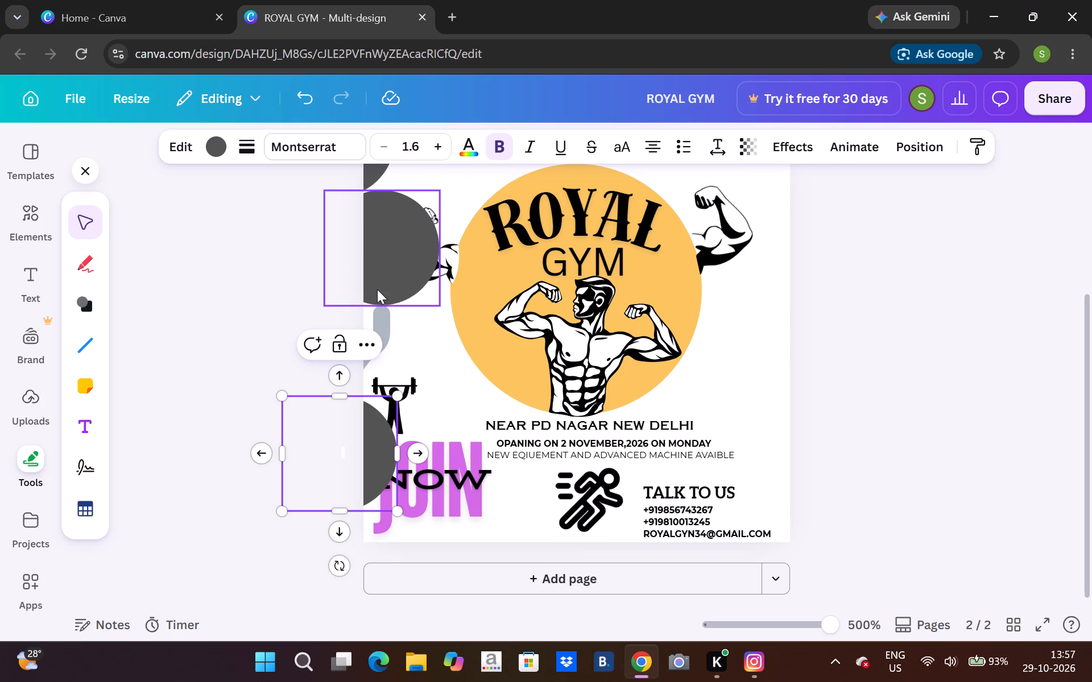
drag(383, 319, 407, 390)
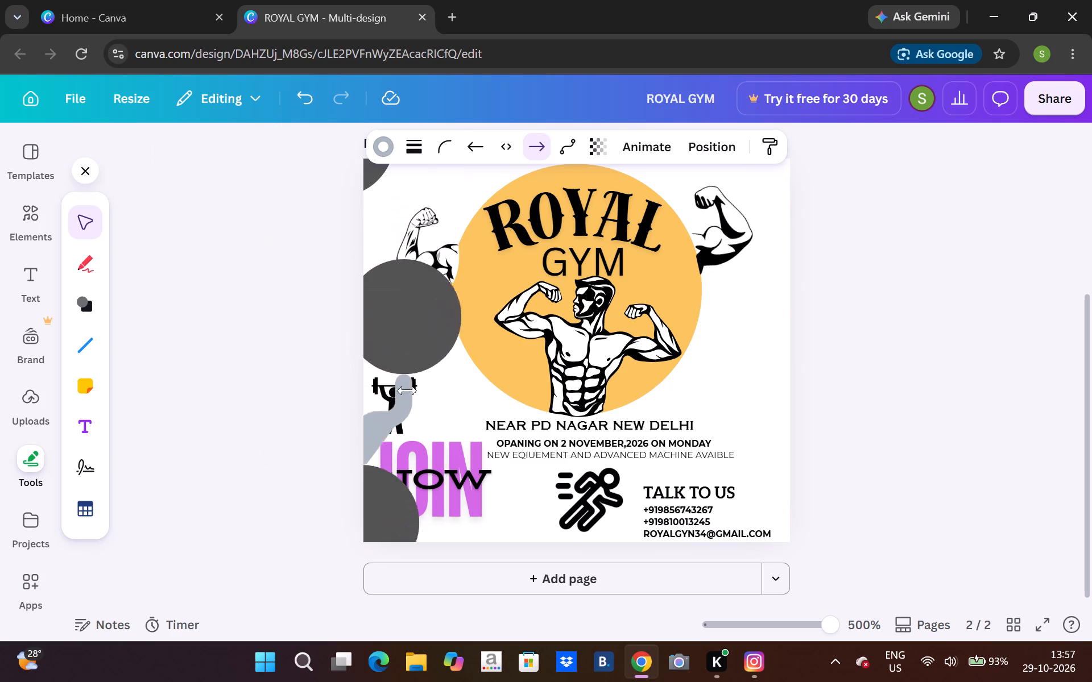
drag(407, 390, 377, 442)
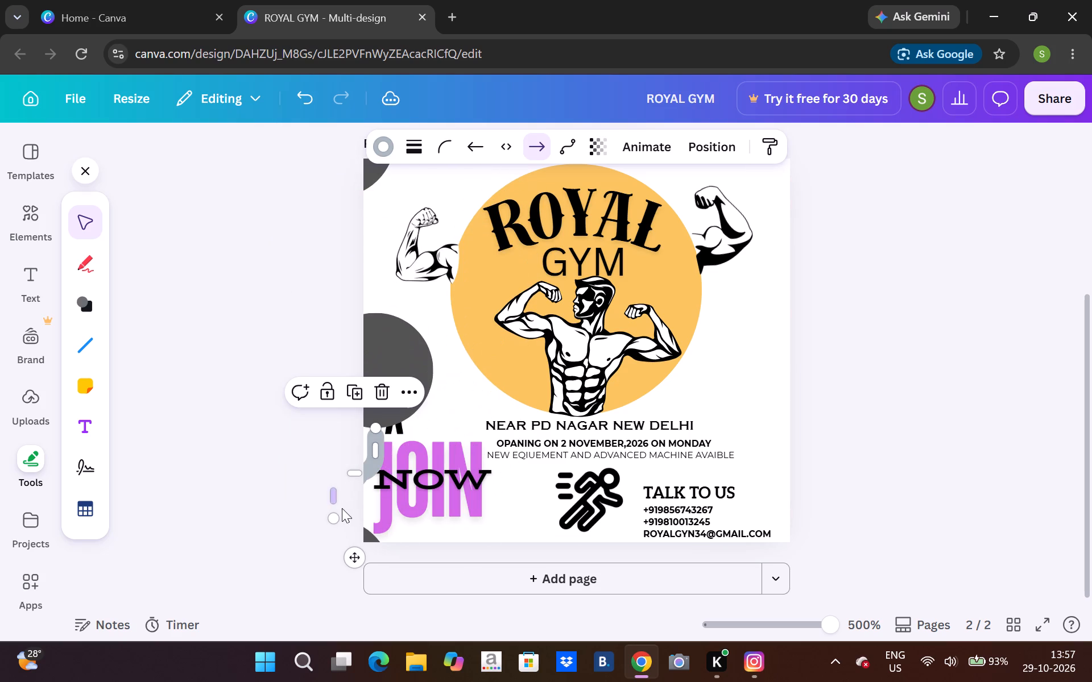
drag(388, 429, 380, 449)
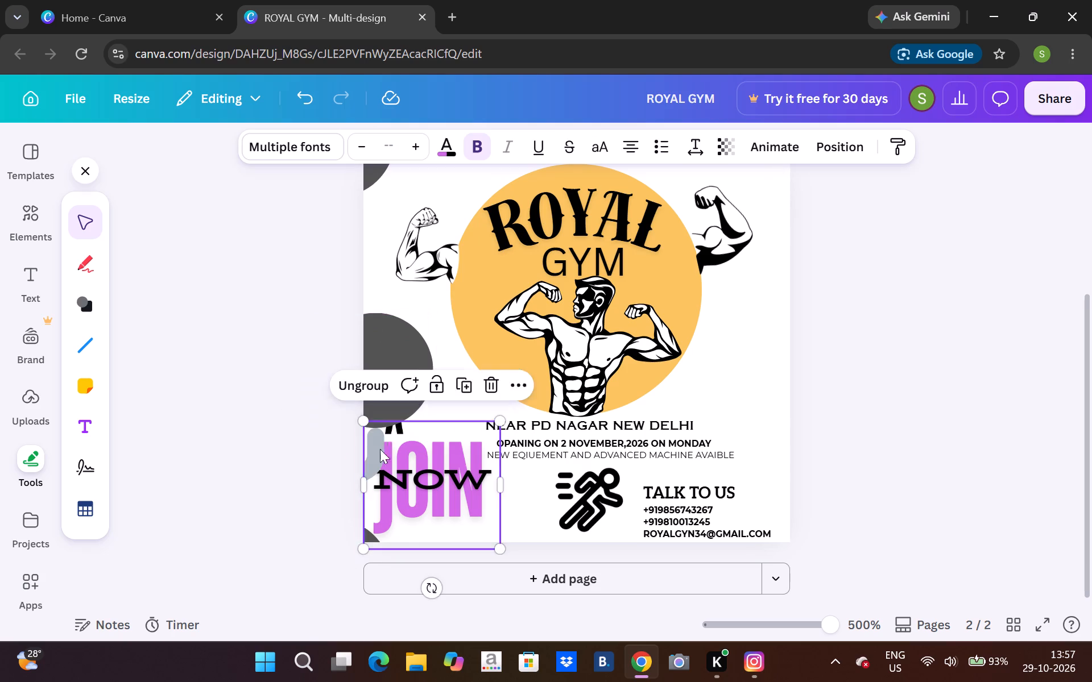
drag(380, 449, 399, 443)
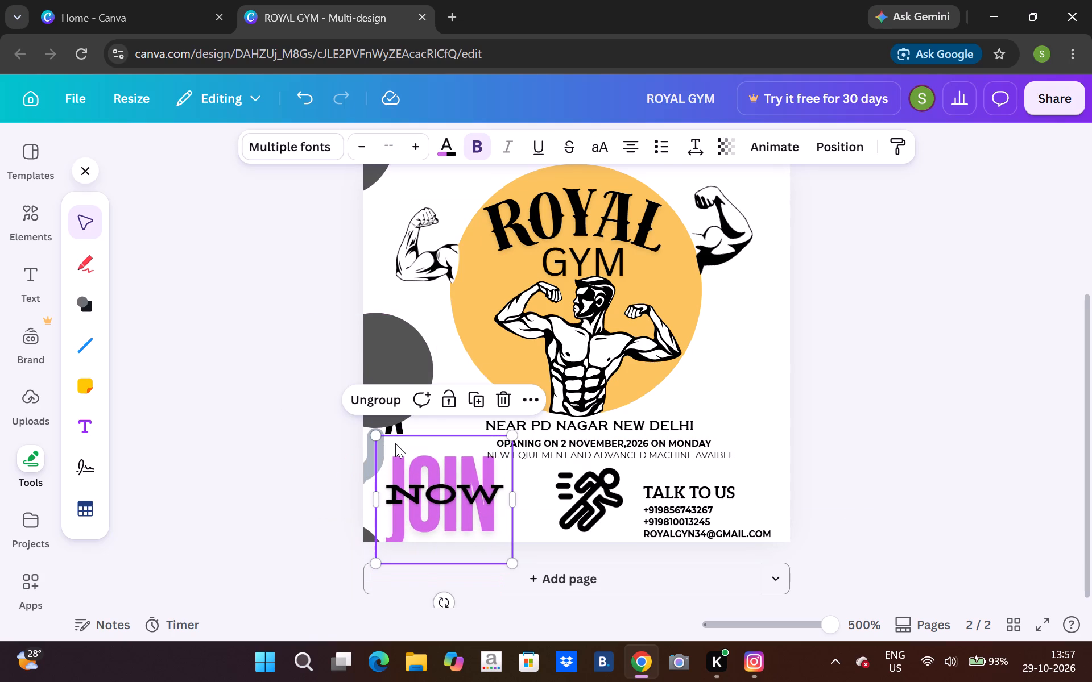
drag(395, 382, 343, 494)
drag(351, 509, 362, 560)
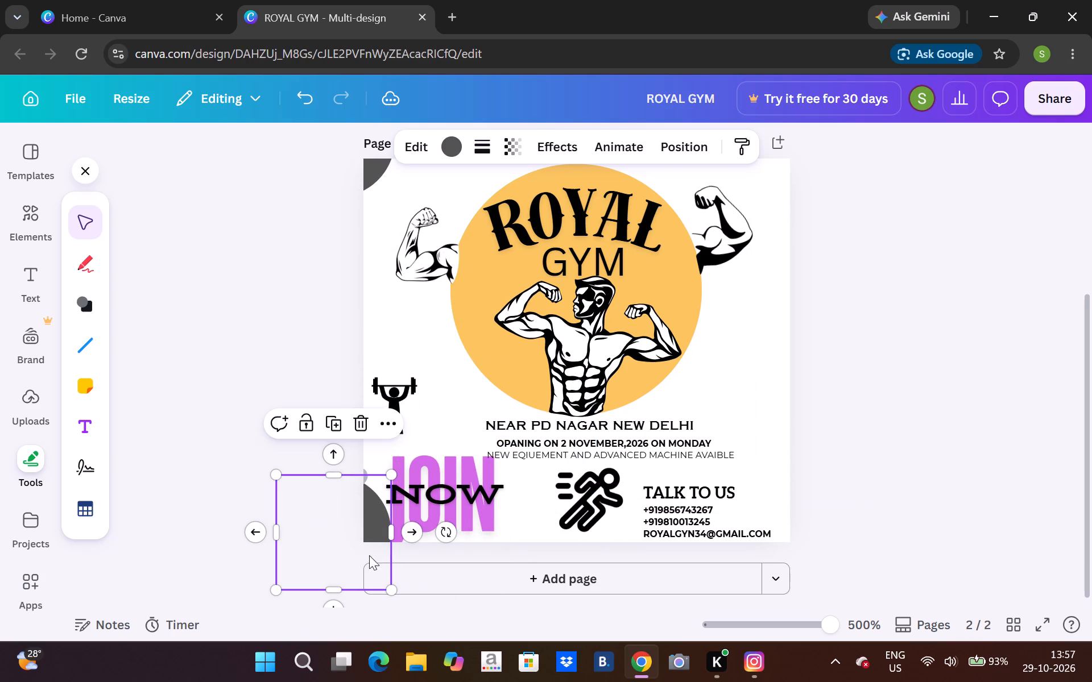
drag(464, 510, 459, 489)
Delete the extra circle overlapping the page's lower-left corner.
click(384, 518)
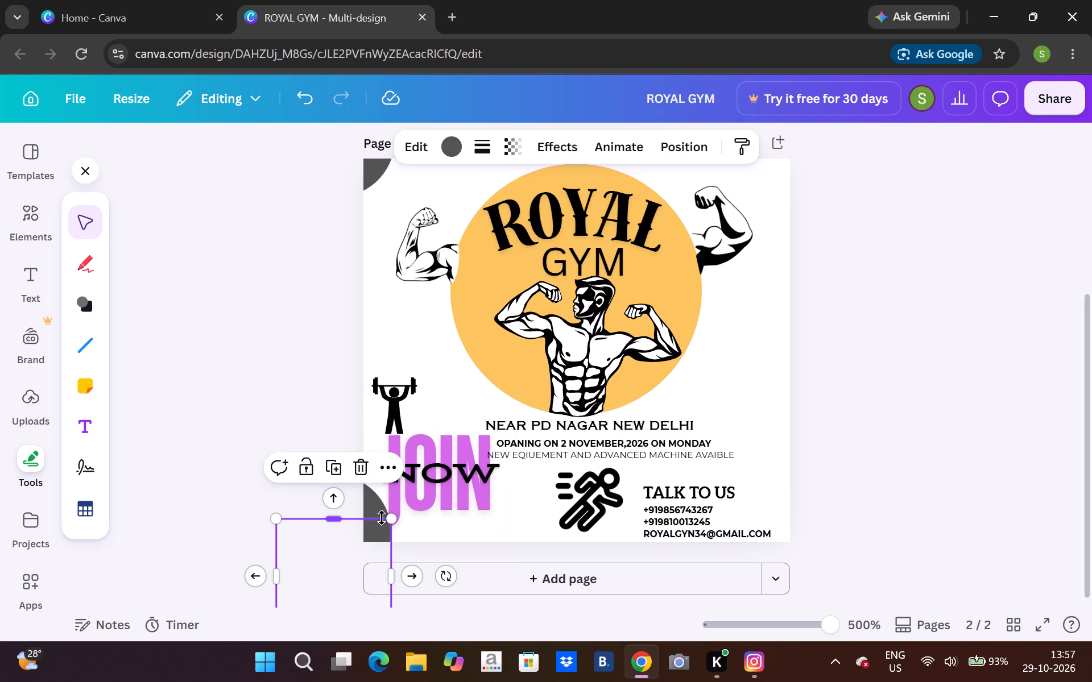
click(352, 466)
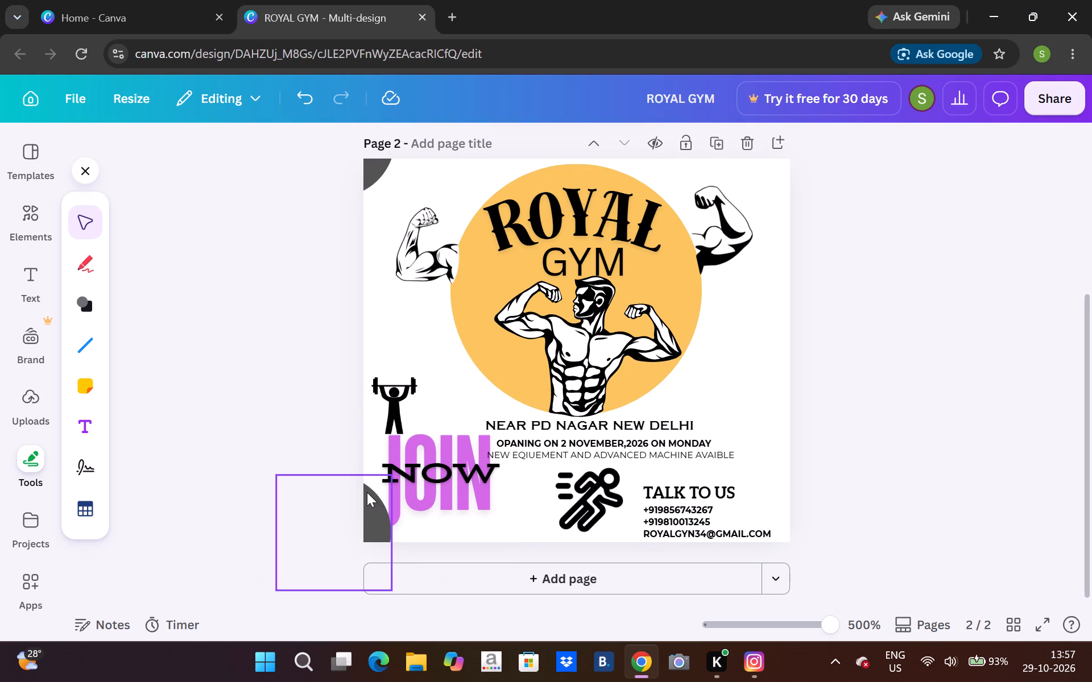
Move the weightlifter icon rightward and slightly up, away from the page's left edge.
drag(396, 409, 401, 407)
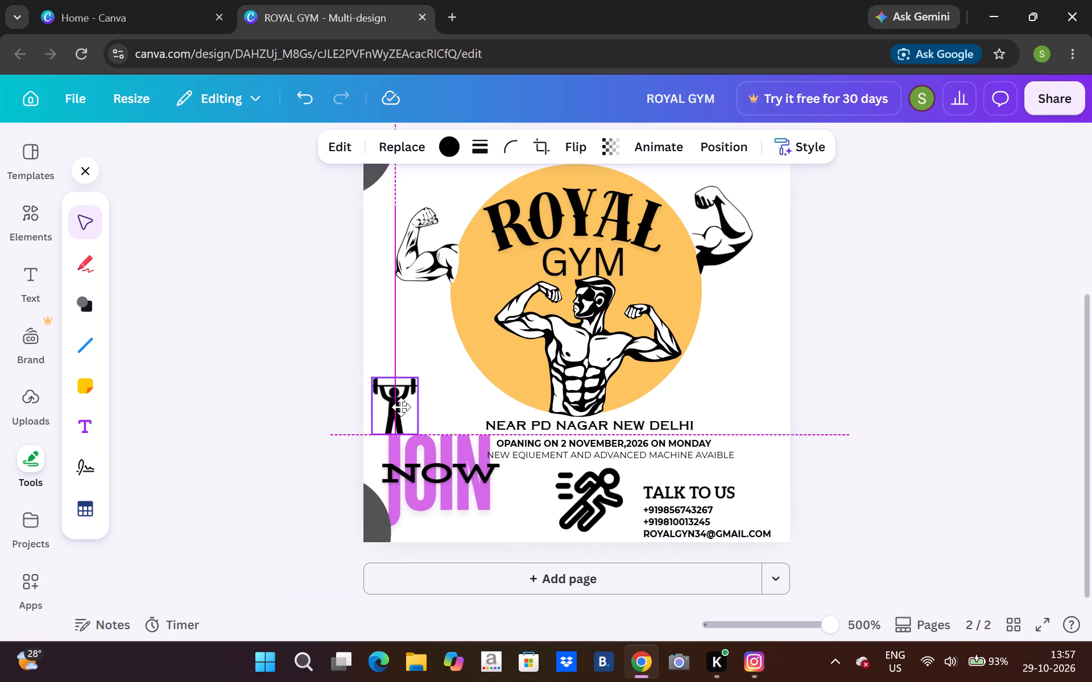
drag(401, 407, 440, 395)
Shrink the JOIN NOW group and place it directly beneath the weightlifter icon, clear of the corner circle.
click(435, 443)
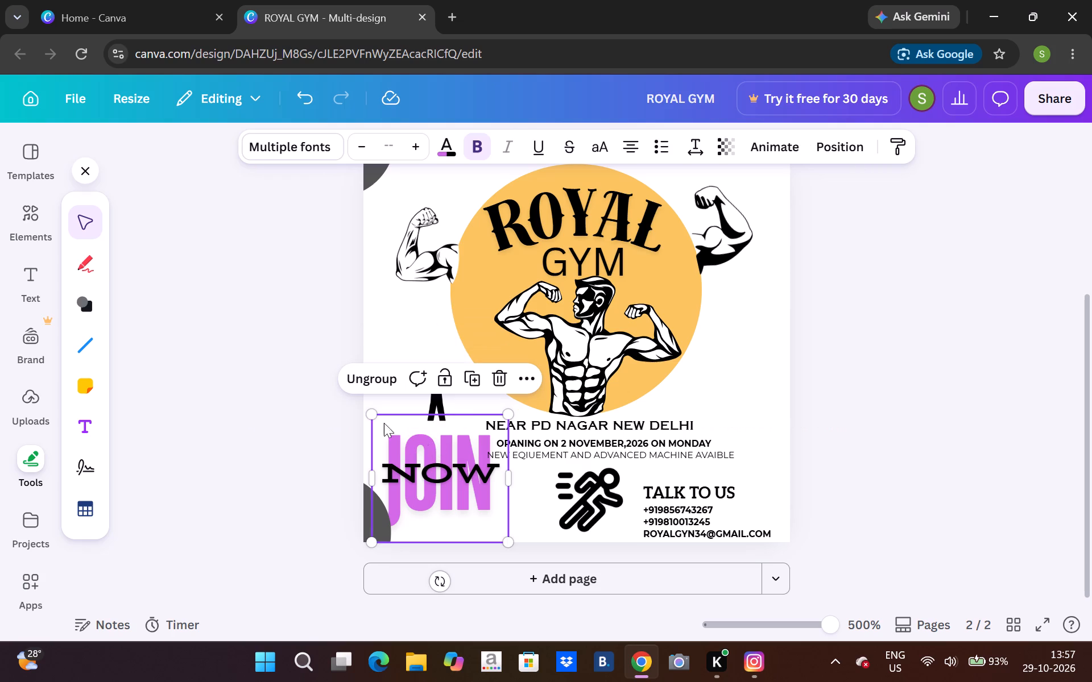
drag(382, 422, 408, 447)
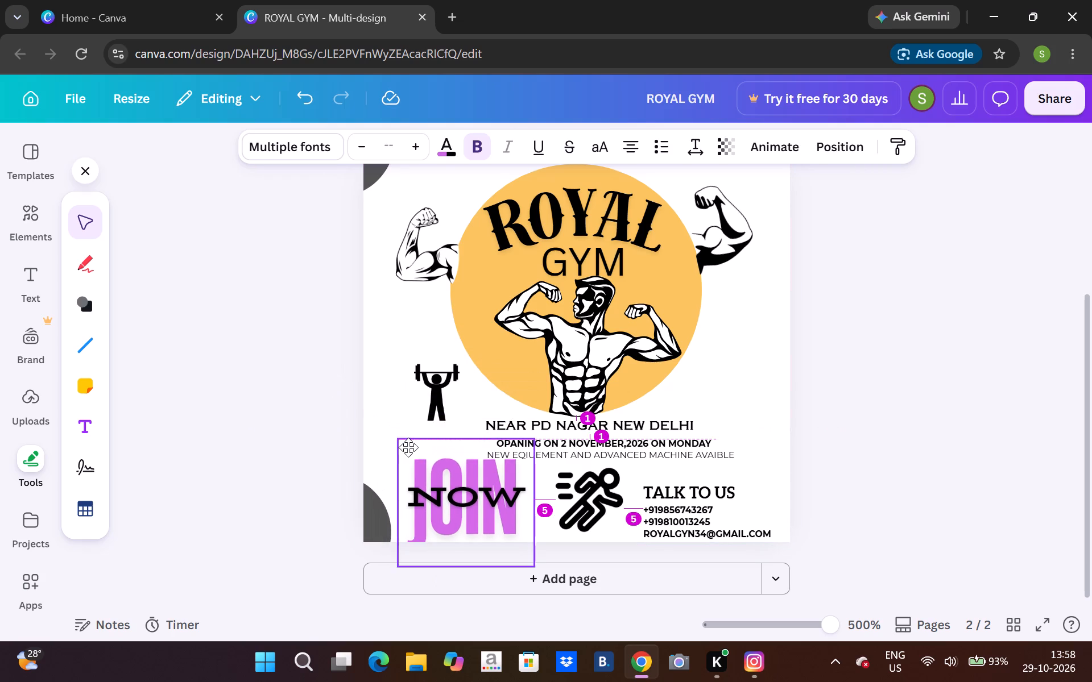
drag(408, 447, 386, 405)
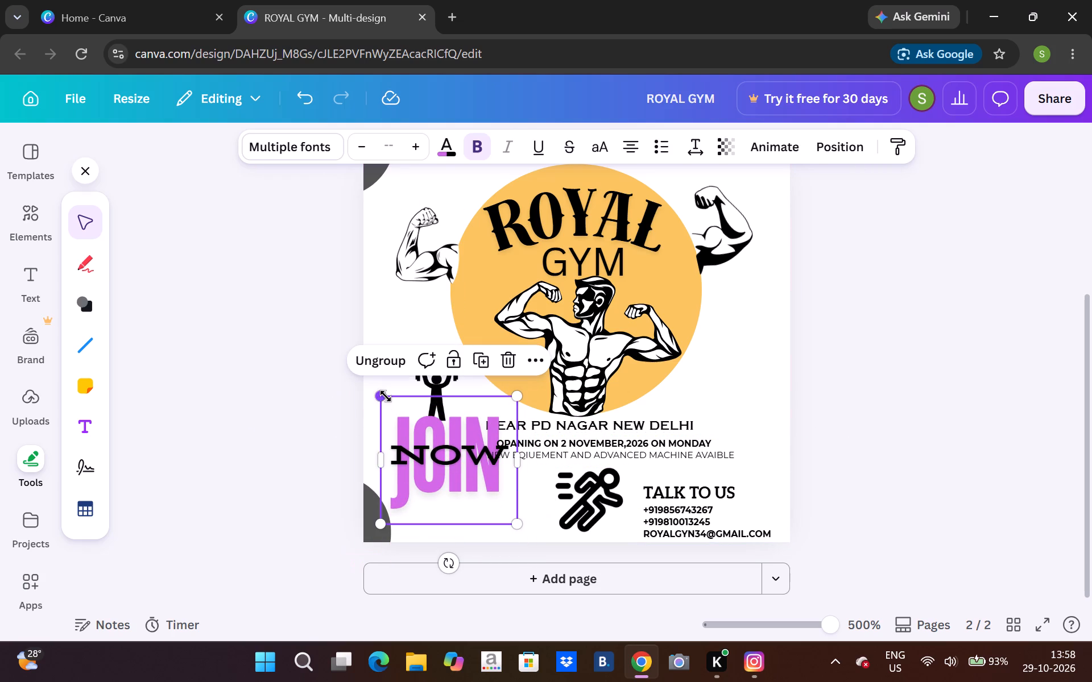
drag(379, 400, 408, 451)
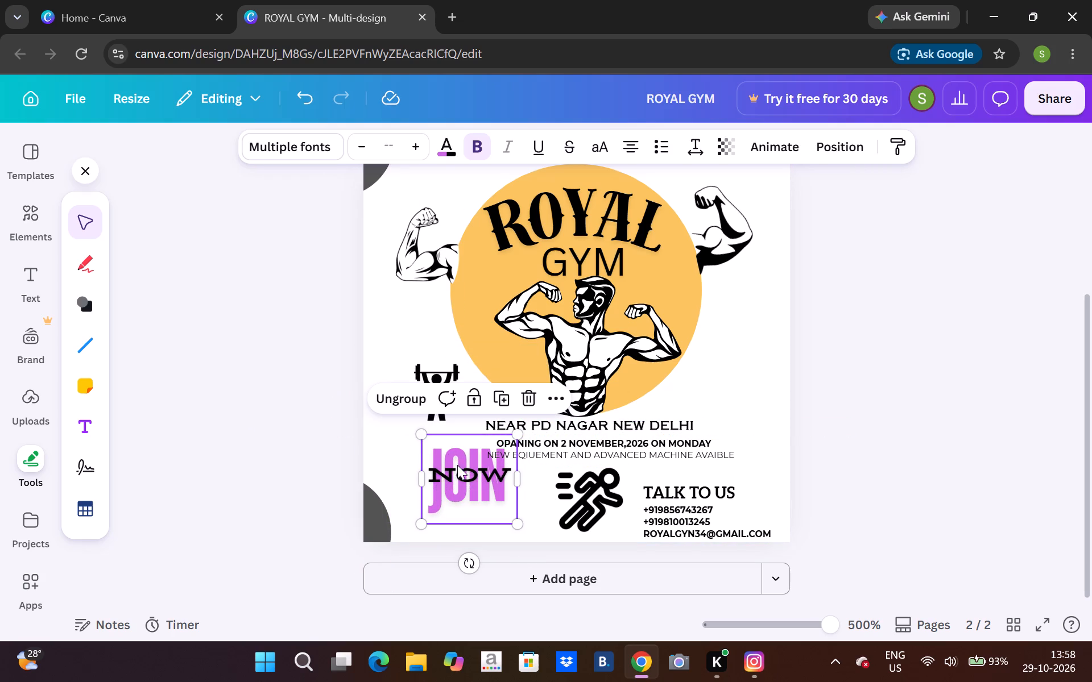
drag(457, 465, 431, 444)
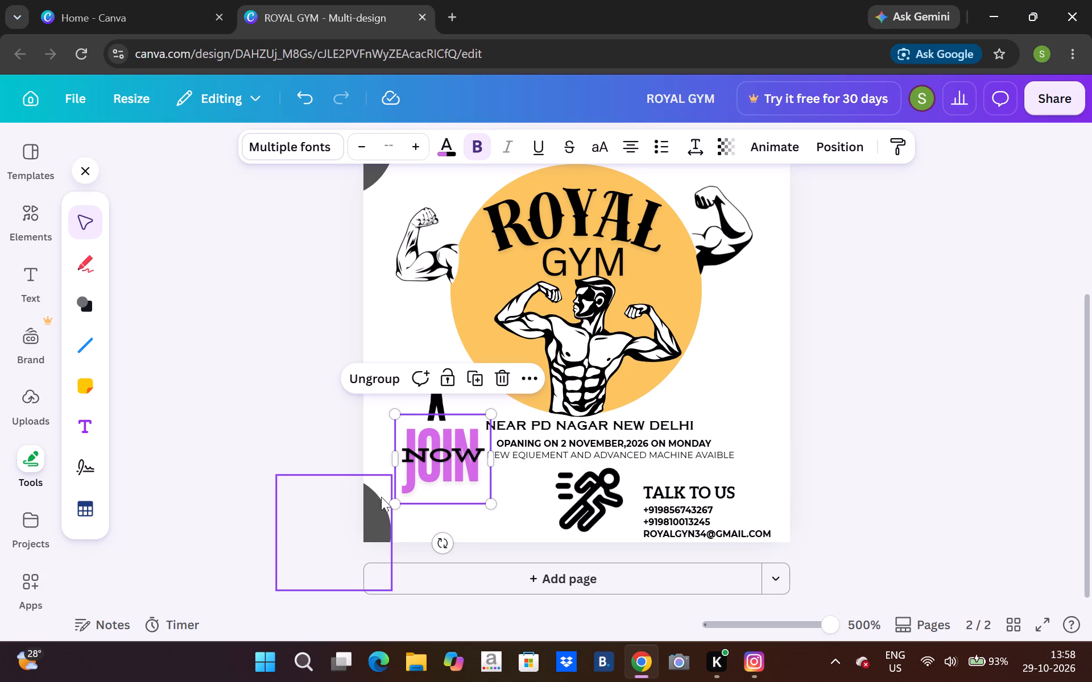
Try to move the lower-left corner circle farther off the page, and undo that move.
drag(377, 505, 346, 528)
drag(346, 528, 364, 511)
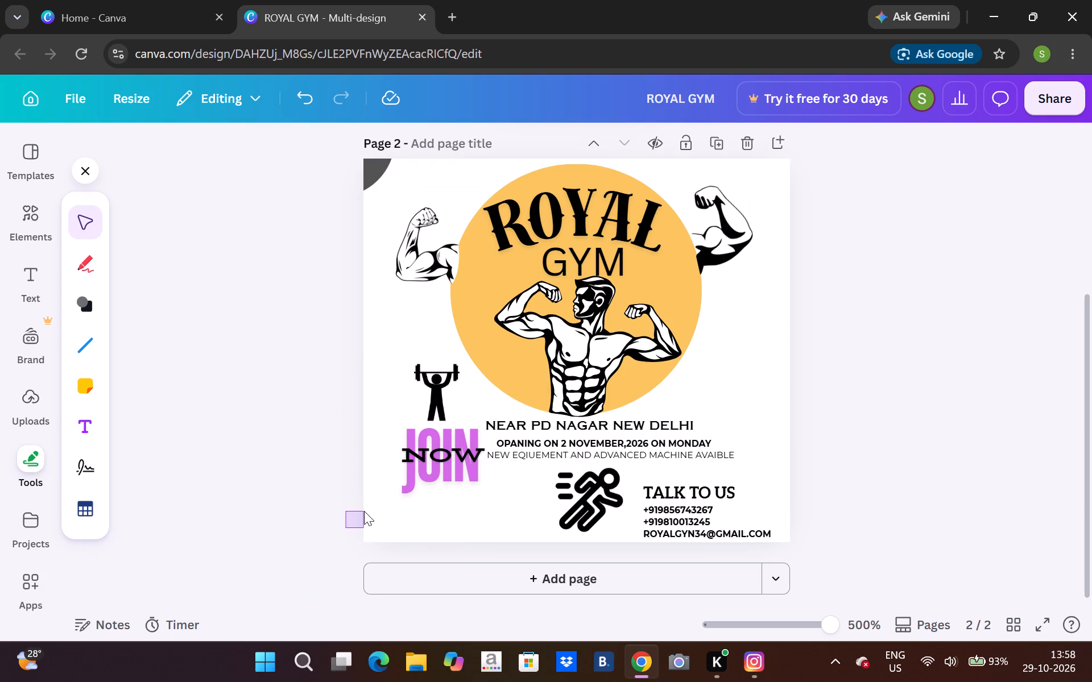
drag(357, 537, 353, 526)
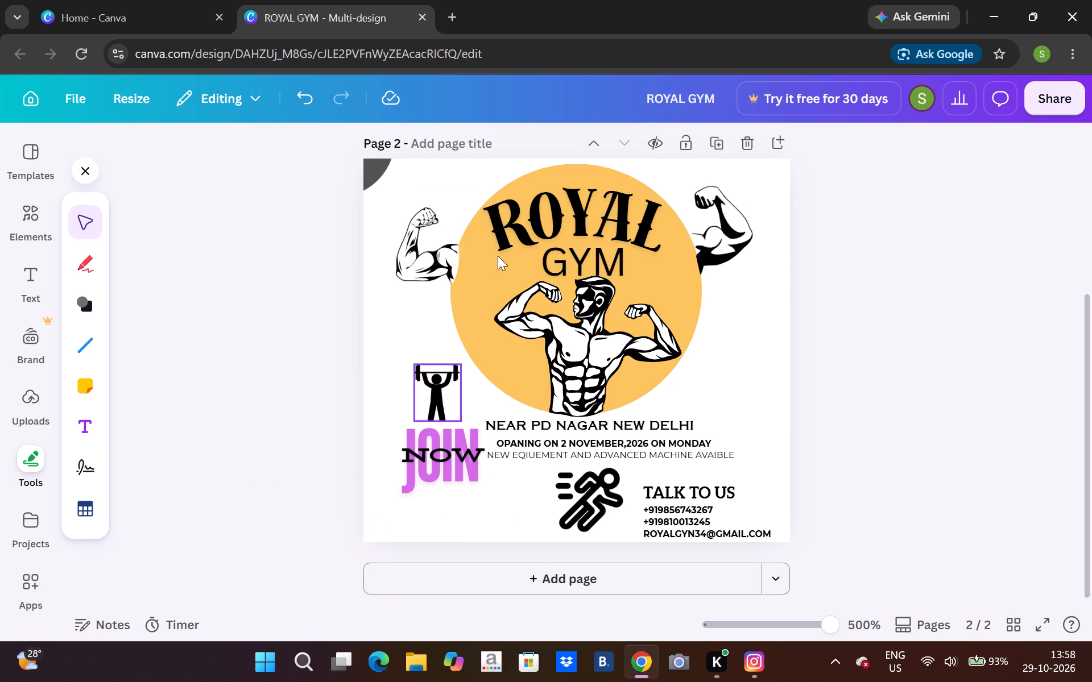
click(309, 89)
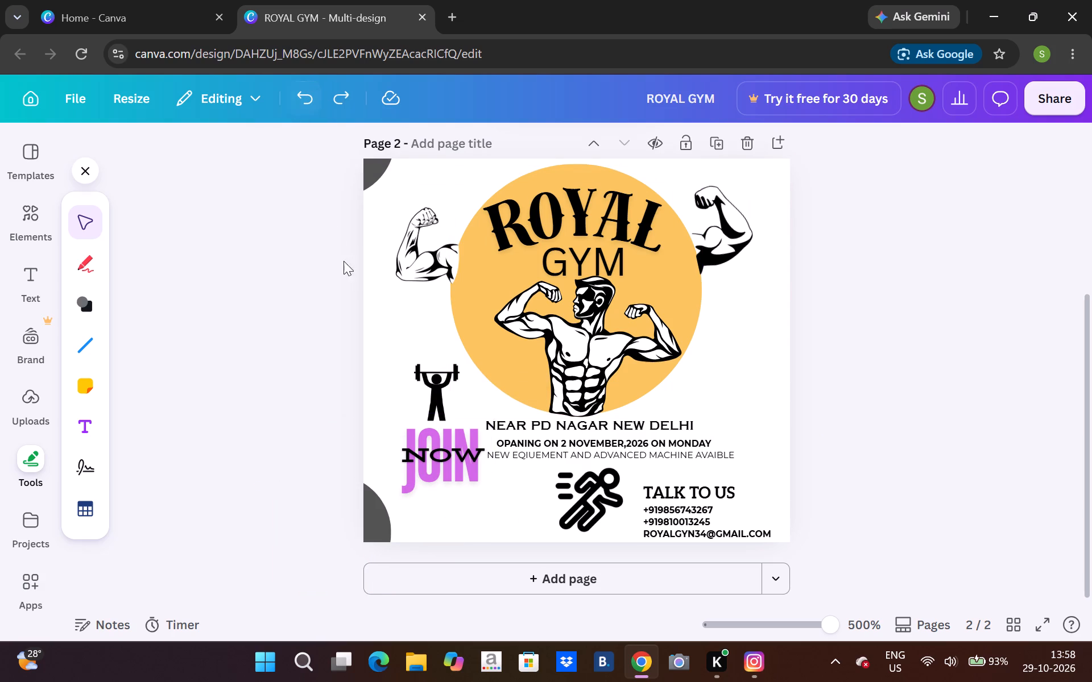
Move the lower-left corner circle farther down so only a small curved section shows on the page.
drag(376, 526, 377, 535)
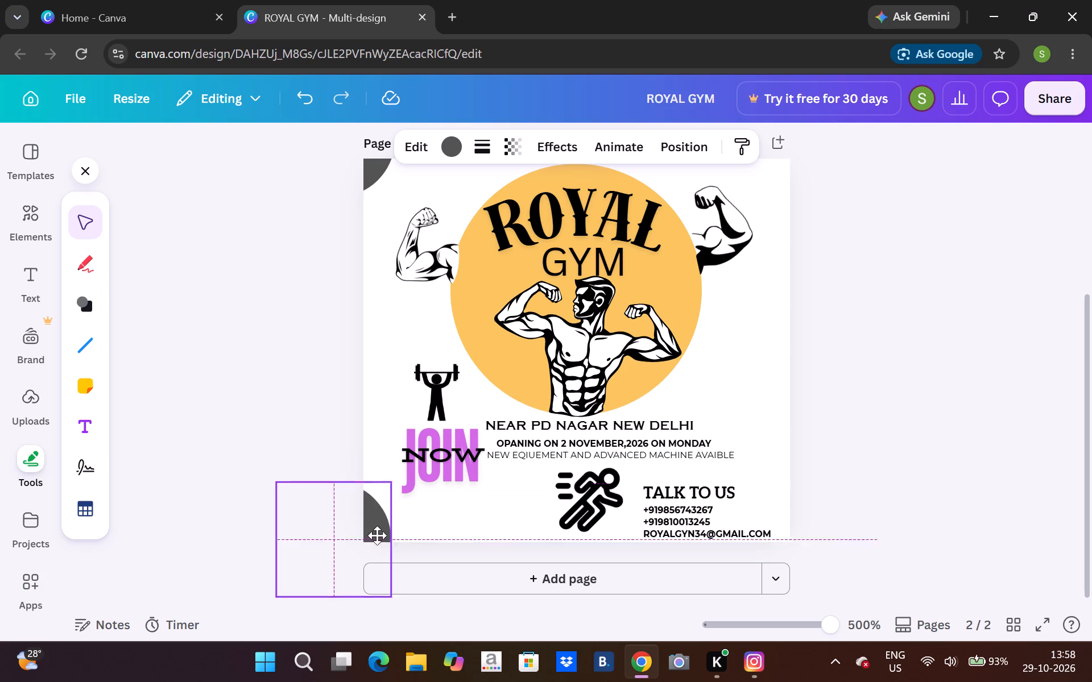
drag(377, 535, 374, 555)
click(374, 555)
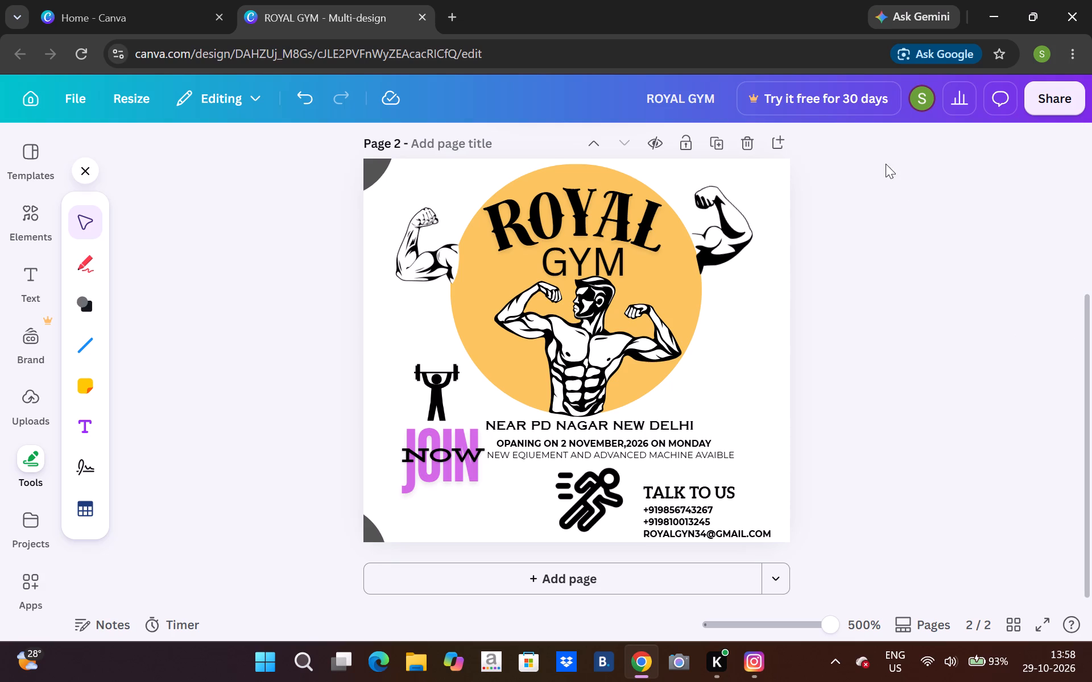
Add a circle shape and move it partly off the page's upper-right corner, above the flexed arm.
click(94, 307)
click(134, 280)
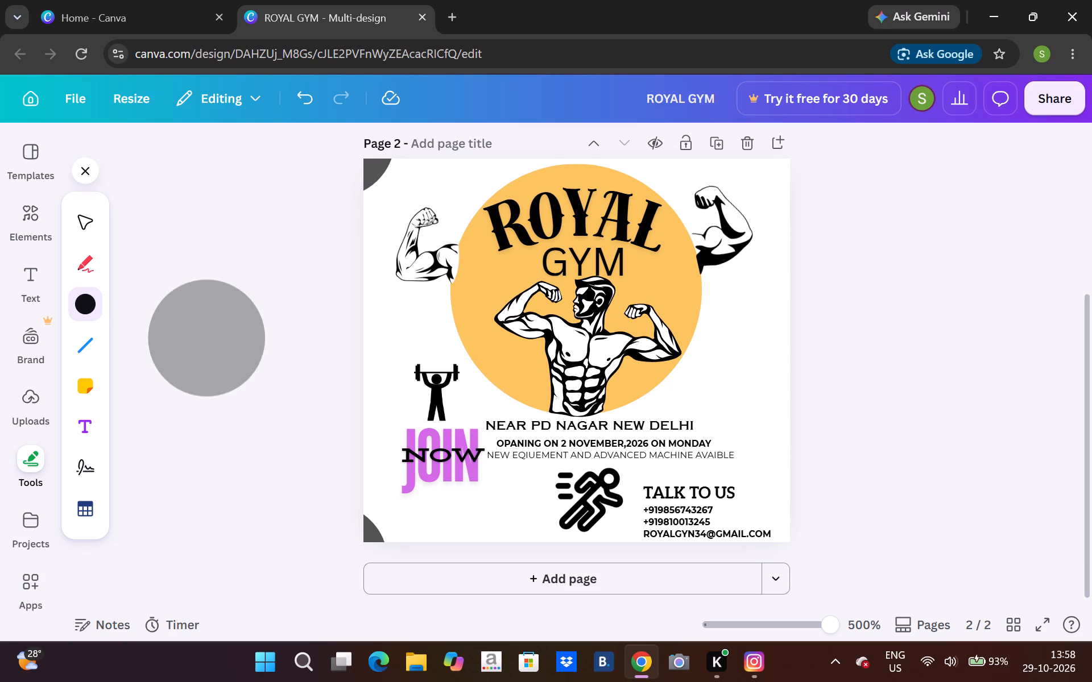
click(708, 130)
click(710, 162)
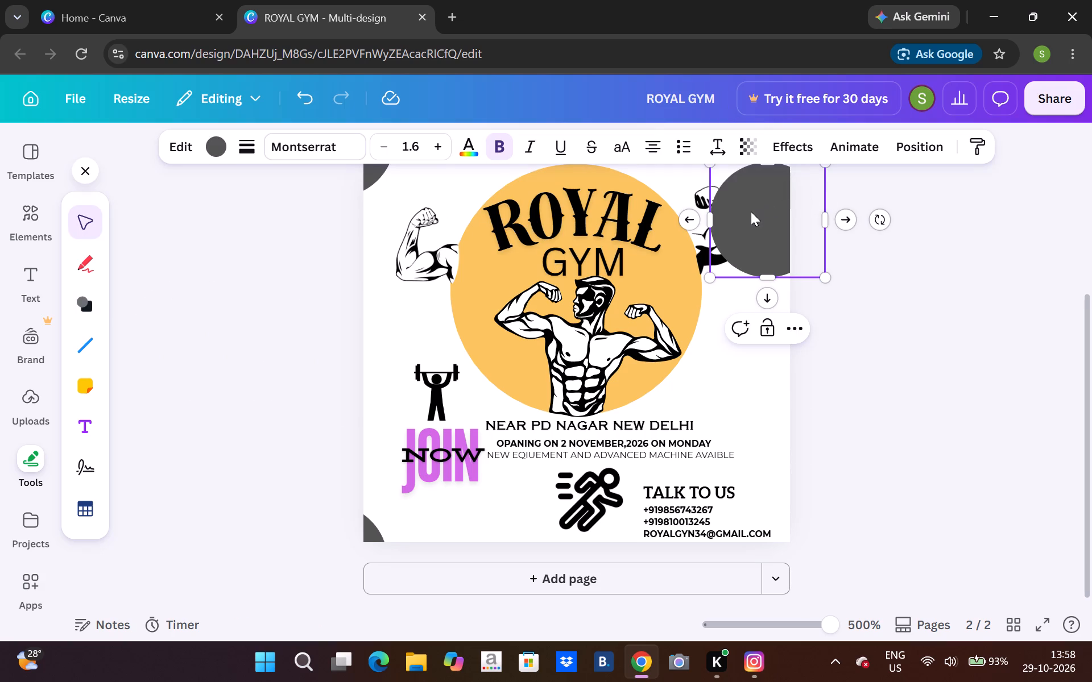
drag(751, 211, 779, 143)
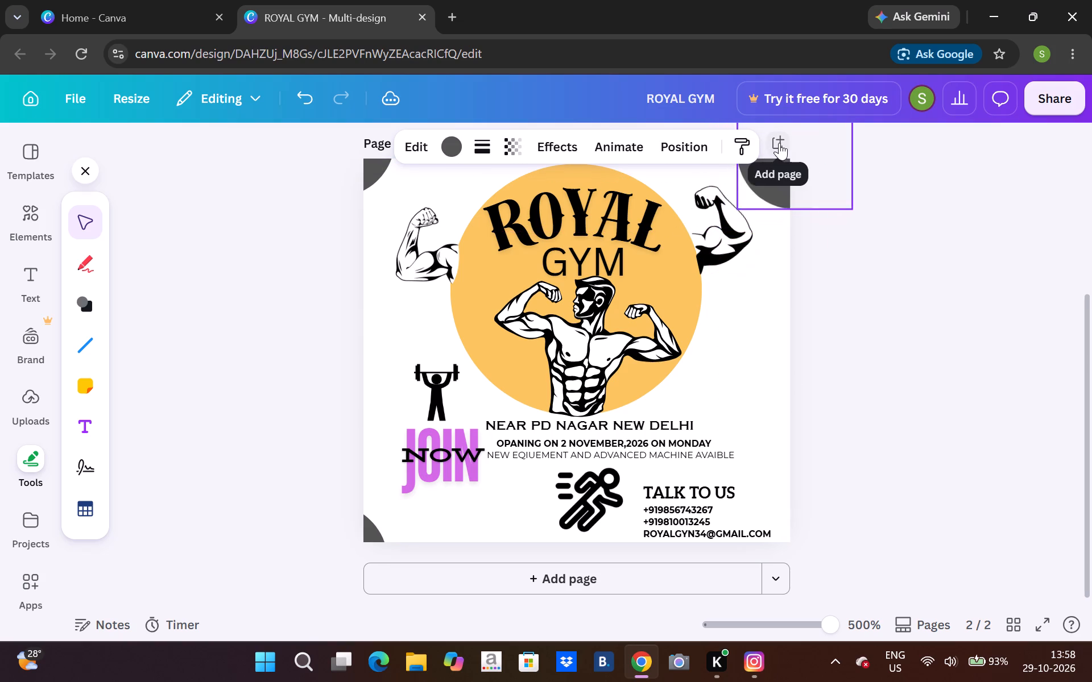
drag(779, 143, 784, 143)
drag(784, 143, 779, 152)
click(779, 152)
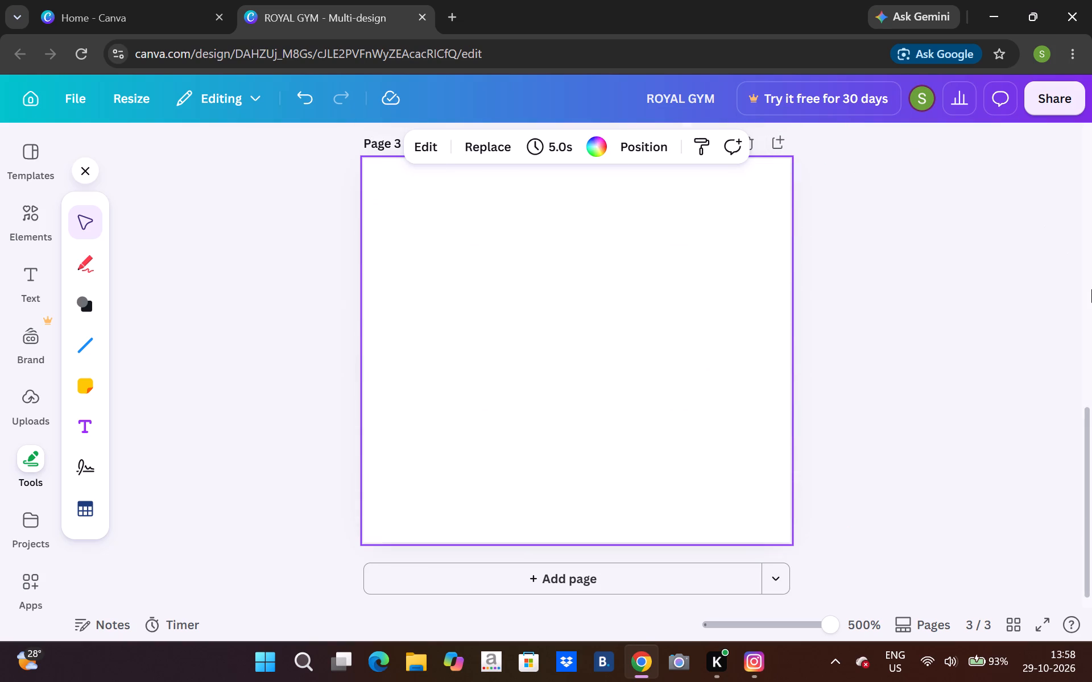
Move the upper-right corner circle on page 2 farther outward so a smaller curved section shows.
click(1091, 289)
click(1091, 289)
drag(1091, 289, 1089, 238)
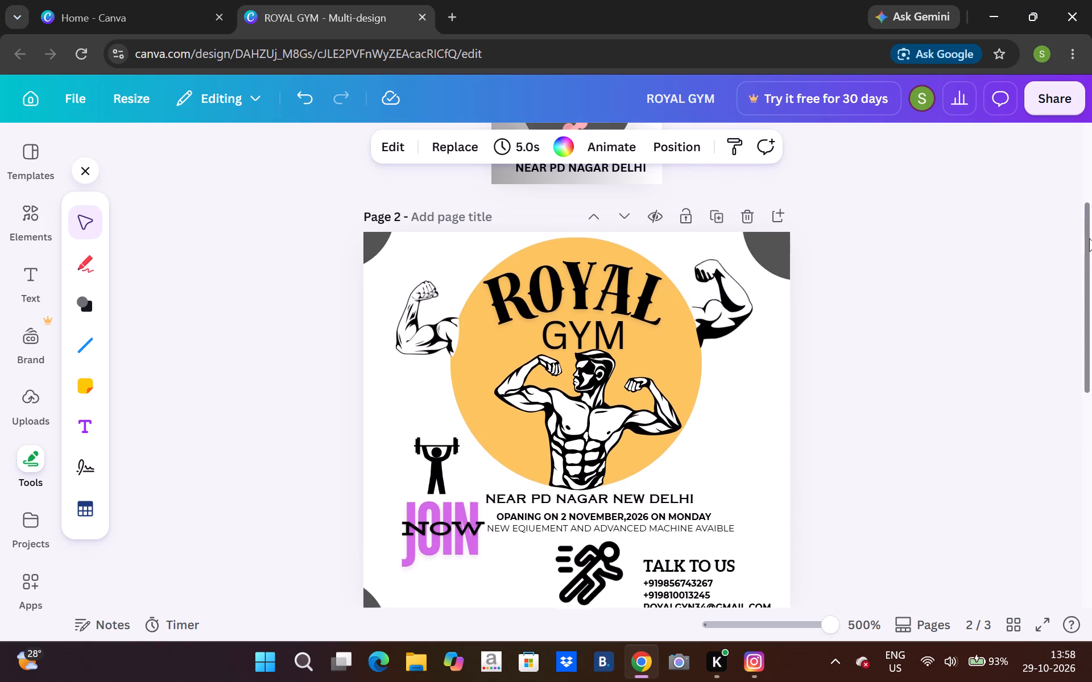
drag(1089, 238, 1086, 239)
click(773, 246)
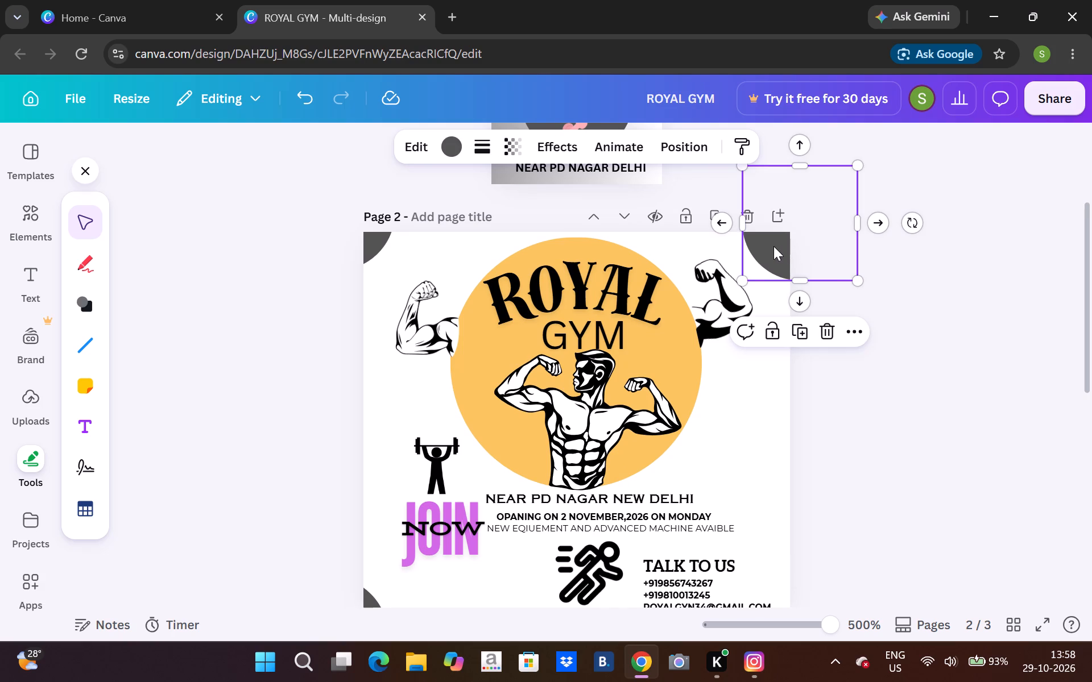
drag(773, 246, 780, 235)
click(780, 235)
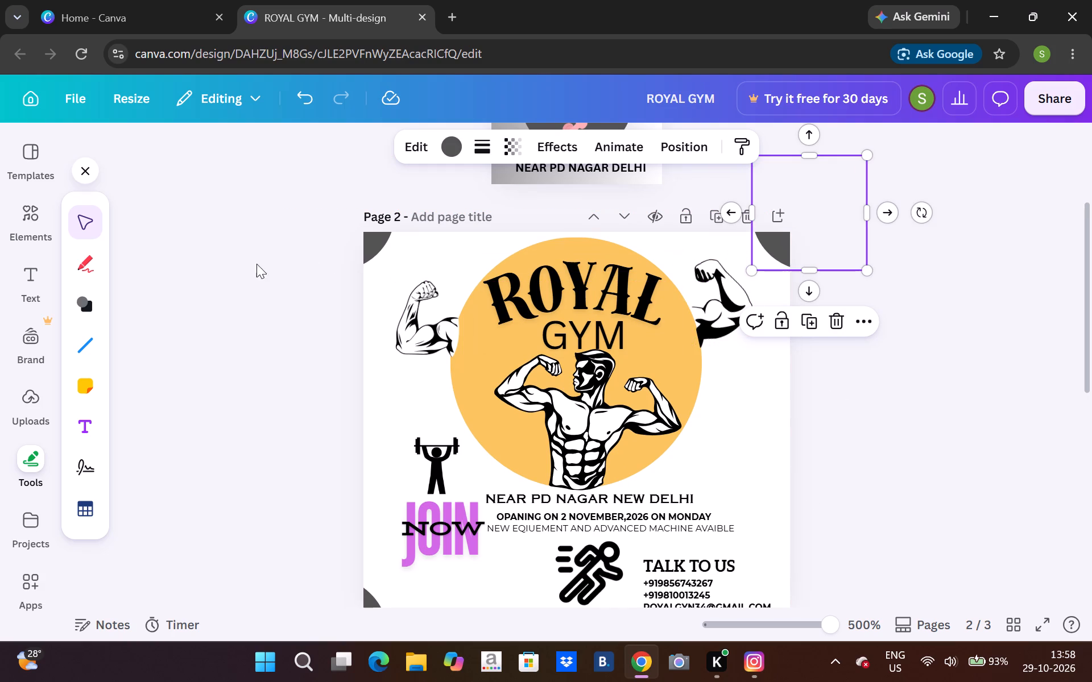
click(233, 260)
Add another circle shape and move it mostly off page 2's lower-right corner, leaving a small curved section beside the contact details.
click(90, 305)
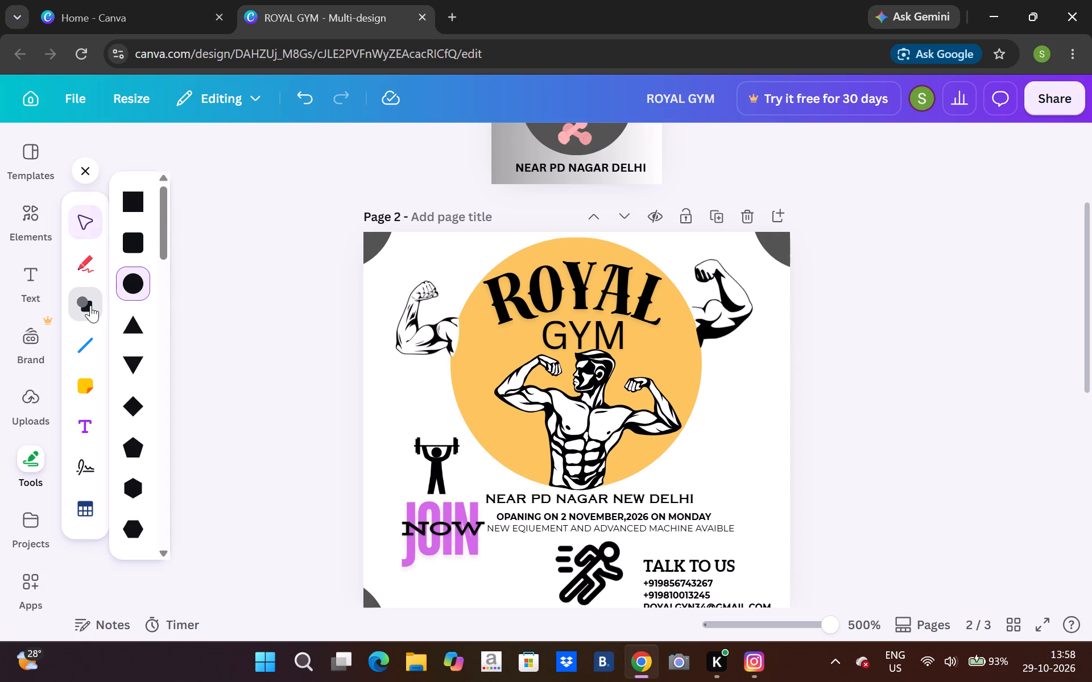
click(139, 283)
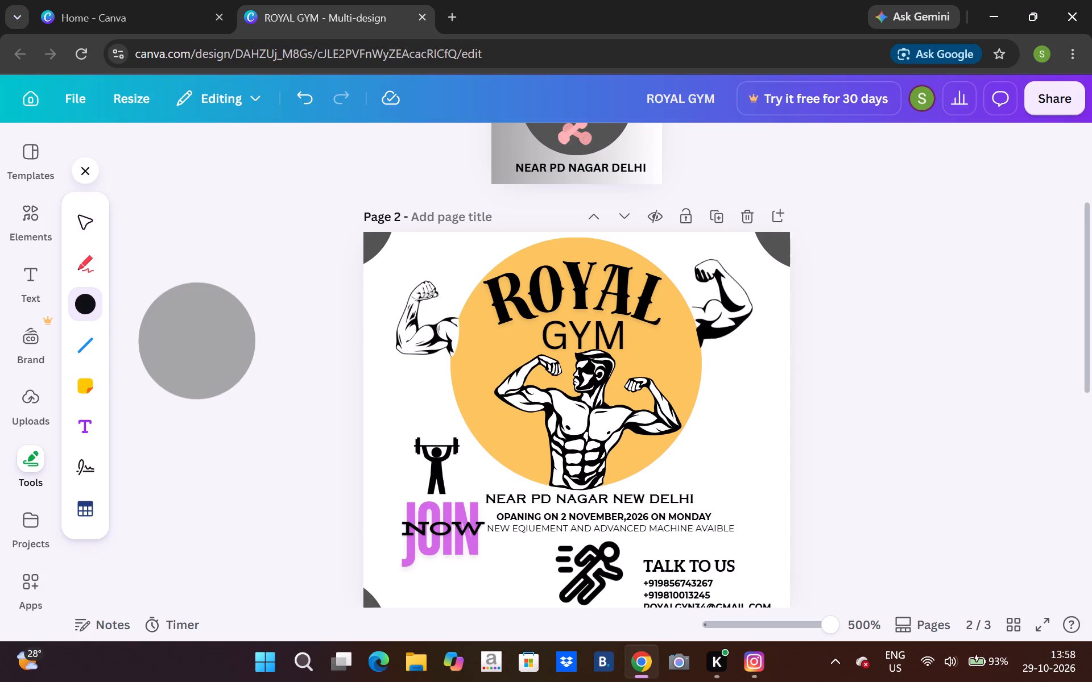
click(717, 516)
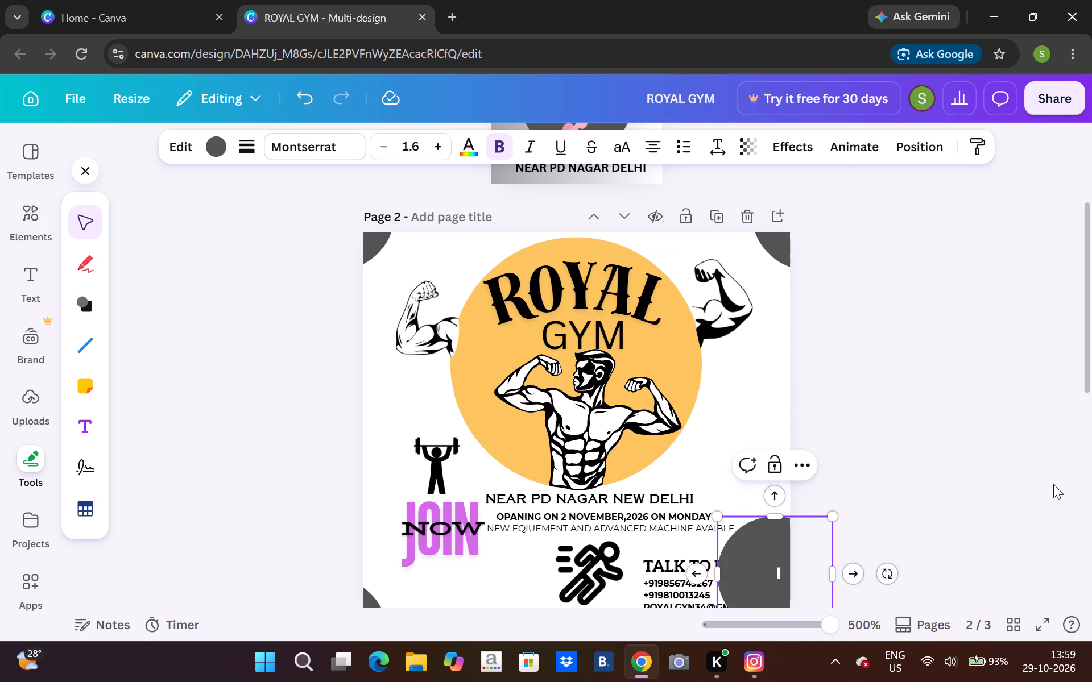
key(Down)
key(Down)
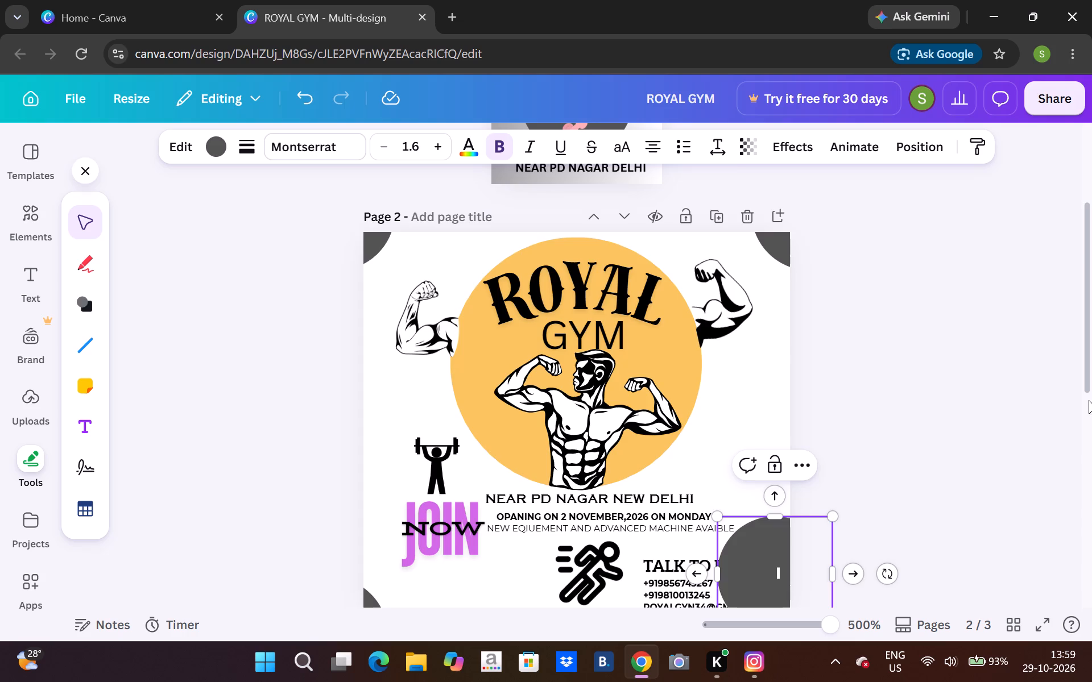
click(1089, 400)
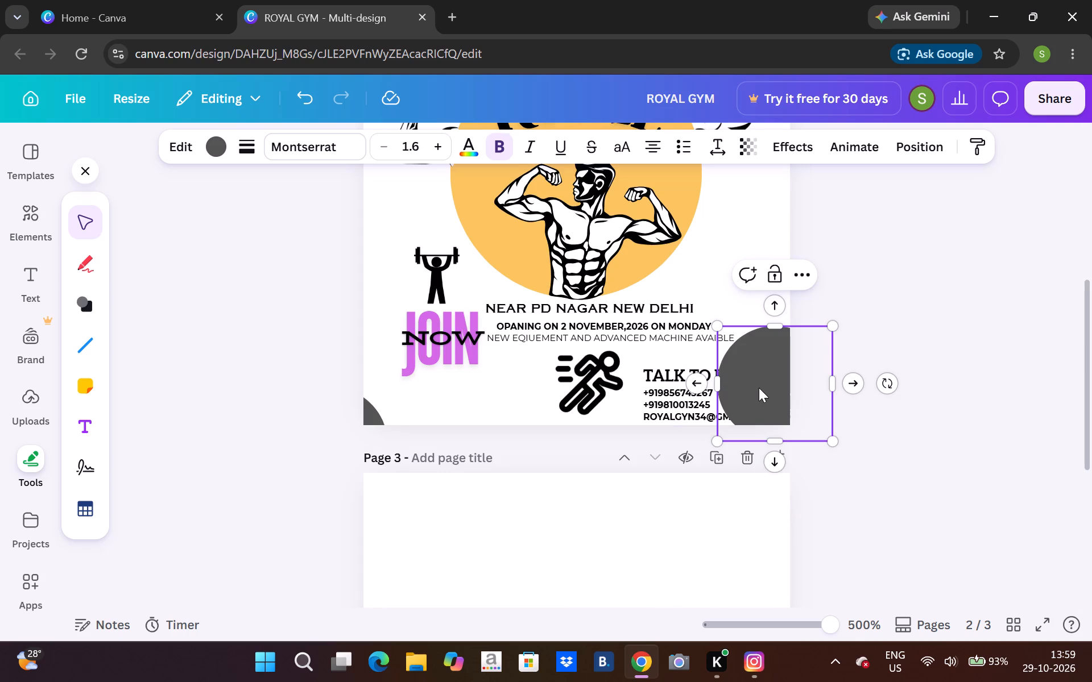
drag(759, 388, 817, 434)
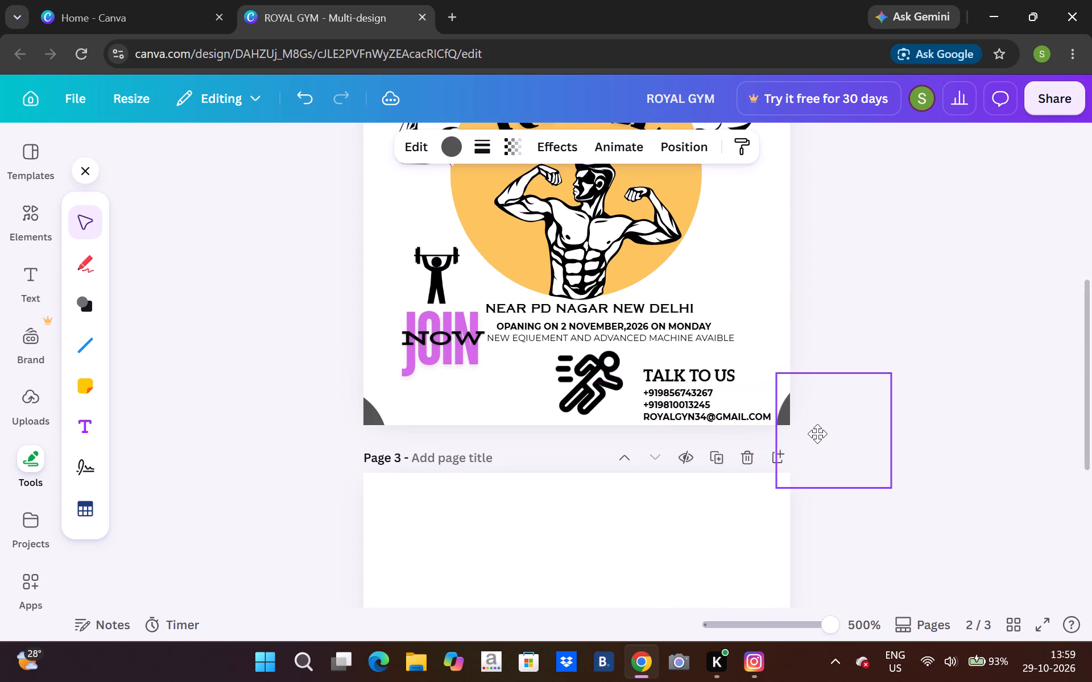
drag(817, 434, 812, 439)
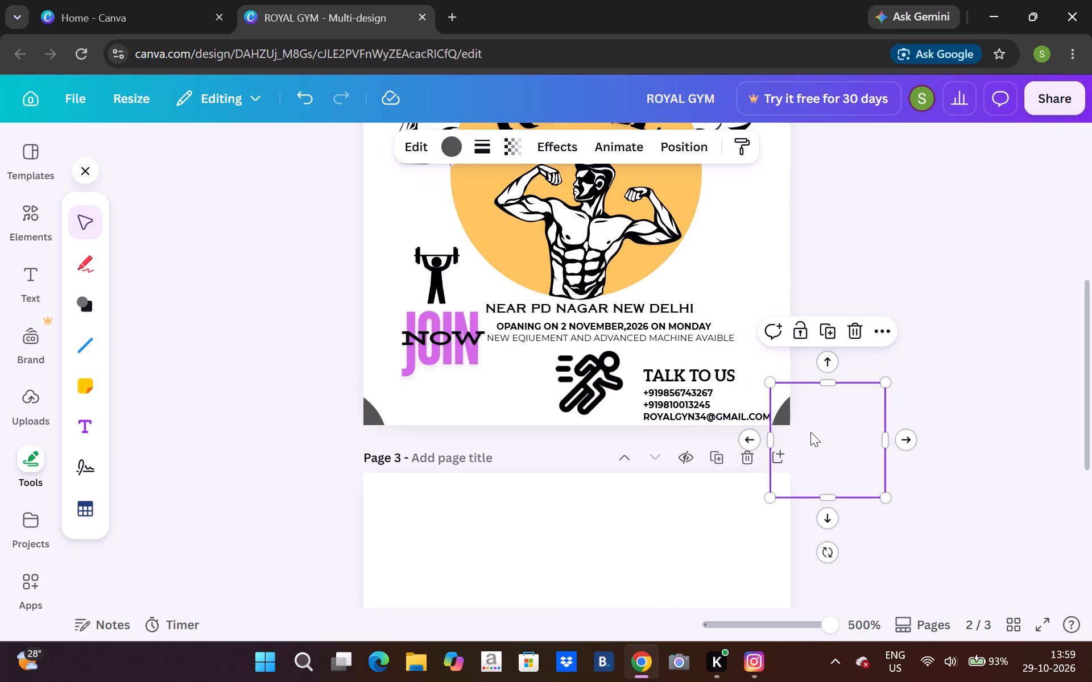
click(872, 309)
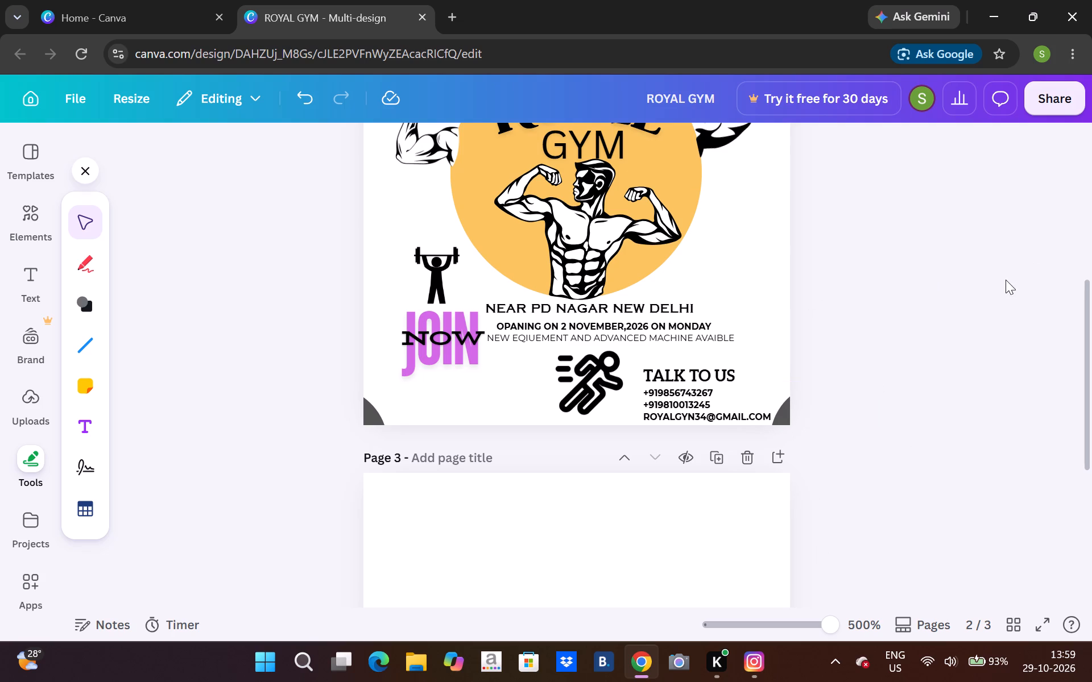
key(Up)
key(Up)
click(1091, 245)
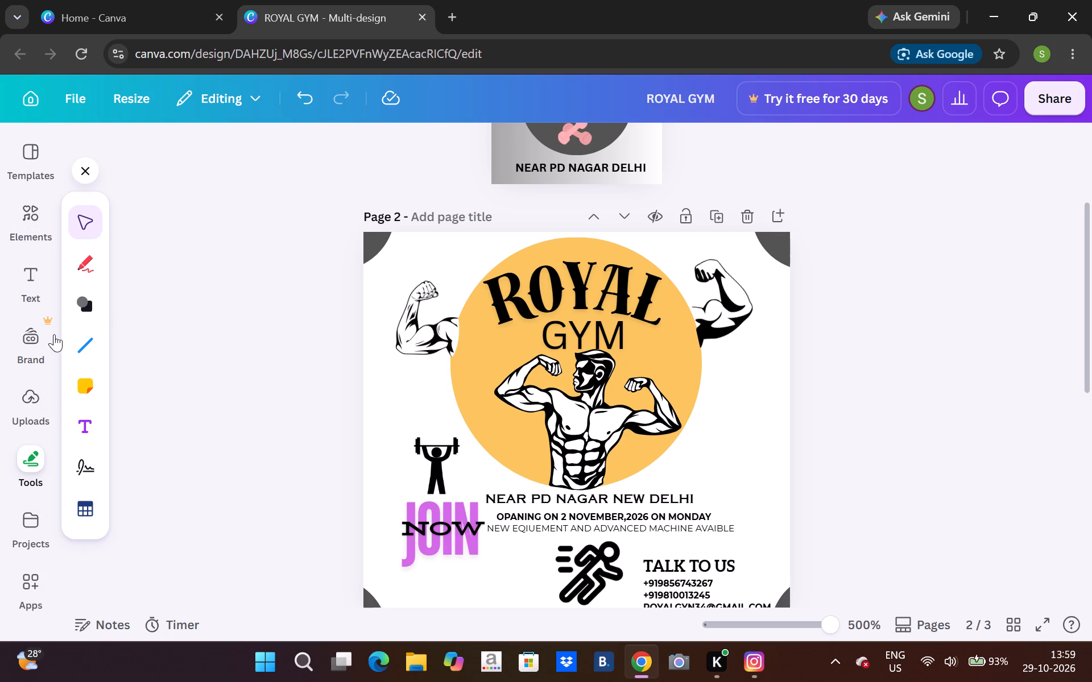
Search the elements library for CELEBRATION.
click(26, 236)
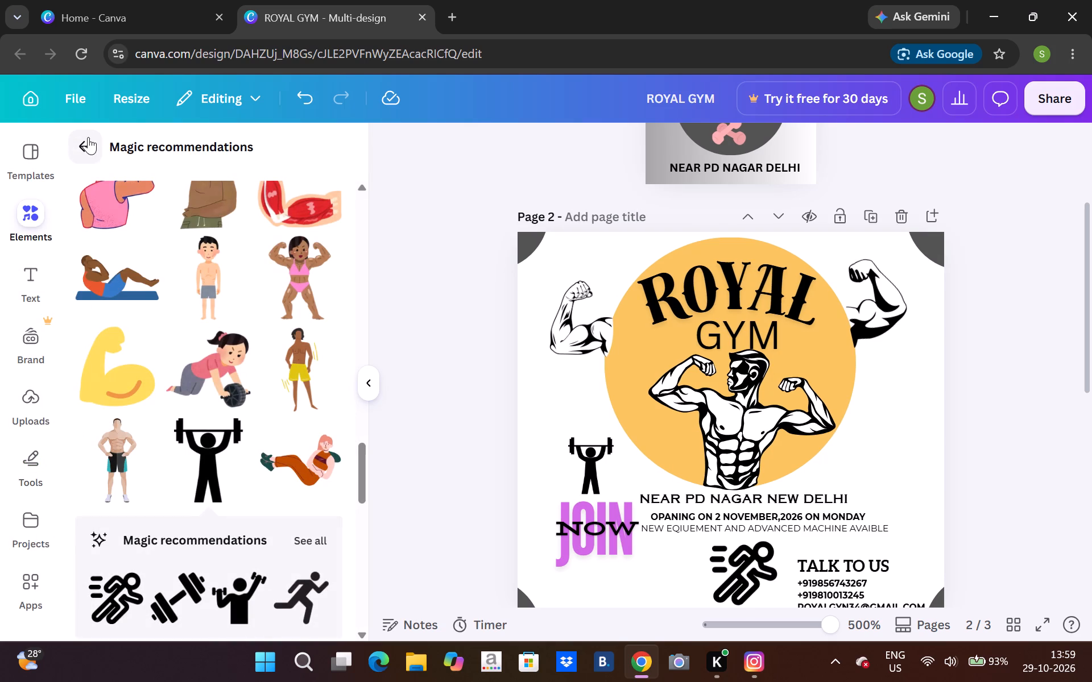
click(85, 136)
click(142, 169)
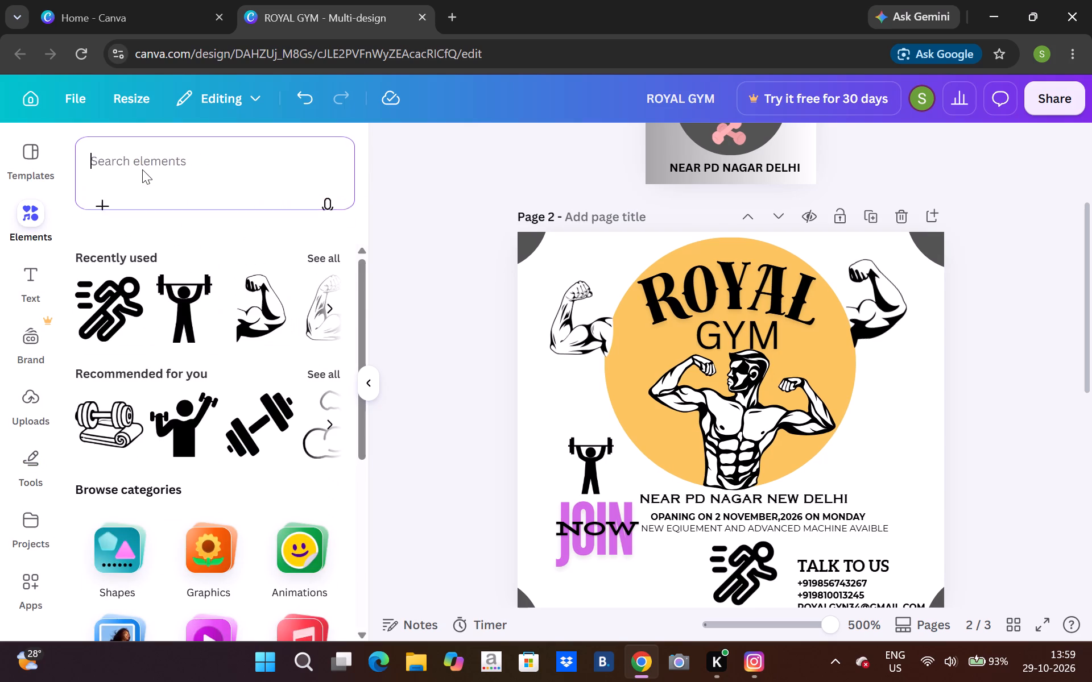
text(CELEBRATION)
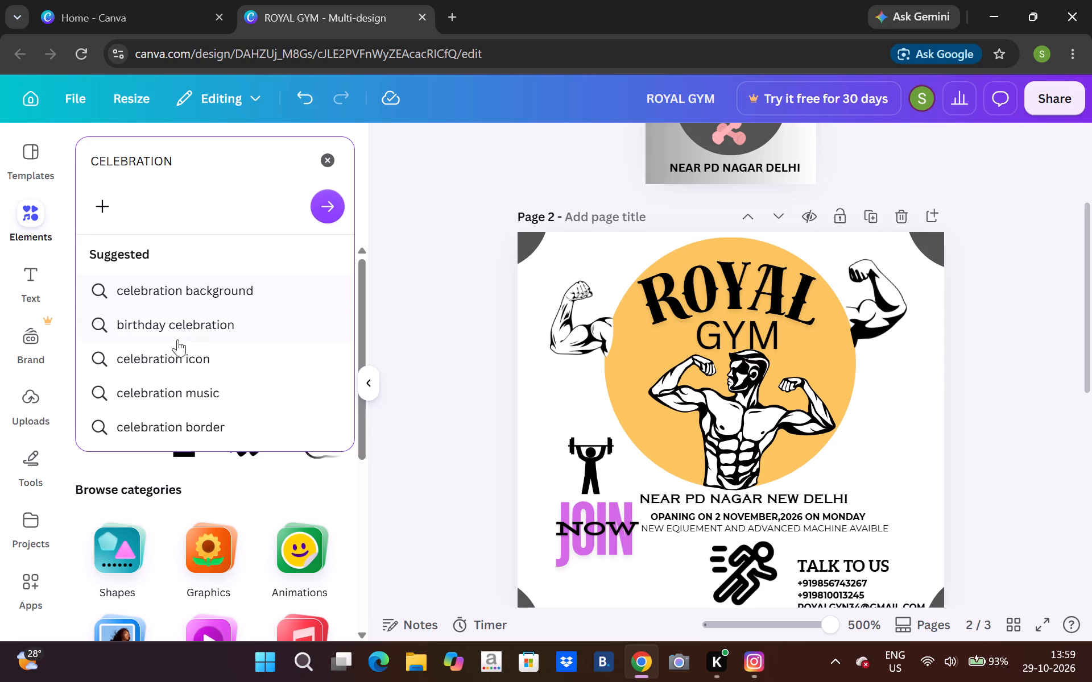
click(331, 203)
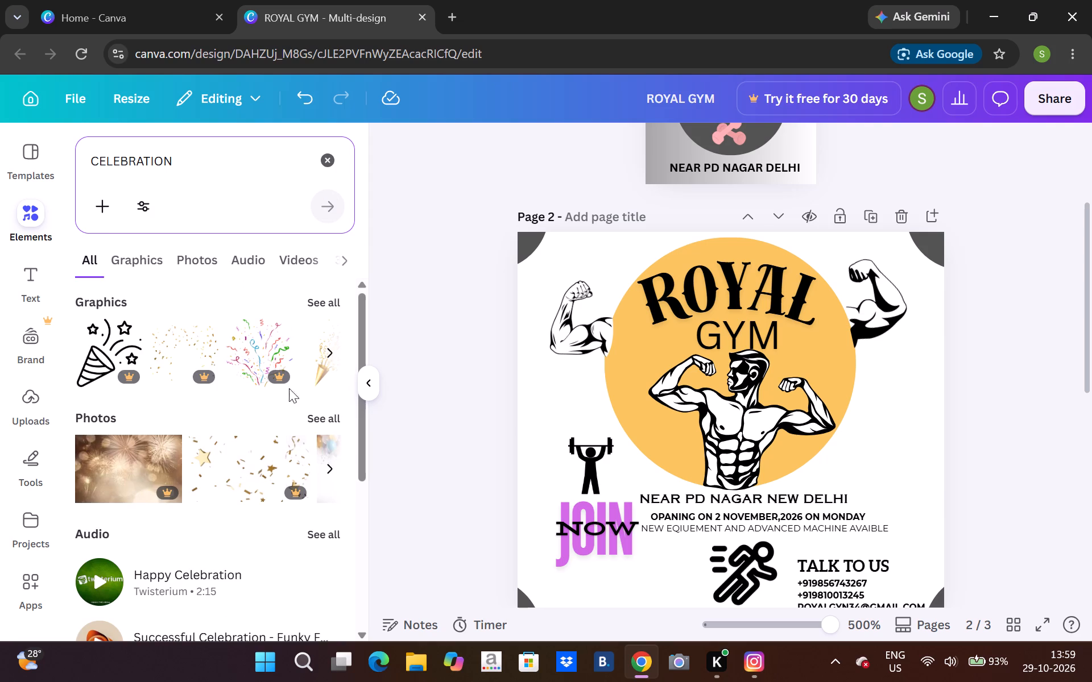
Add the gold fireworks dots graphic and place it partly off page 2's upper-left corner, over the dark corner circle.
click(333, 351)
click(333, 351)
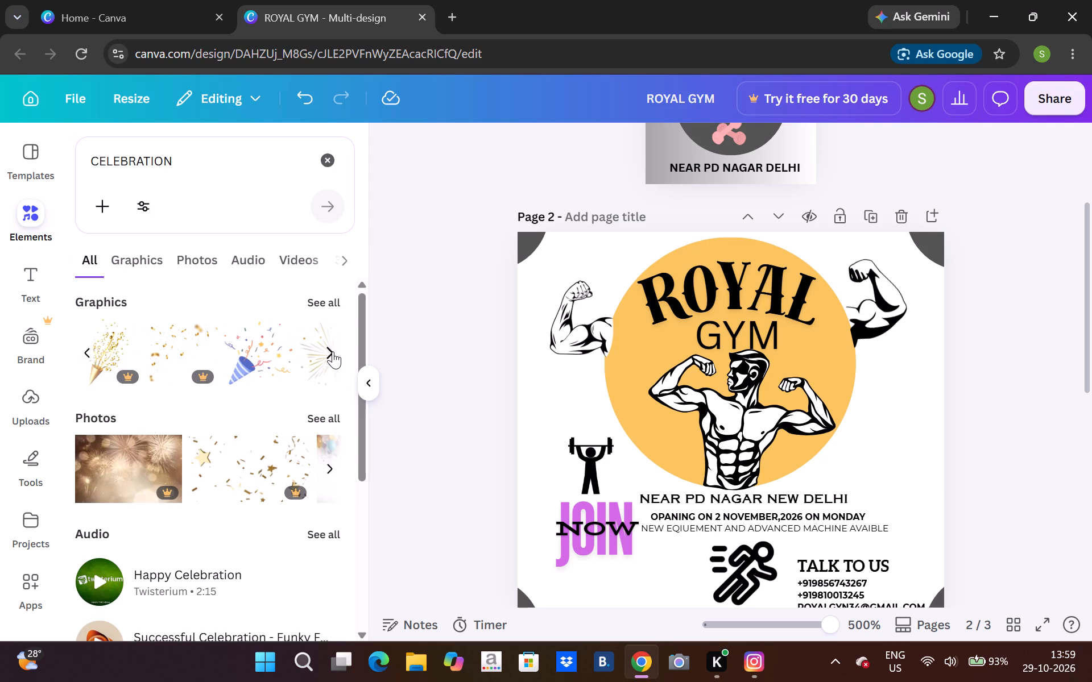
click(333, 351)
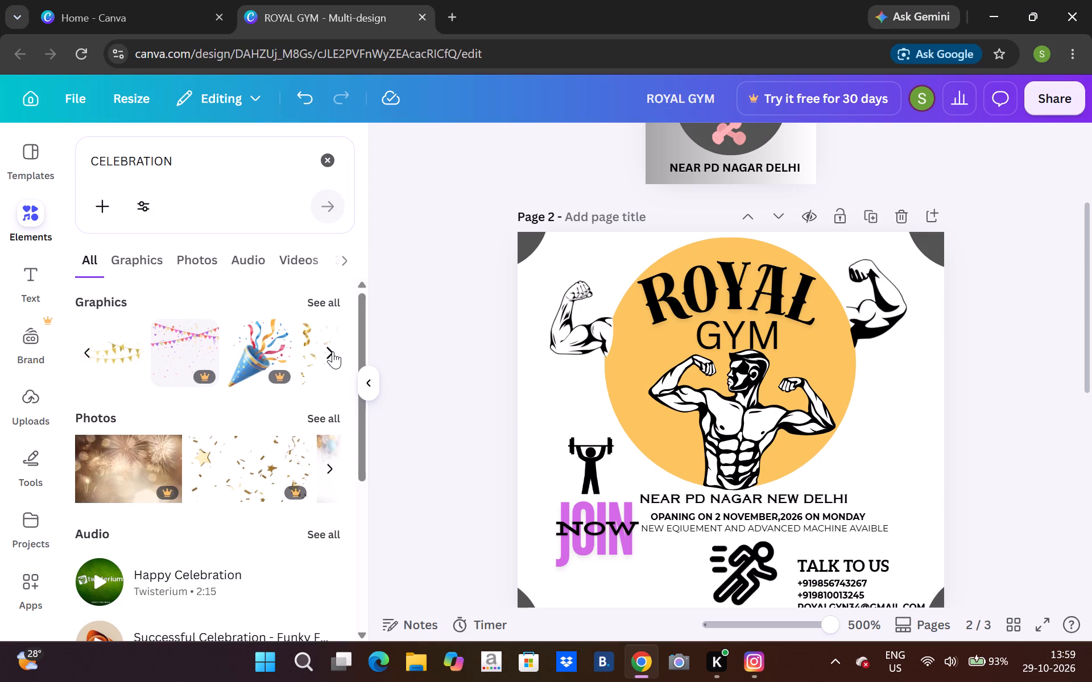
click(83, 344)
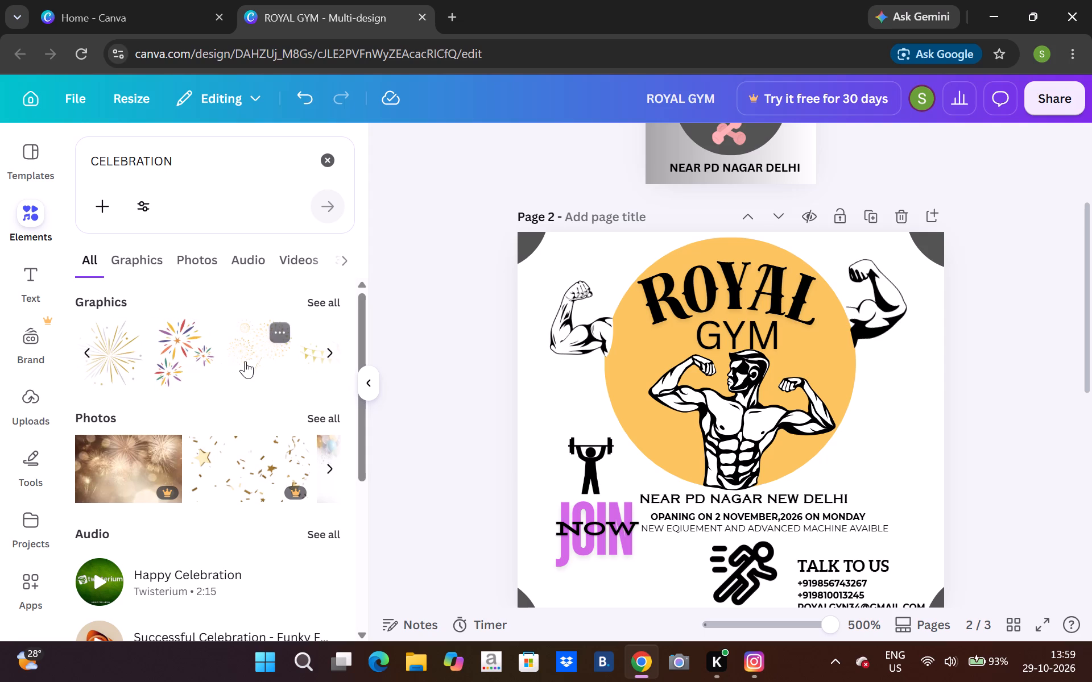
click(245, 361)
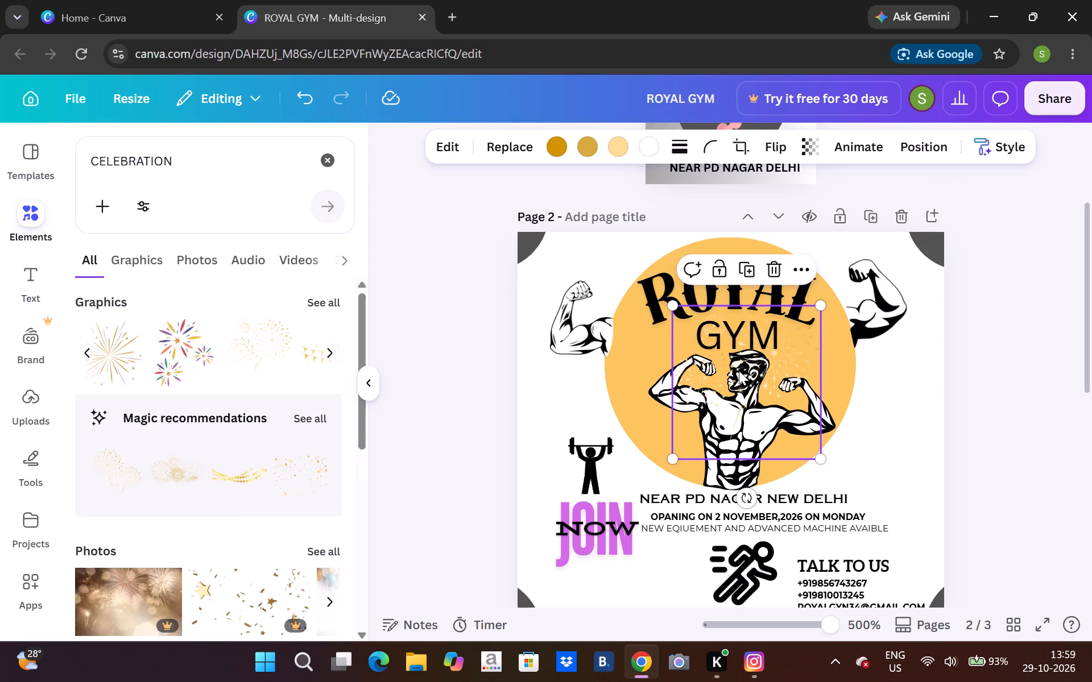
drag(739, 371, 542, 256)
click(542, 256)
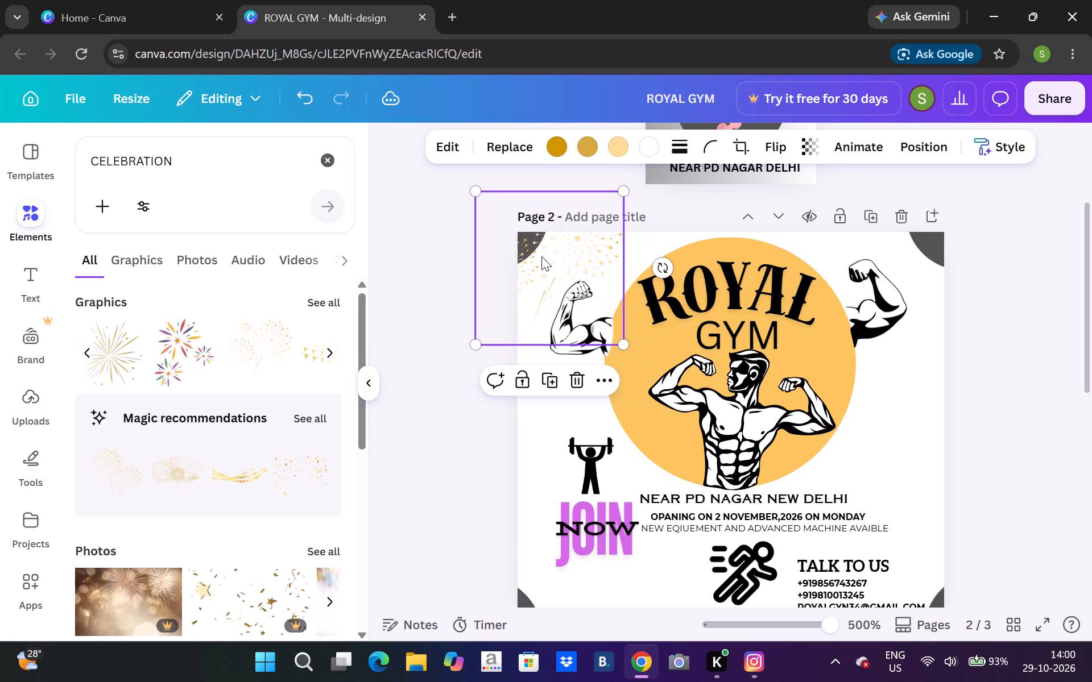
drag(585, 268, 570, 265)
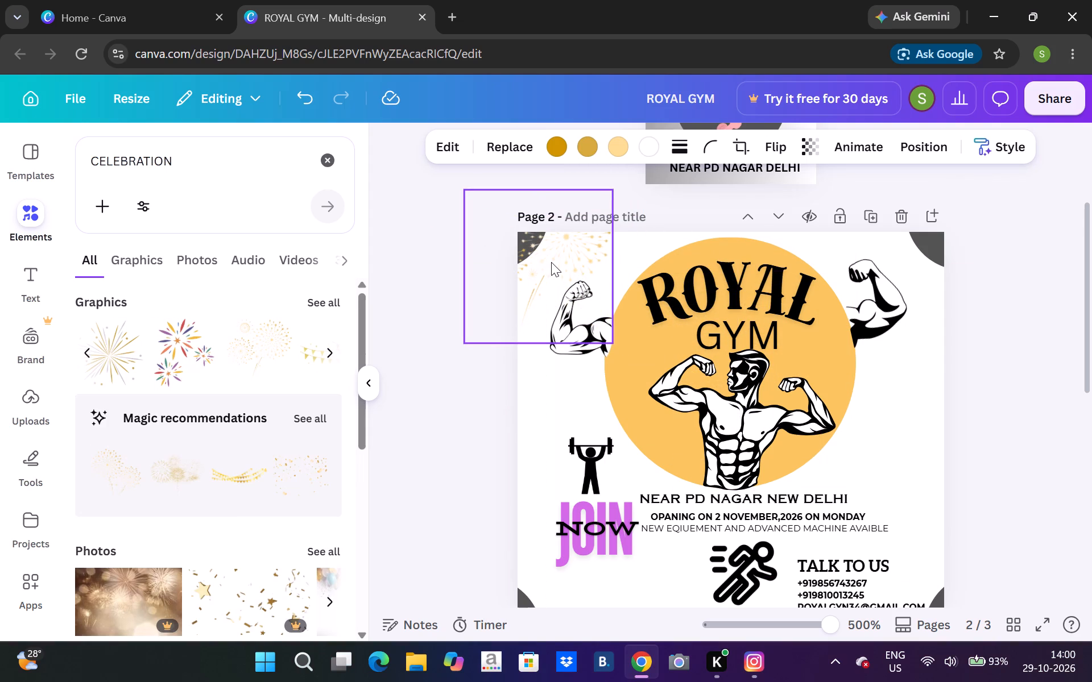
drag(551, 262, 541, 260)
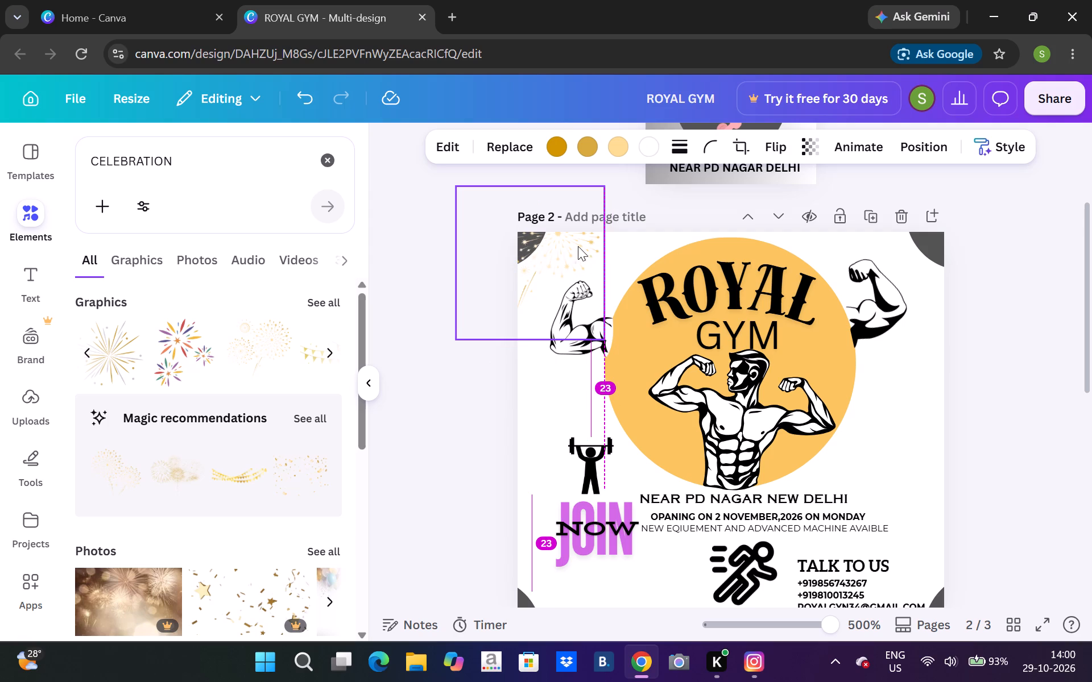
drag(569, 242, 552, 249)
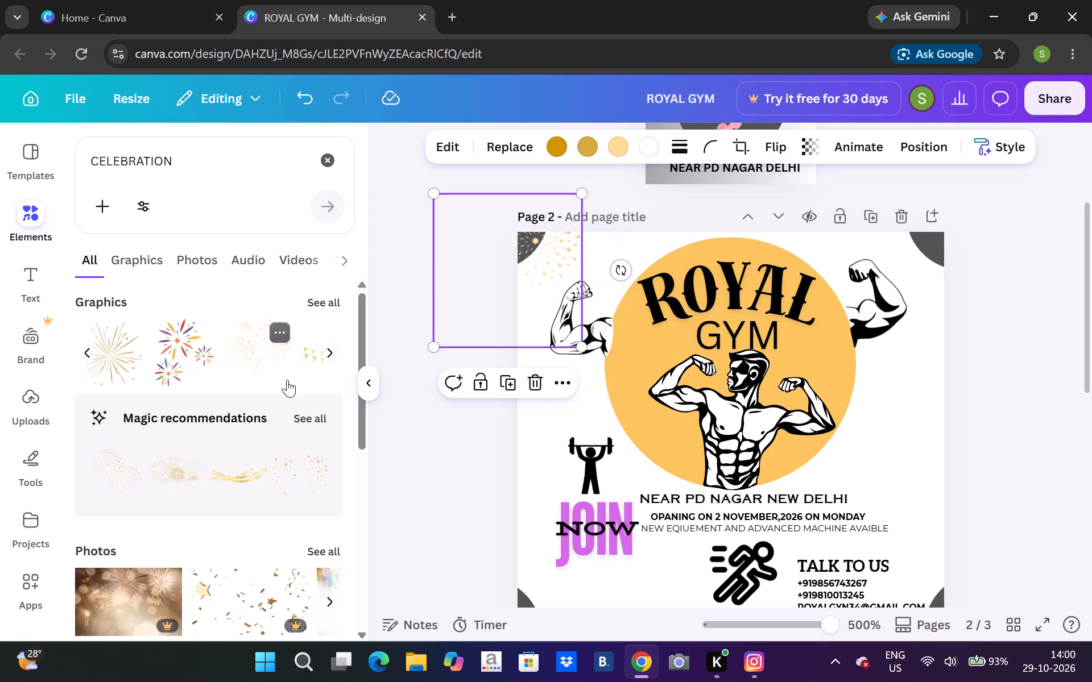
Add the multicoloured confetti graphic and place it partly off page 2's lower-left corner, below JOIN NOW.
click(333, 354)
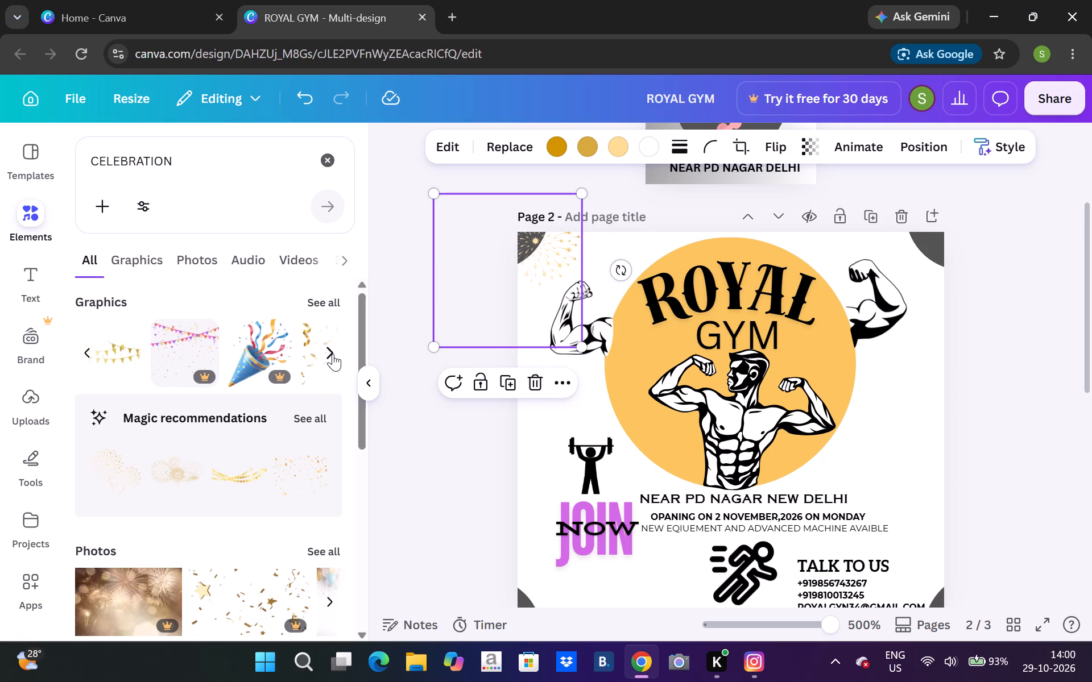
click(333, 354)
click(333, 354)
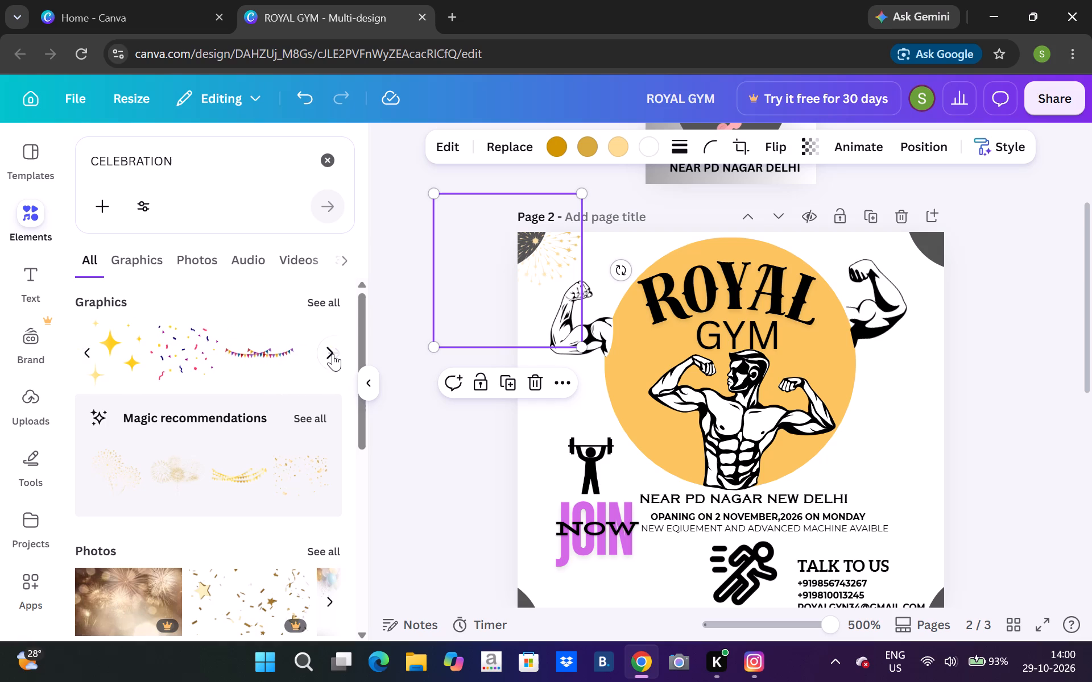
click(180, 356)
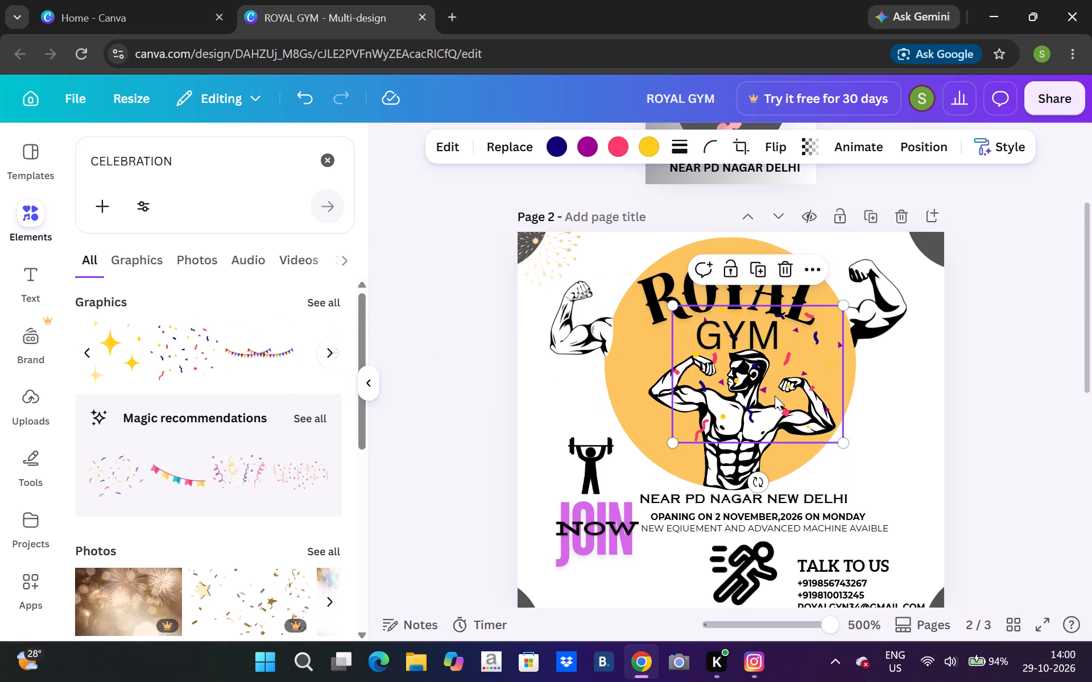
drag(775, 396, 930, 308)
drag(932, 282, 937, 274)
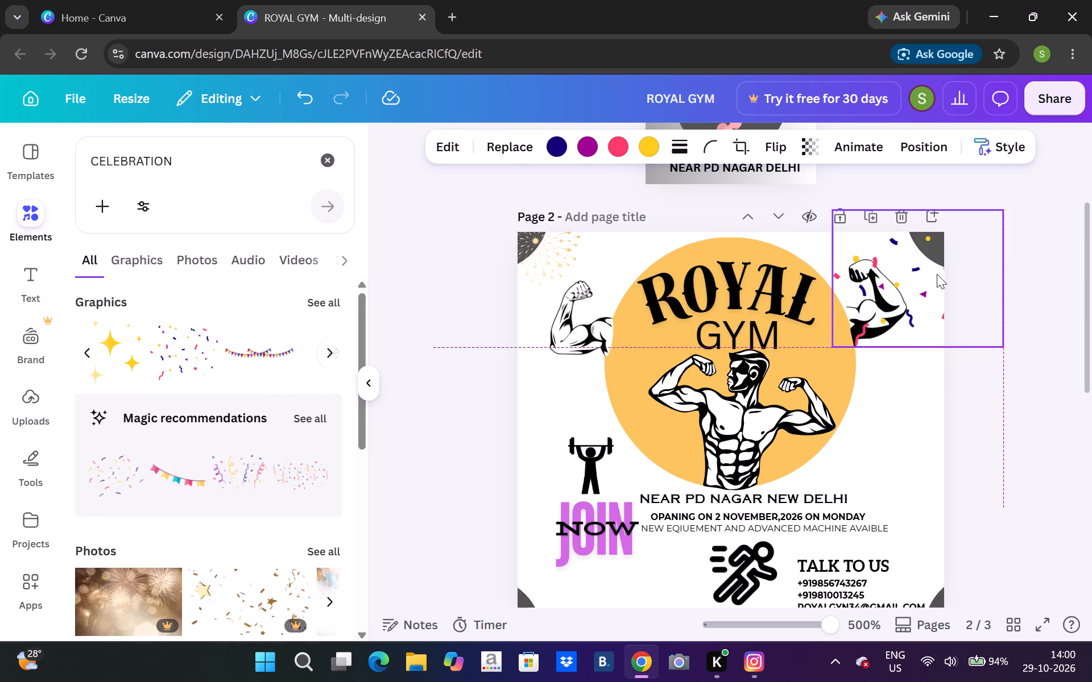
drag(926, 270, 970, 217)
click(970, 217)
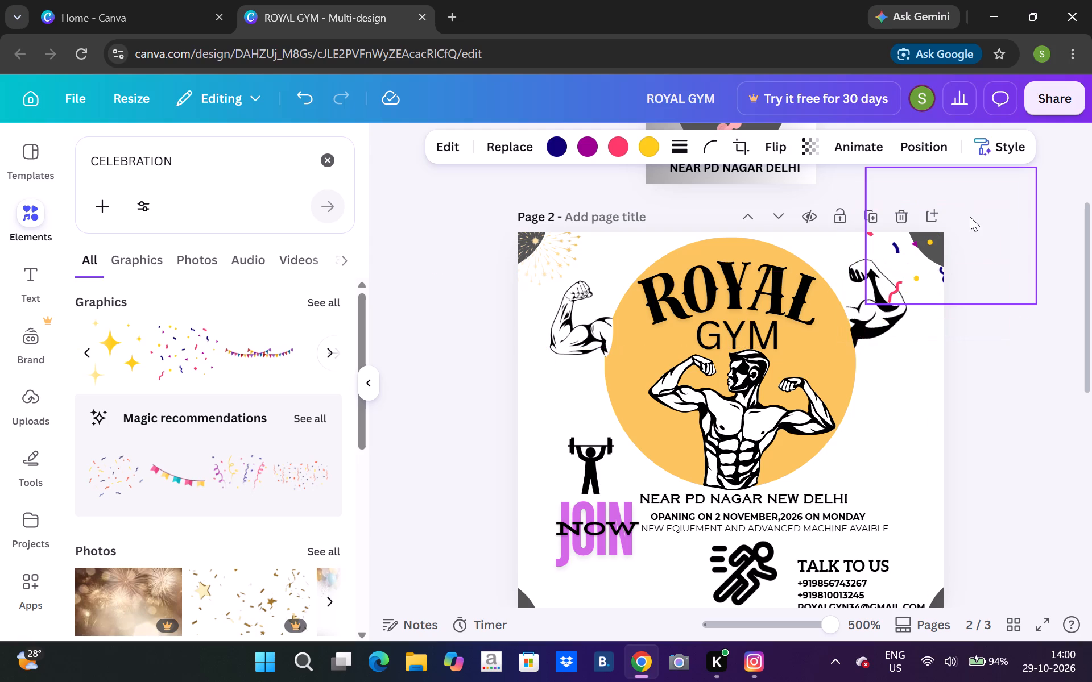
drag(950, 257, 493, 636)
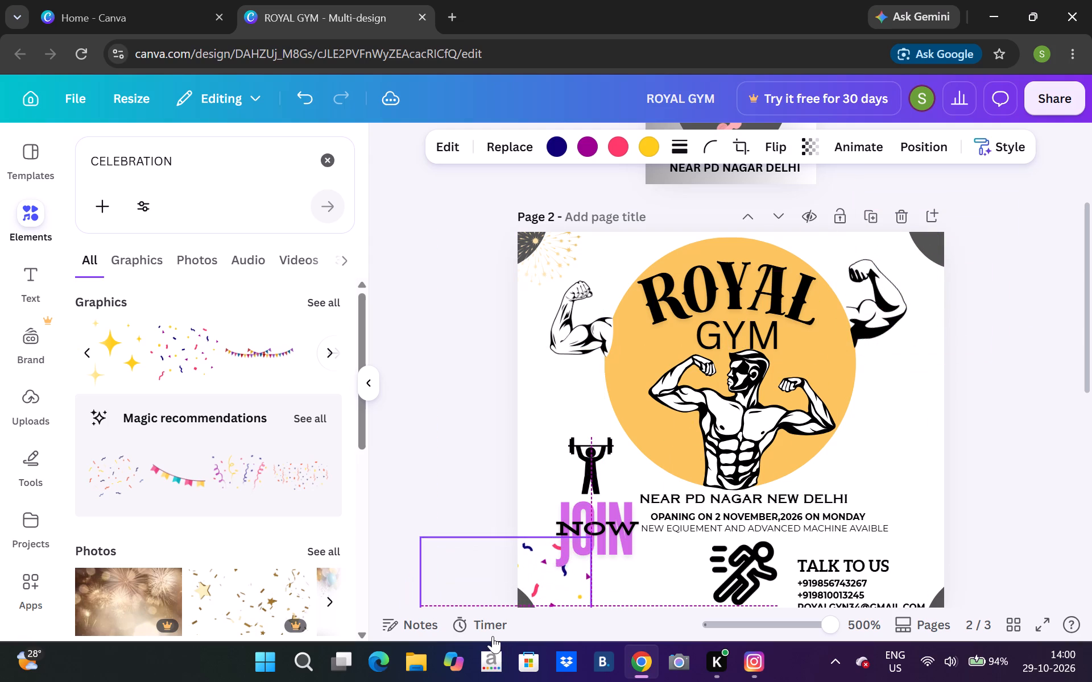
drag(493, 636, 497, 633)
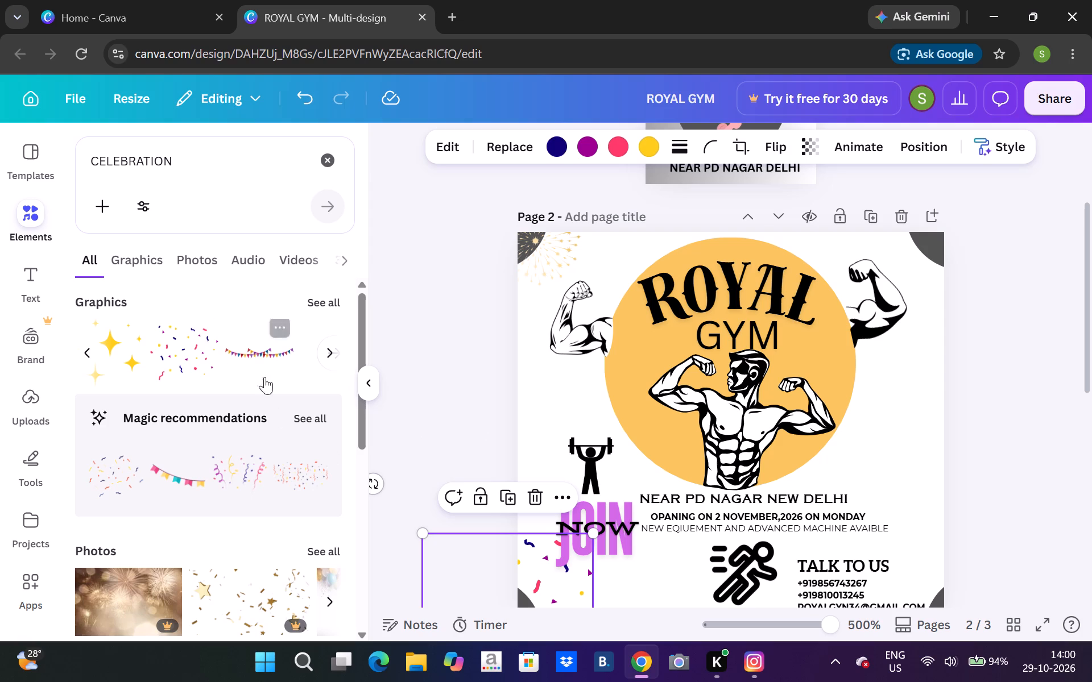
Add the multicoloured confetti graphic again and place it partly off page 2's upper-right corner, above the flexed arm.
click(337, 347)
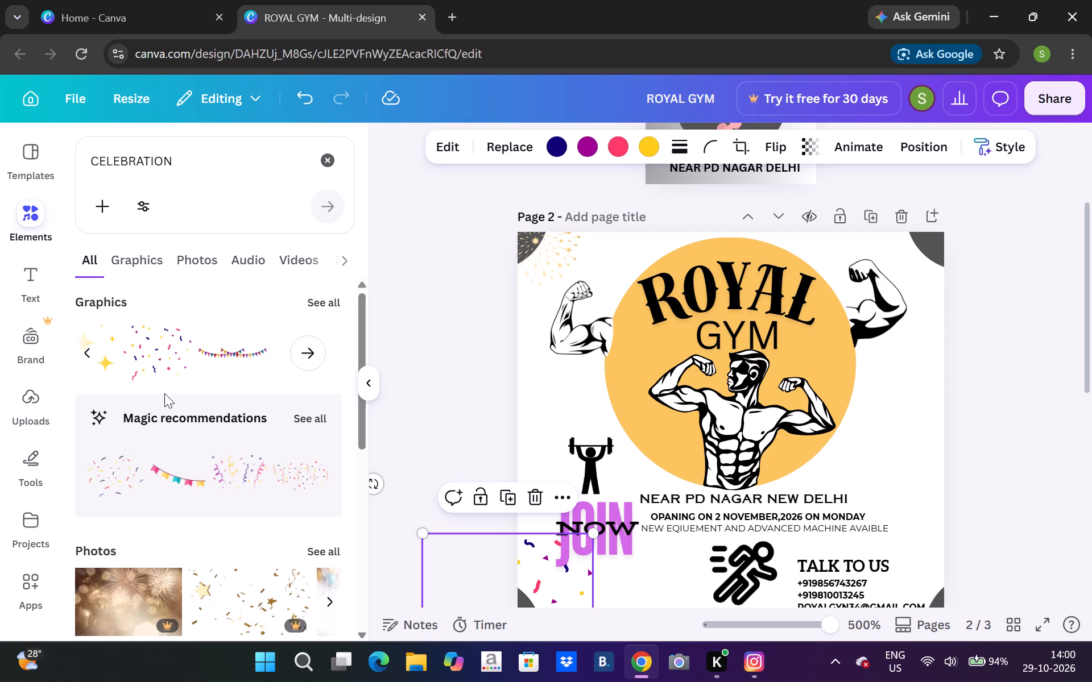
click(162, 363)
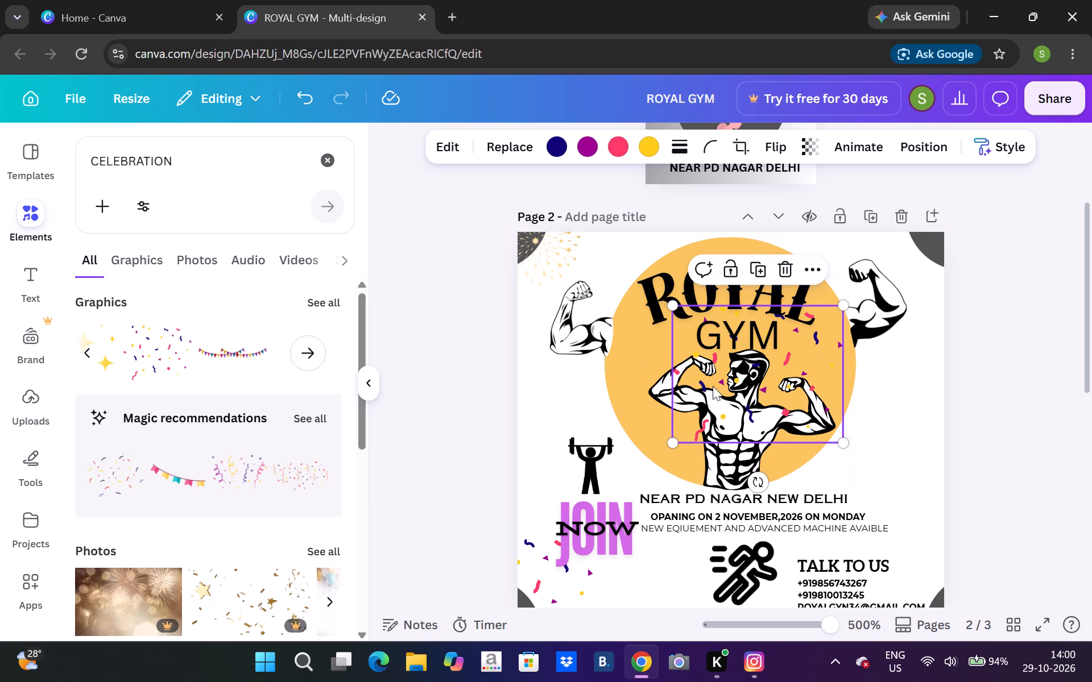
drag(733, 379, 868, 266)
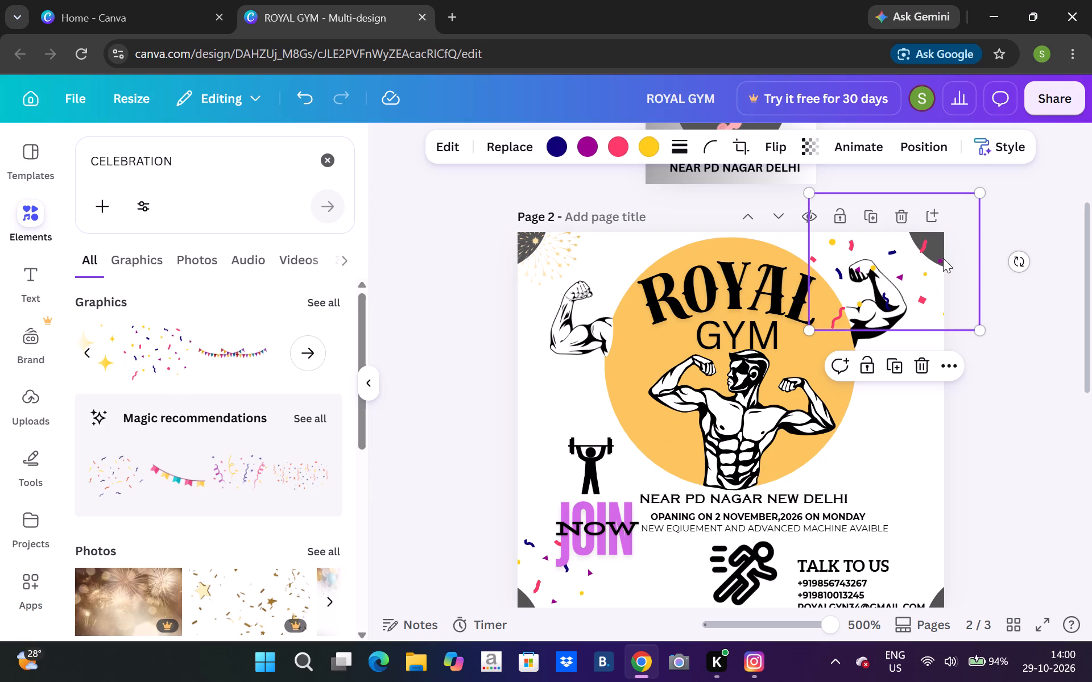
click(940, 260)
drag(925, 252, 971, 222)
click(971, 222)
drag(967, 217, 986, 223)
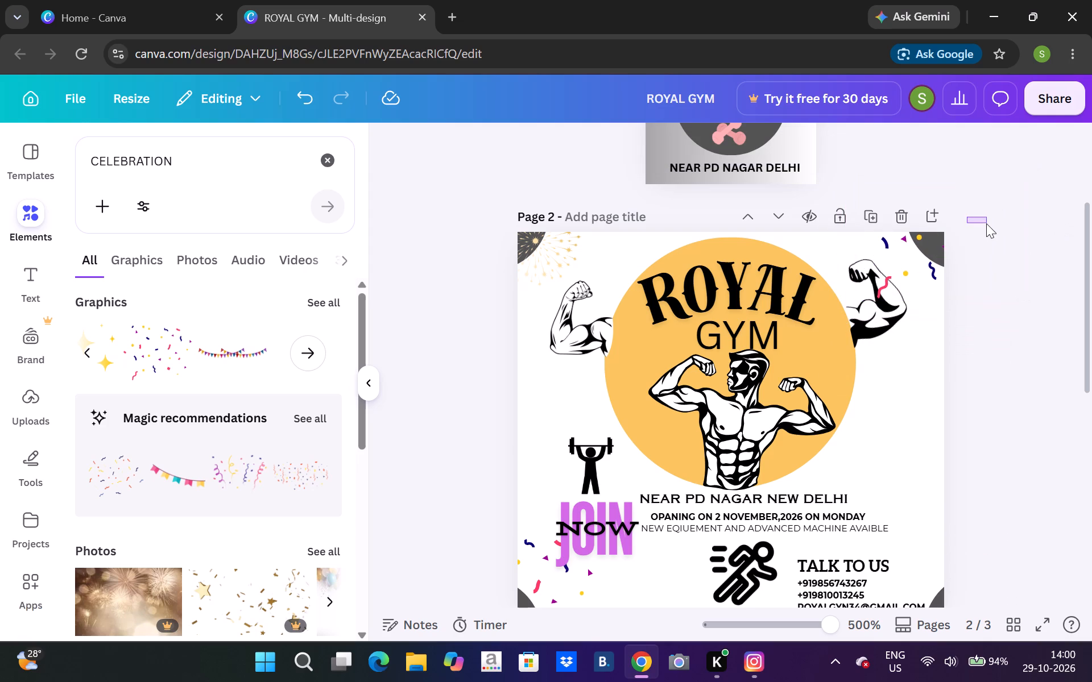
drag(986, 223, 986, 222)
drag(919, 250, 943, 245)
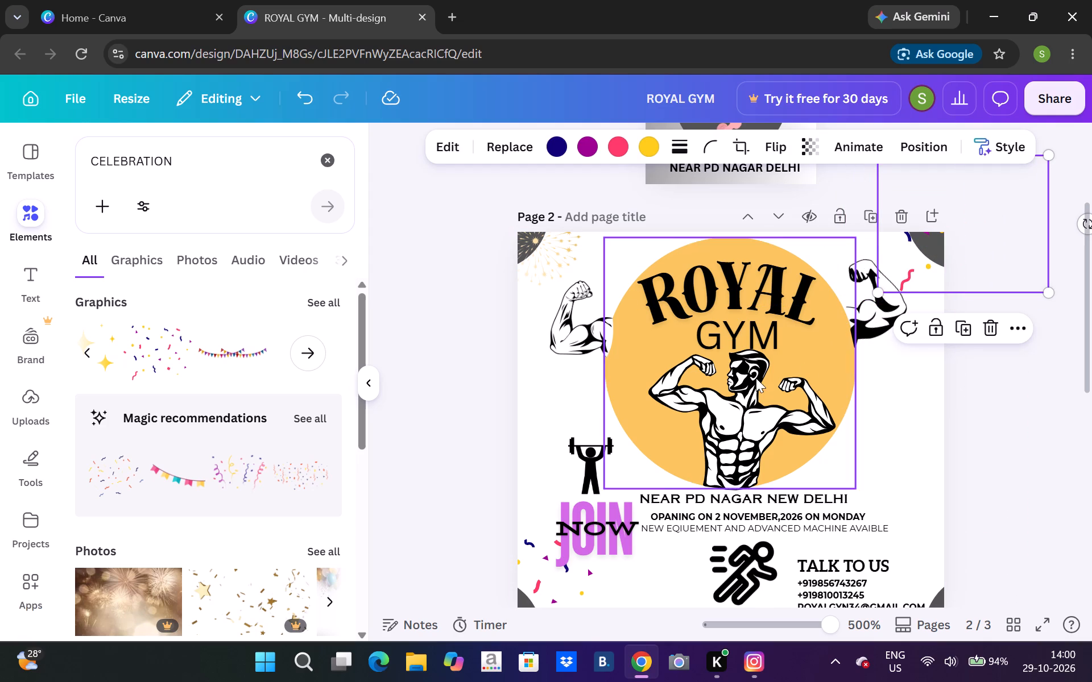
drag(948, 214, 928, 239)
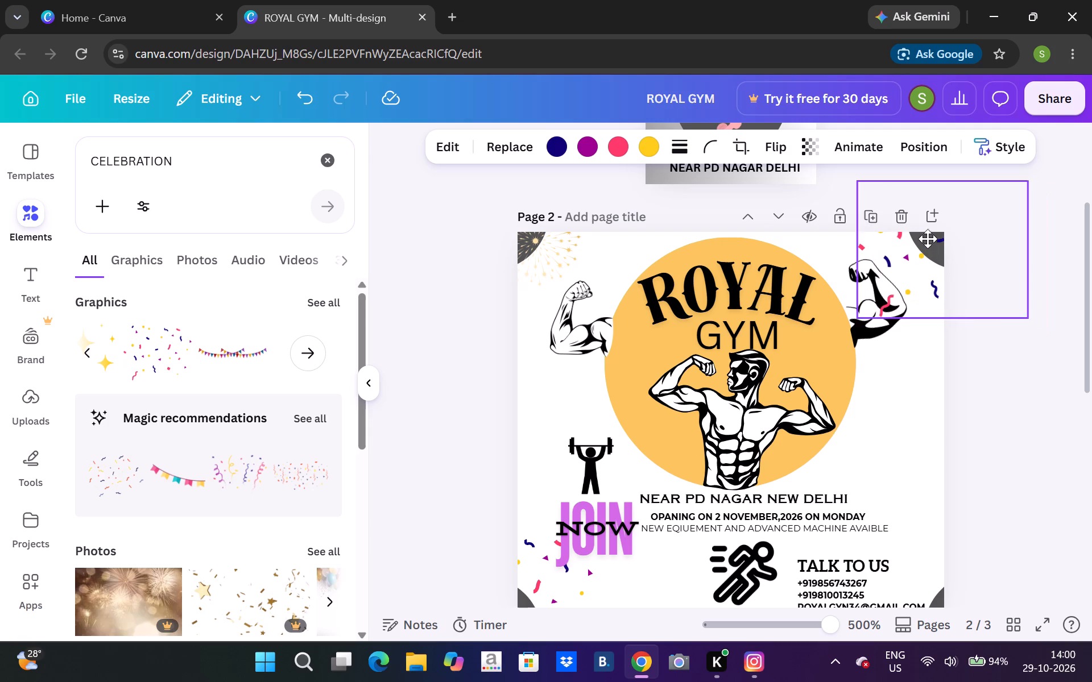
drag(928, 239, 934, 228)
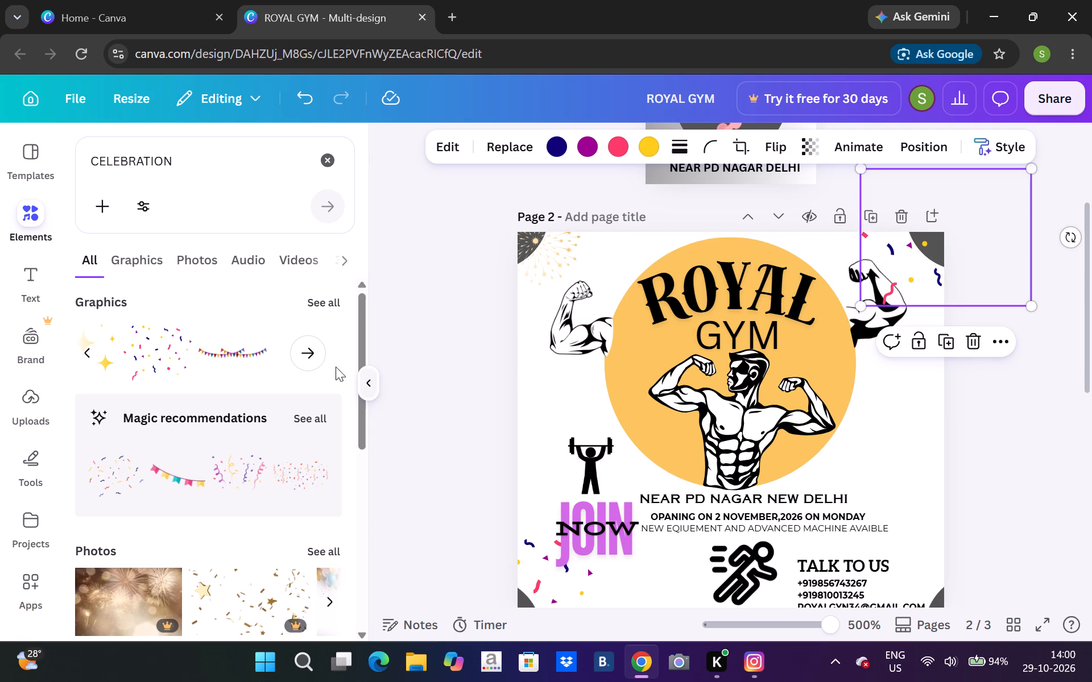
Add another gold fireworks dots graphic and place it partly off page 2's lower-right corner, beside the contact details.
triple_click(89, 354)
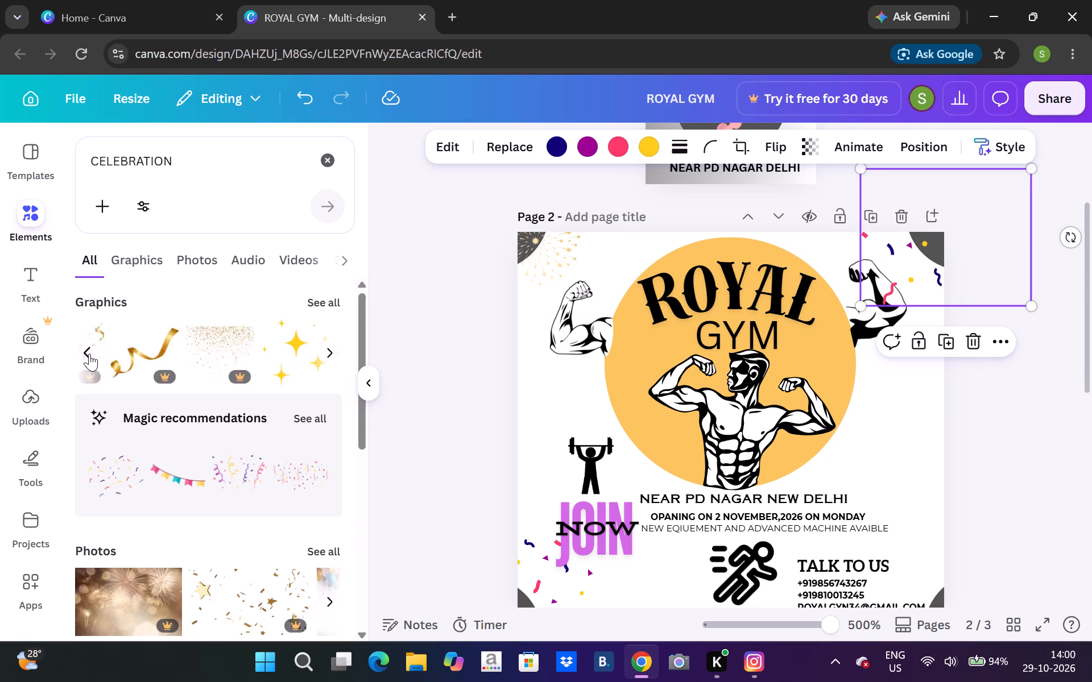
click(89, 354)
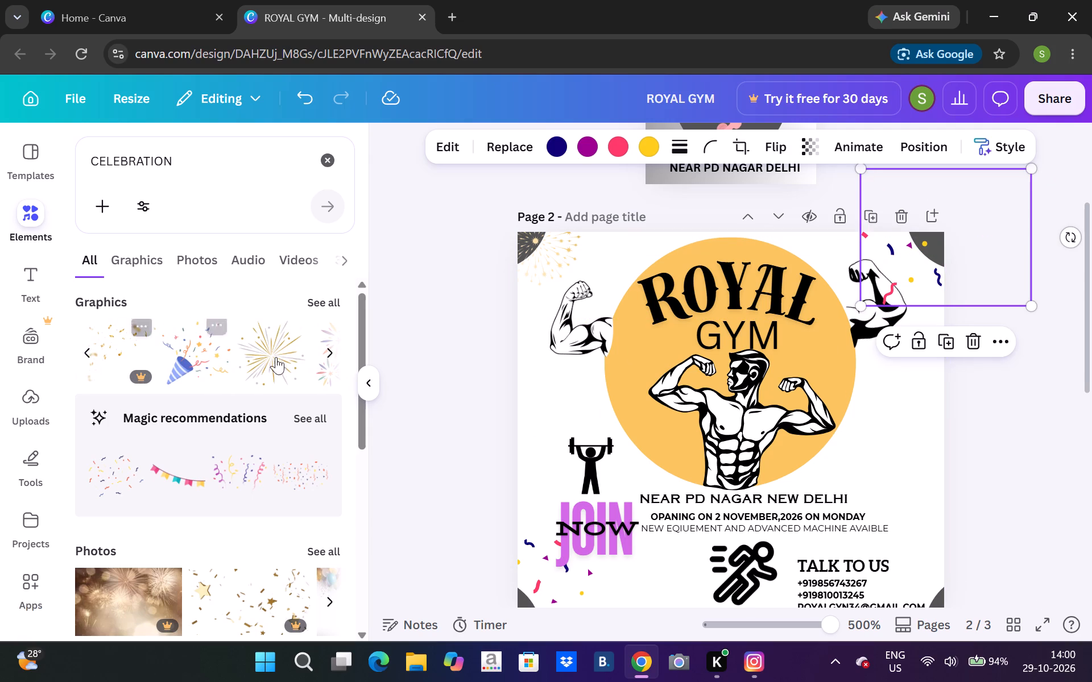
click(326, 352)
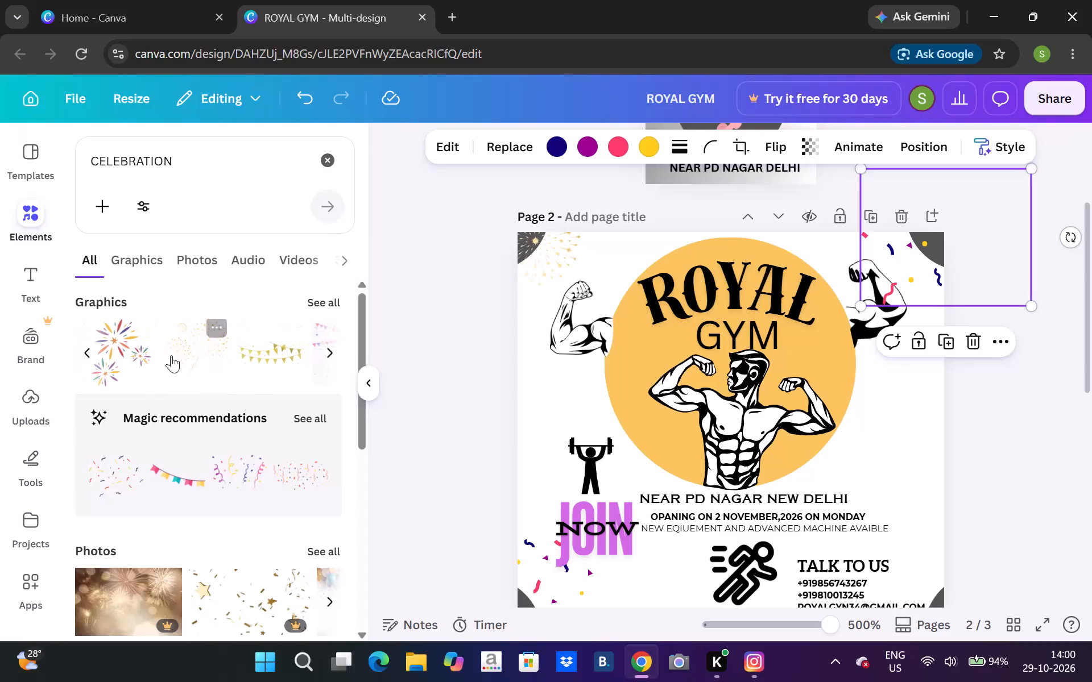
click(192, 355)
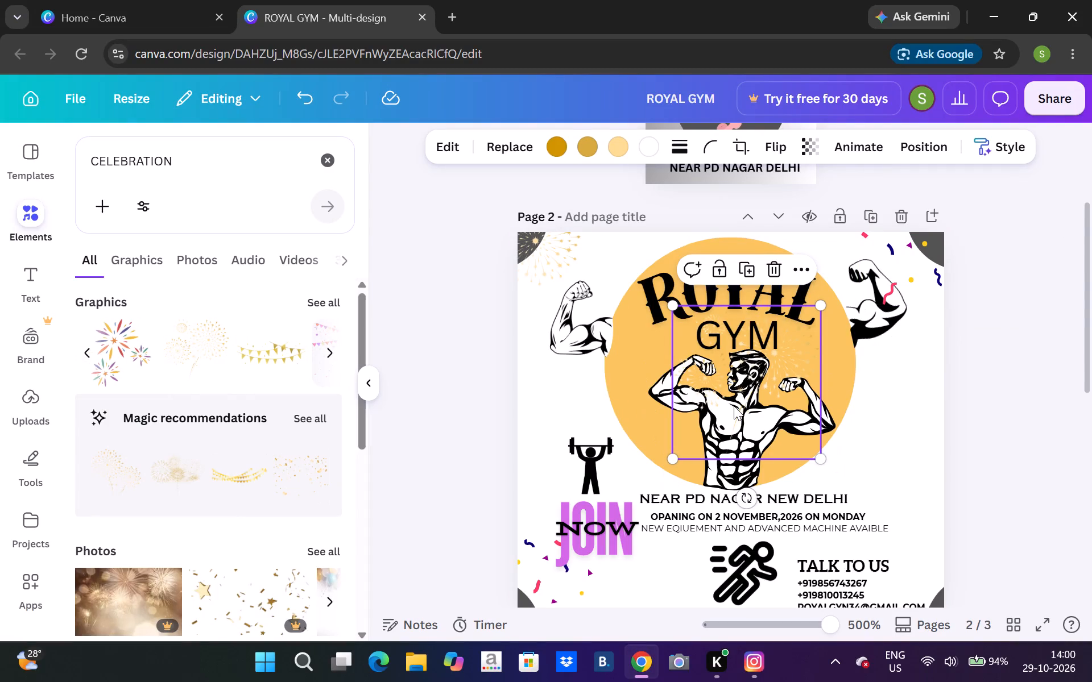
drag(741, 440, 929, 671)
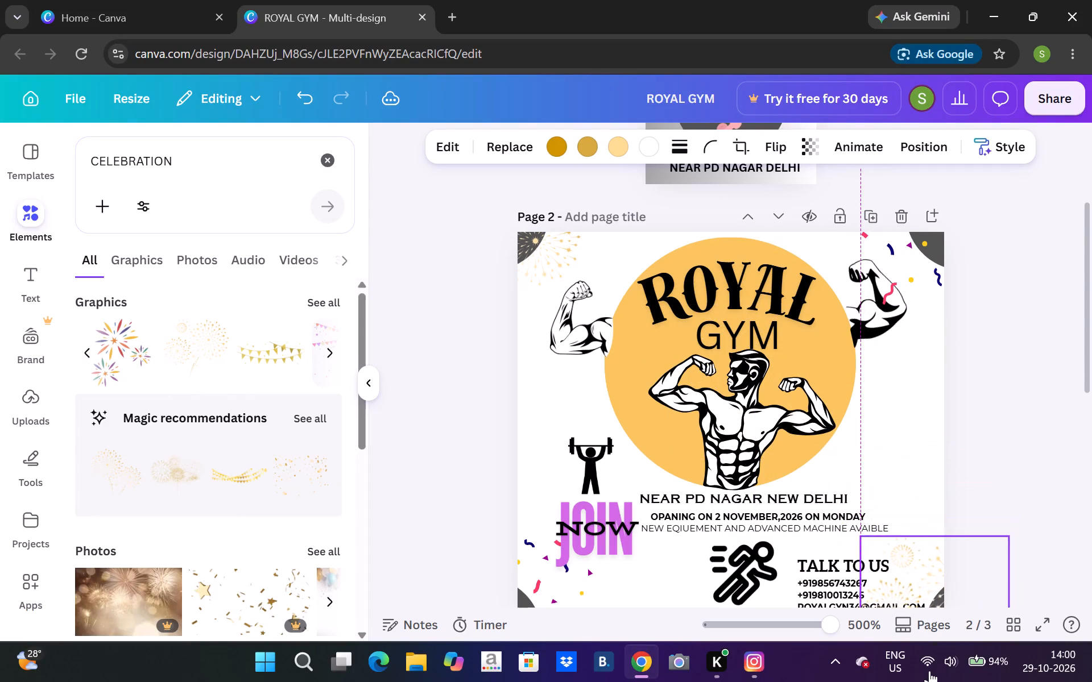
drag(929, 671, 944, 672)
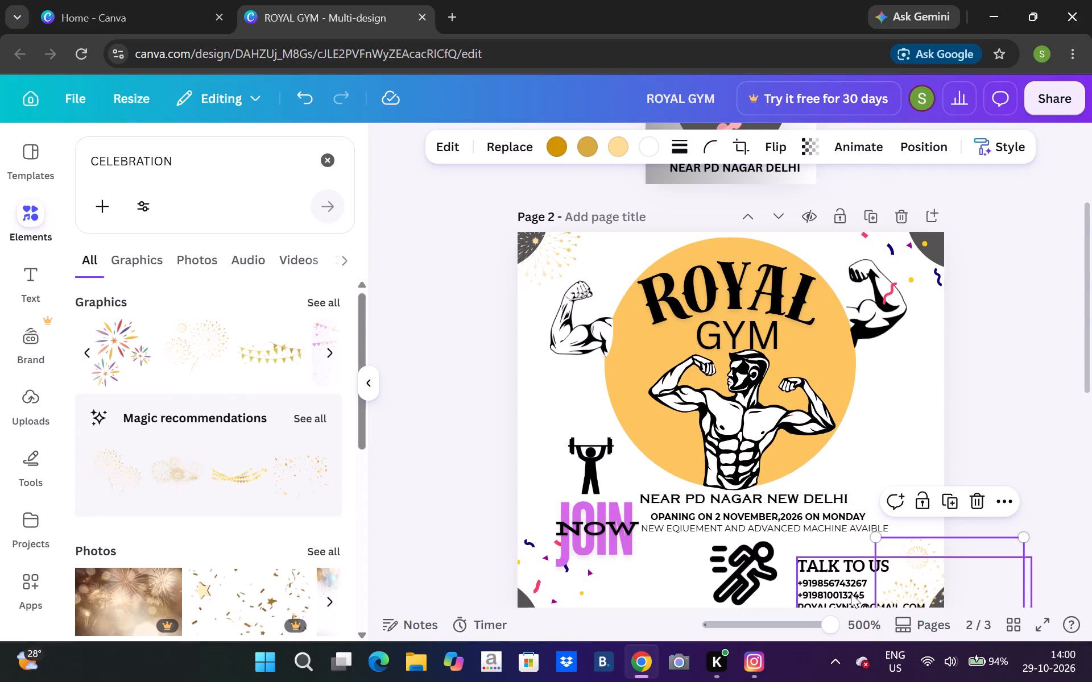
Move the TALK TO US contact block slightly up and left on page 2, closer to the running figure.
drag(851, 593, 849, 580)
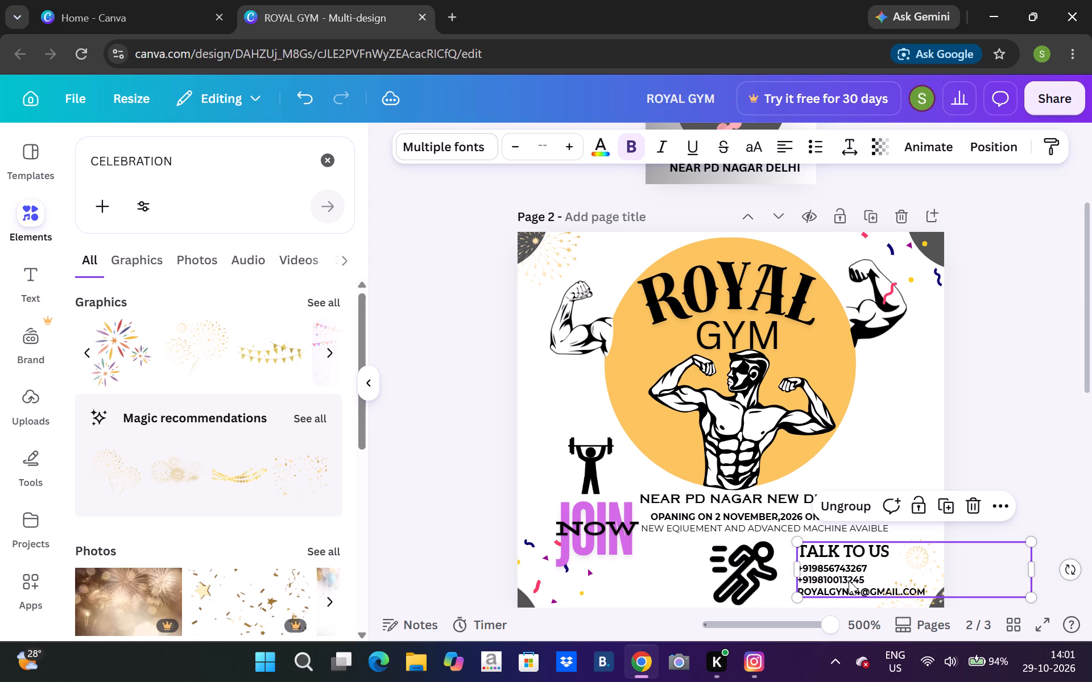
drag(942, 589, 940, 585)
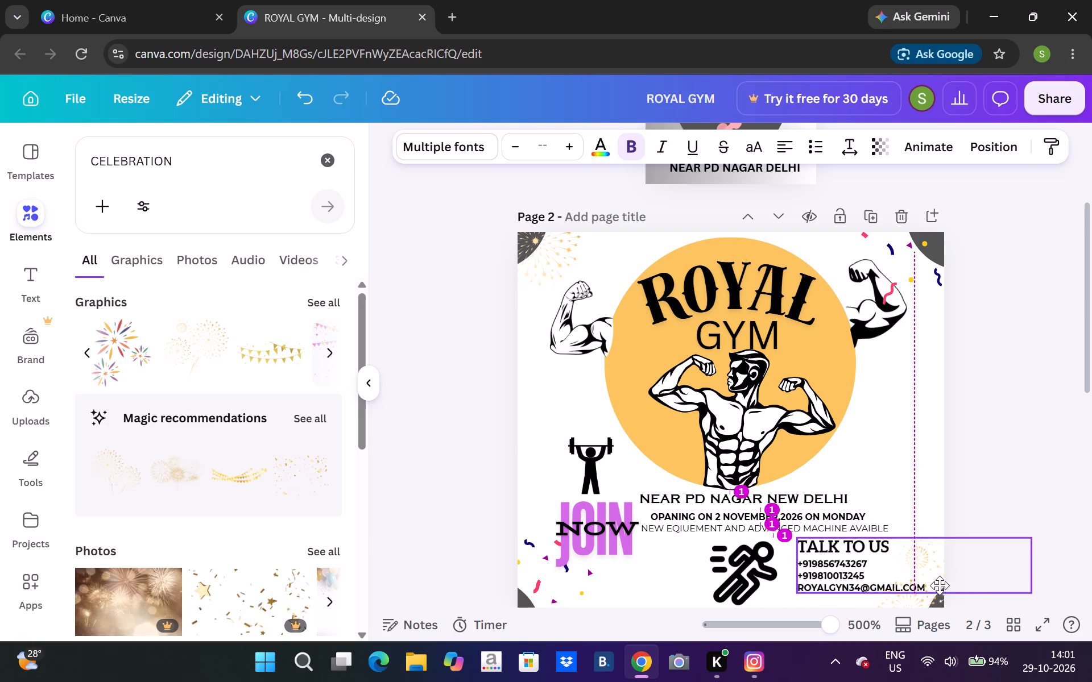
drag(940, 585, 933, 584)
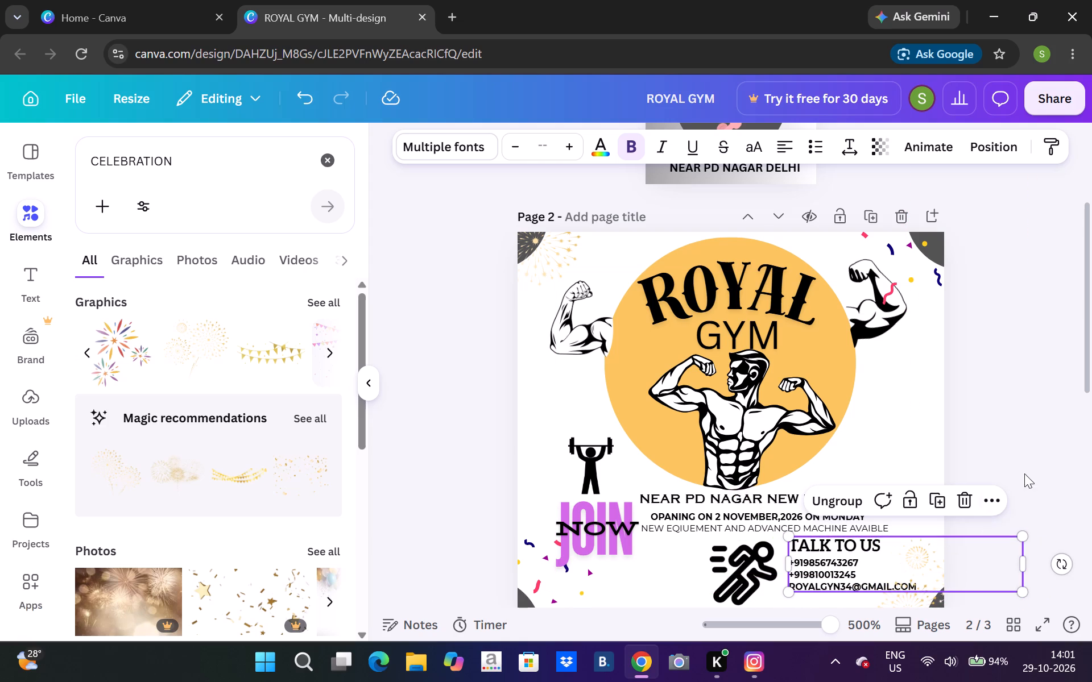
Move the weightlifter figure slightly down on page 2 so it stands directly on top of JOIN NOW.
click(1075, 420)
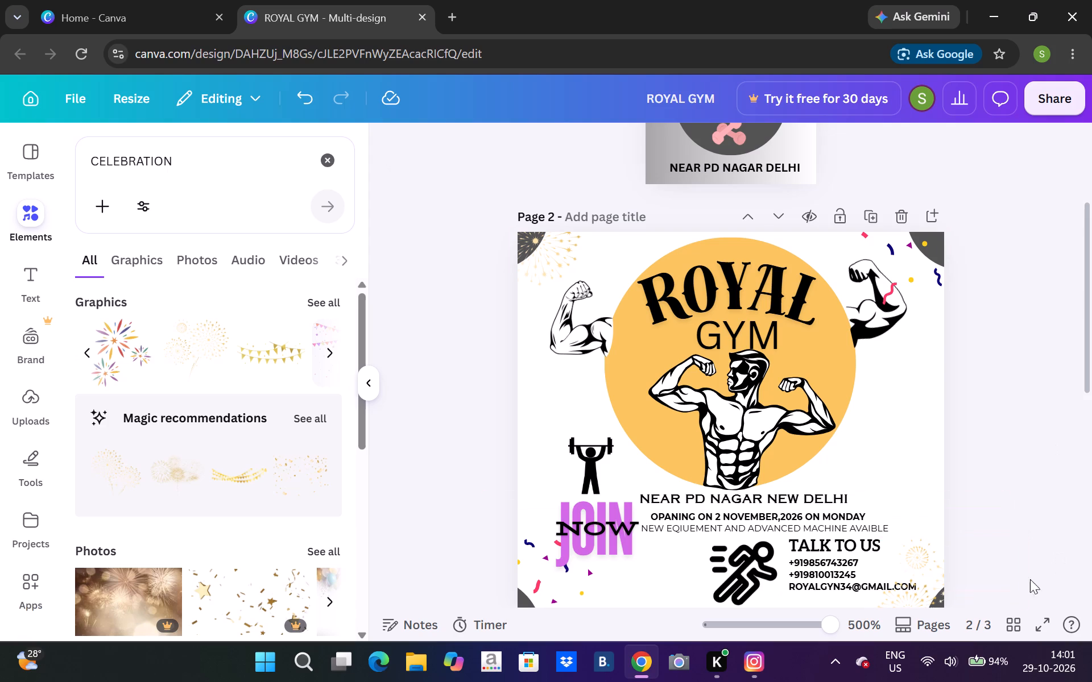
click(1090, 392)
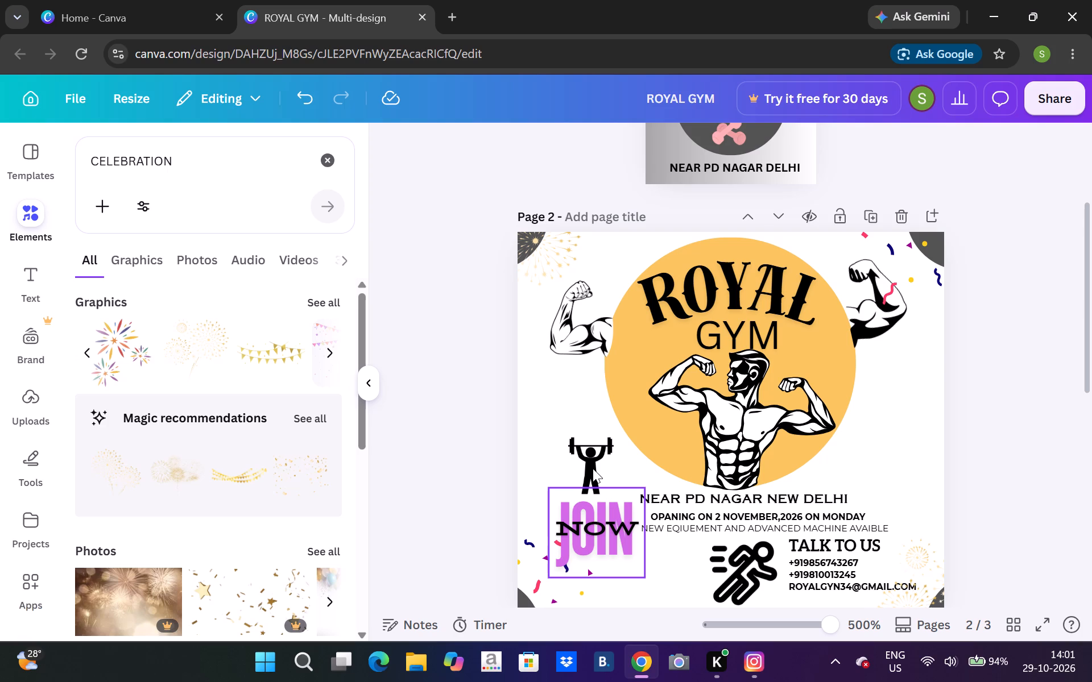
drag(601, 476, 602, 484)
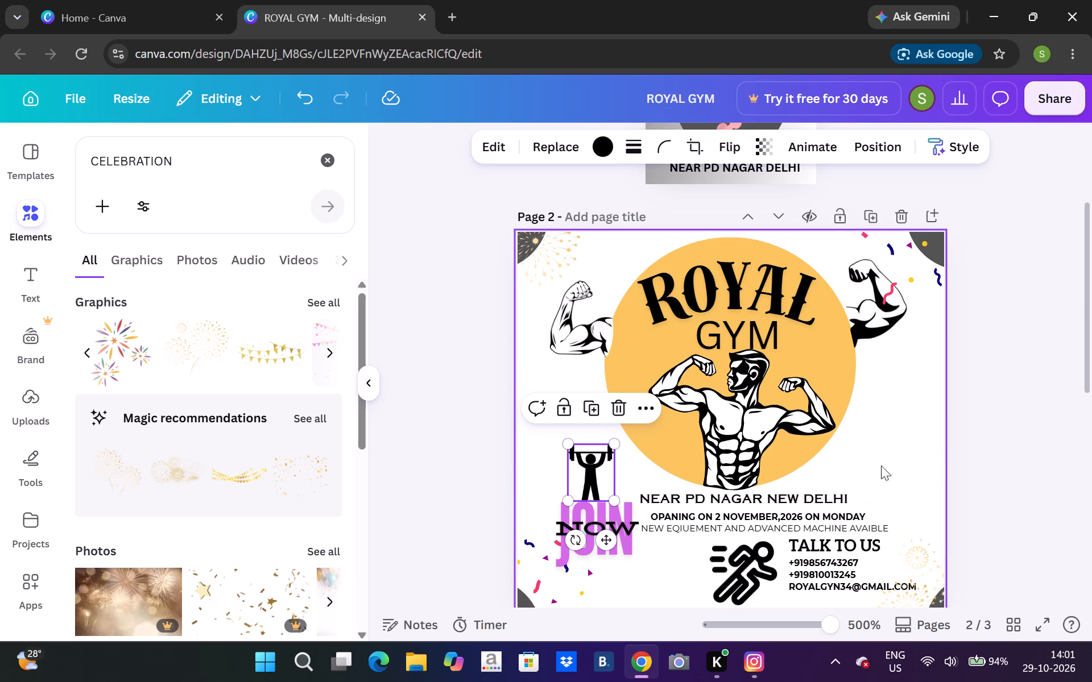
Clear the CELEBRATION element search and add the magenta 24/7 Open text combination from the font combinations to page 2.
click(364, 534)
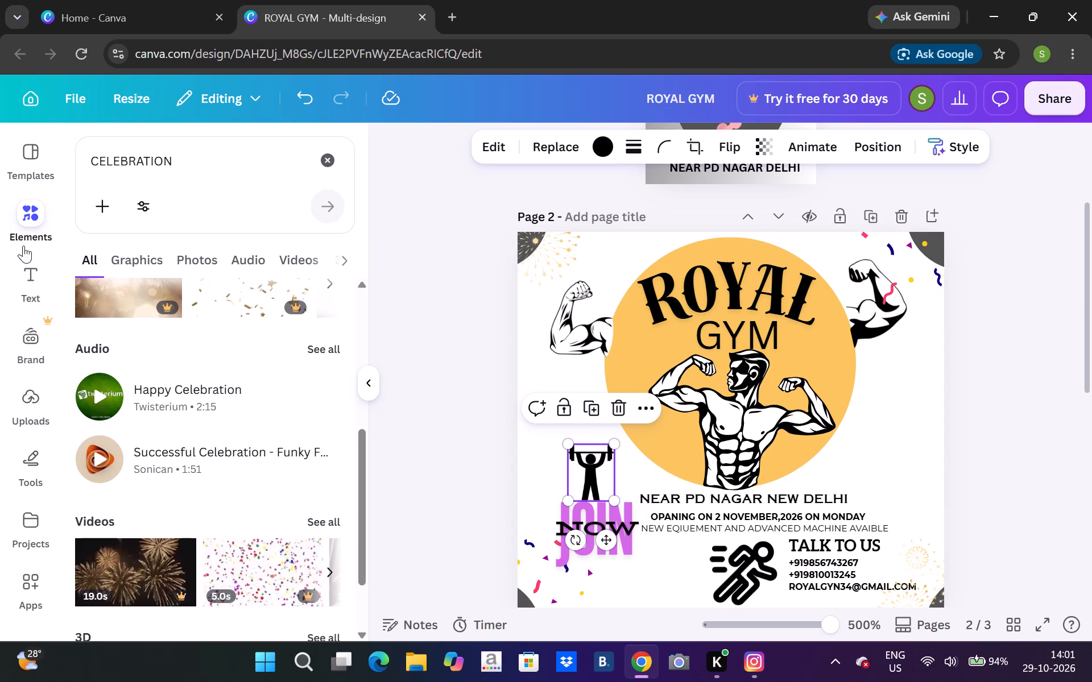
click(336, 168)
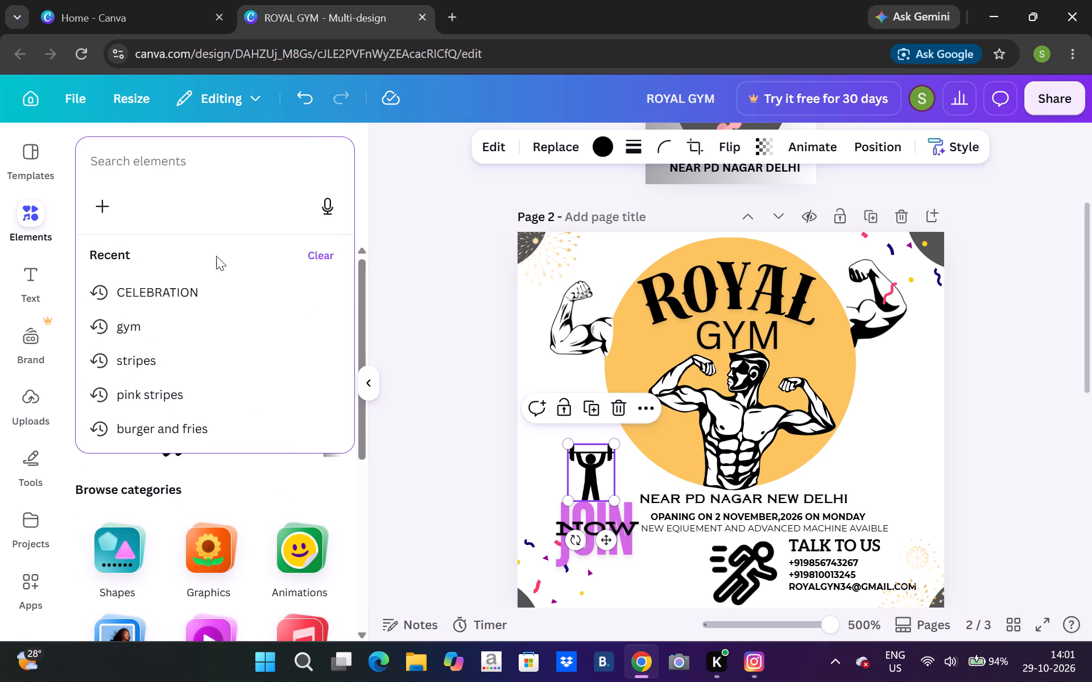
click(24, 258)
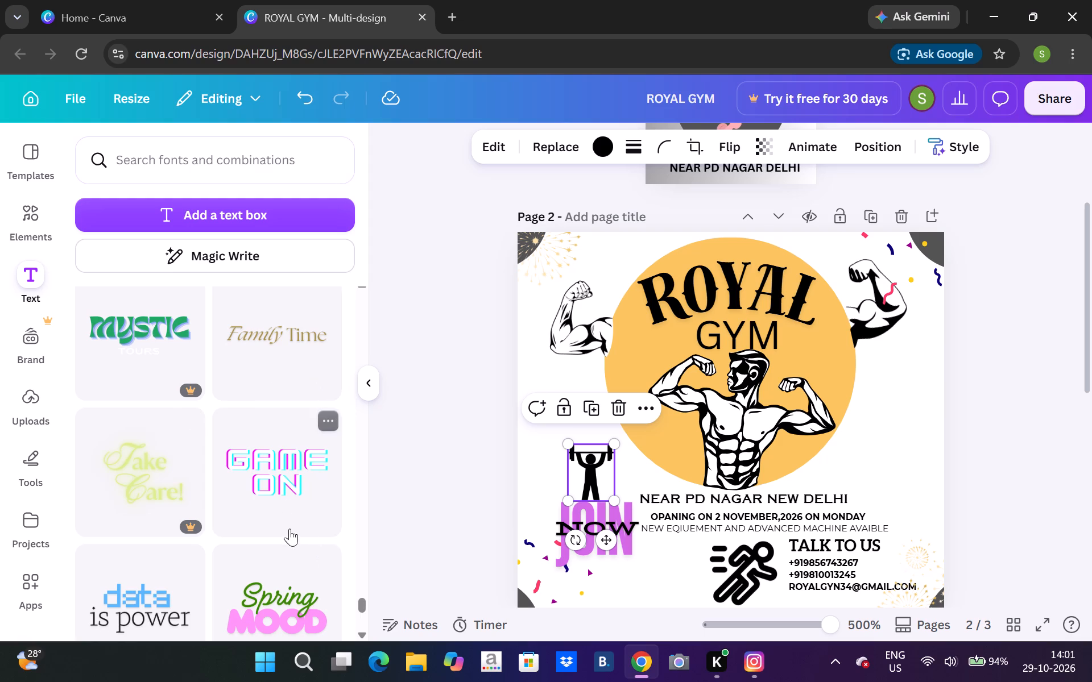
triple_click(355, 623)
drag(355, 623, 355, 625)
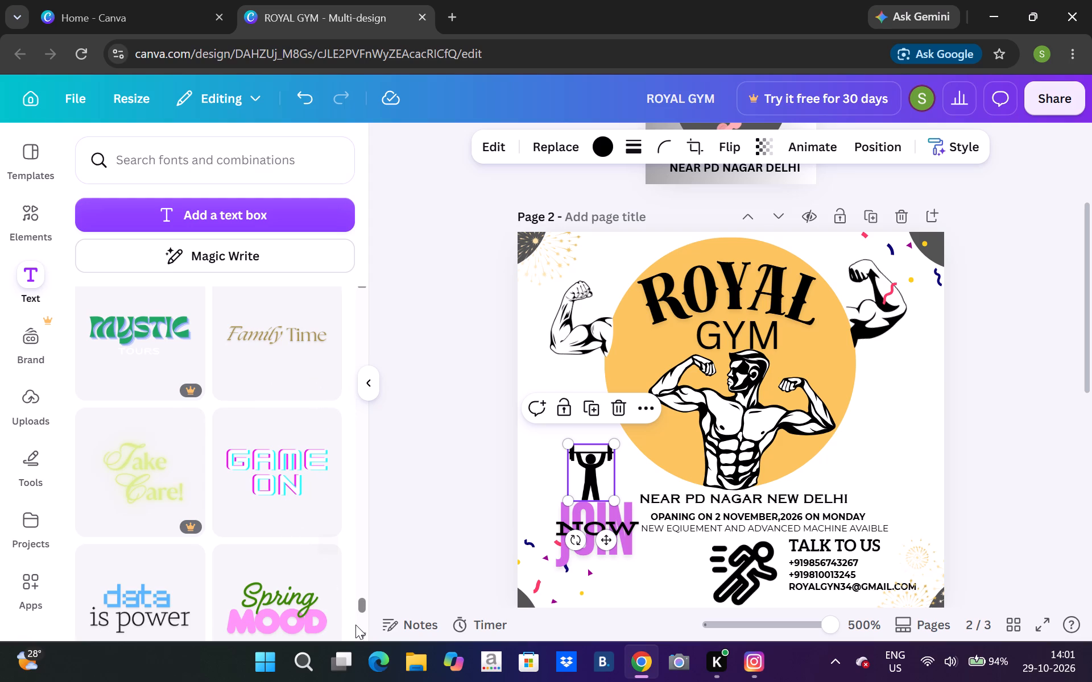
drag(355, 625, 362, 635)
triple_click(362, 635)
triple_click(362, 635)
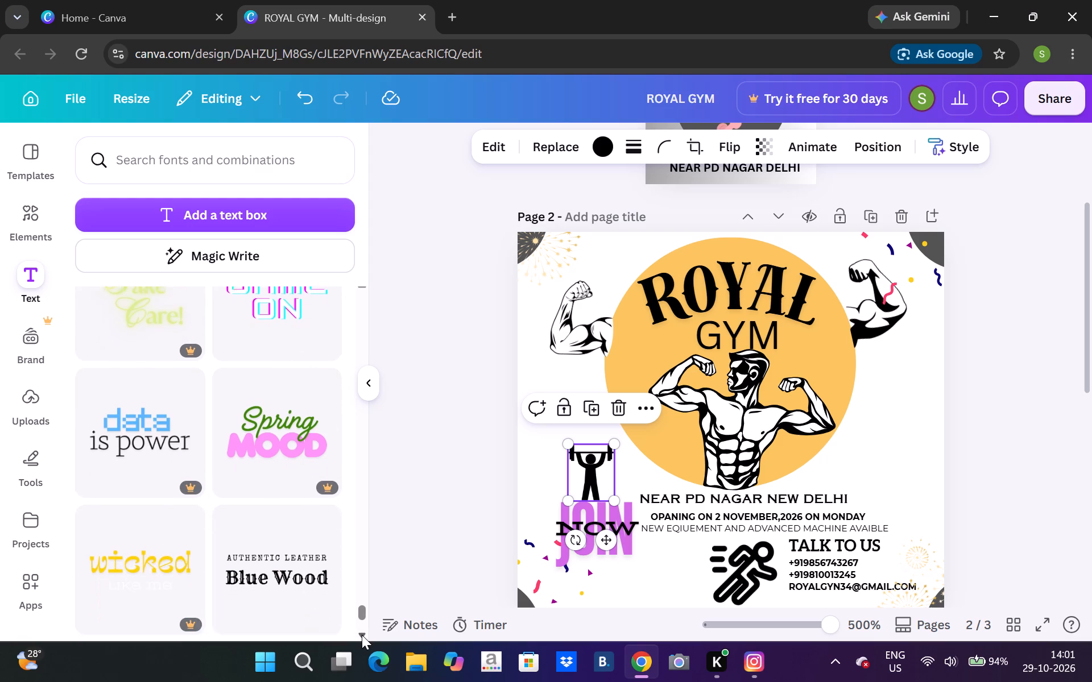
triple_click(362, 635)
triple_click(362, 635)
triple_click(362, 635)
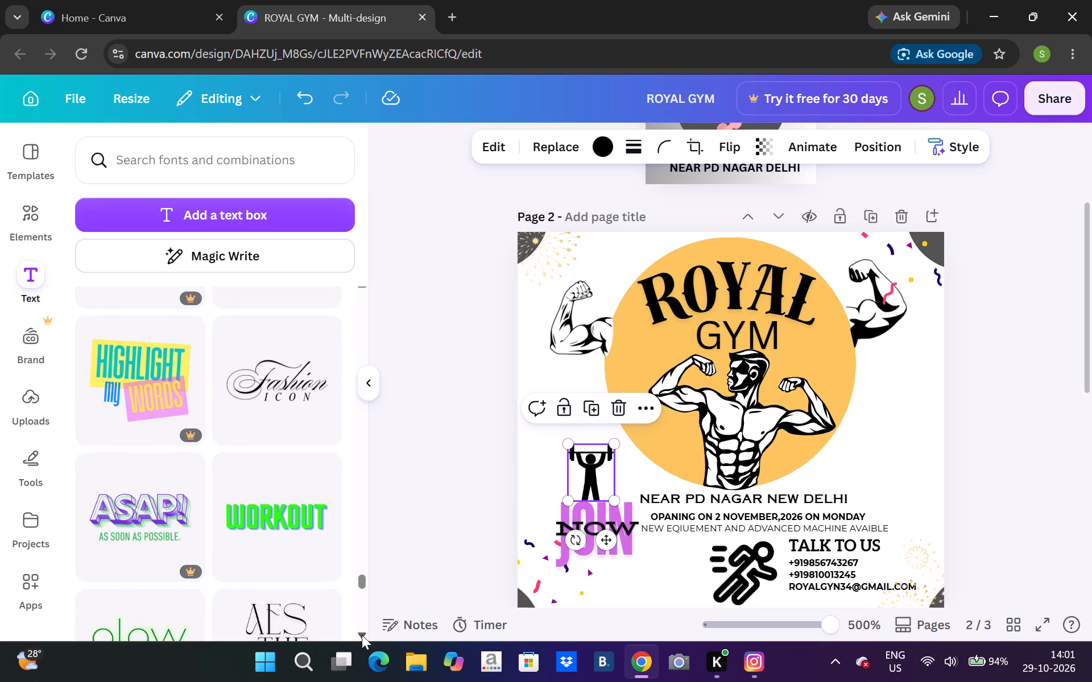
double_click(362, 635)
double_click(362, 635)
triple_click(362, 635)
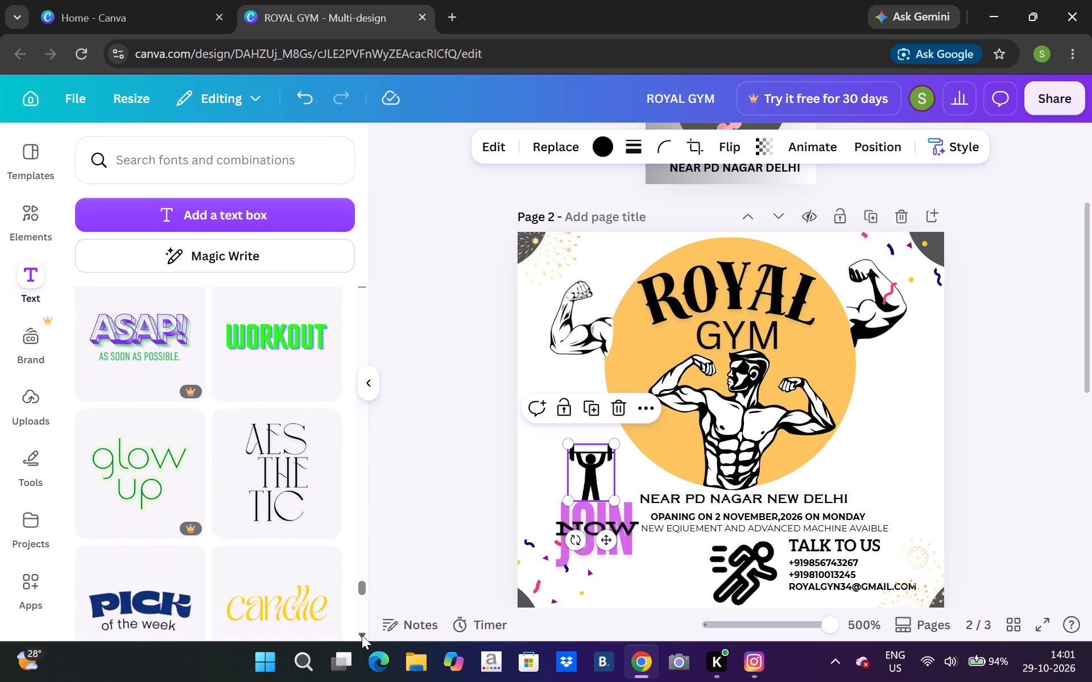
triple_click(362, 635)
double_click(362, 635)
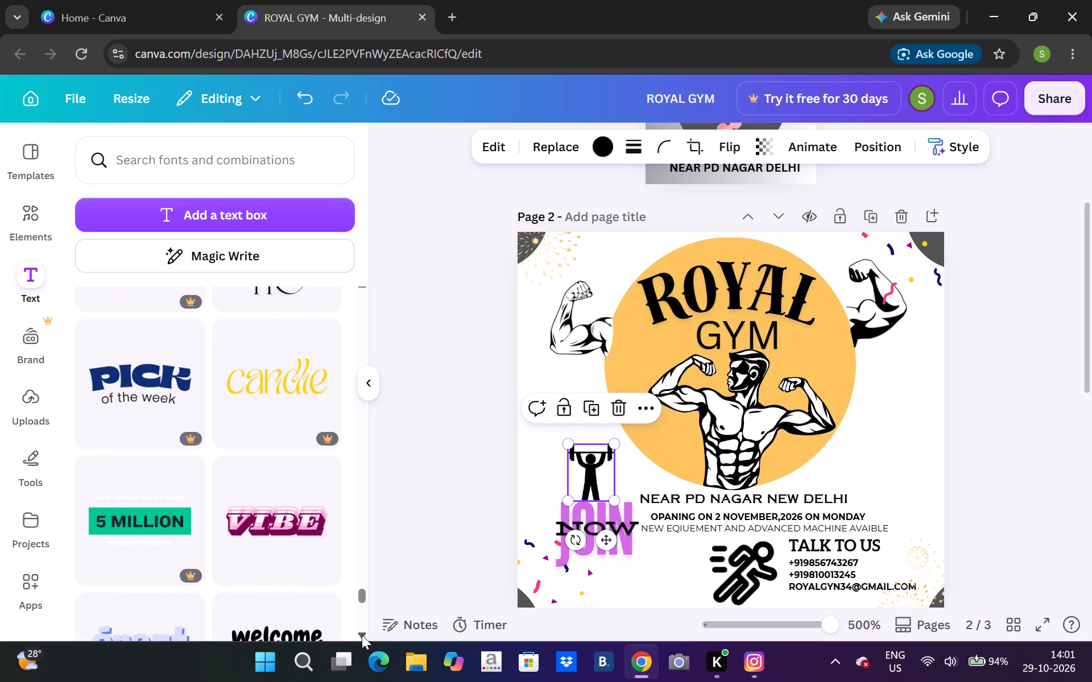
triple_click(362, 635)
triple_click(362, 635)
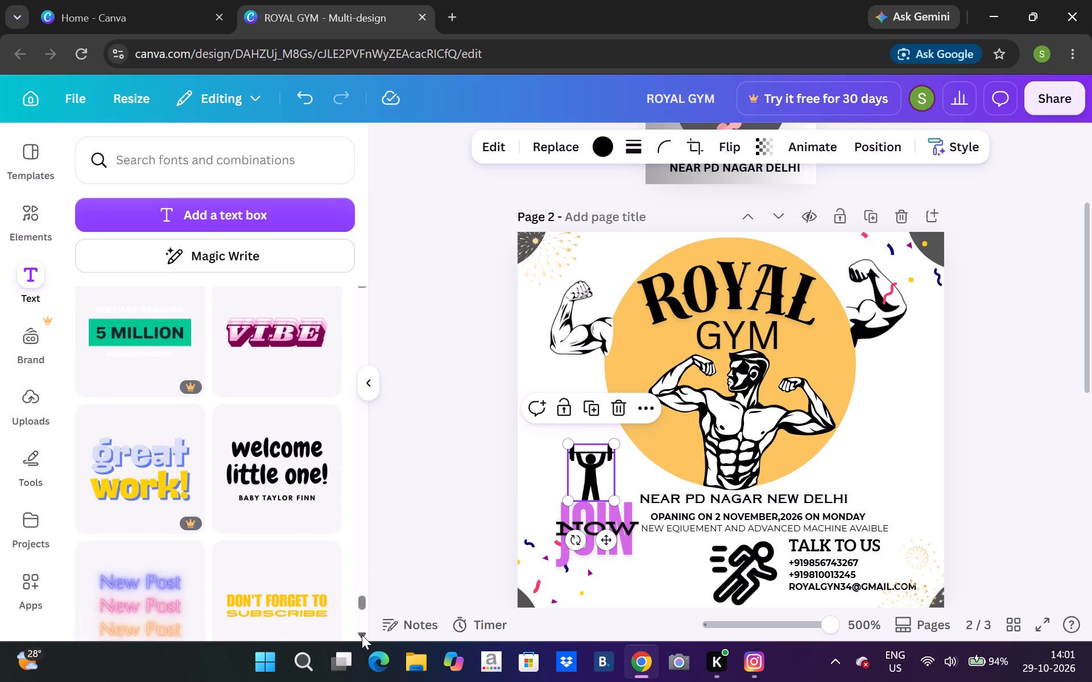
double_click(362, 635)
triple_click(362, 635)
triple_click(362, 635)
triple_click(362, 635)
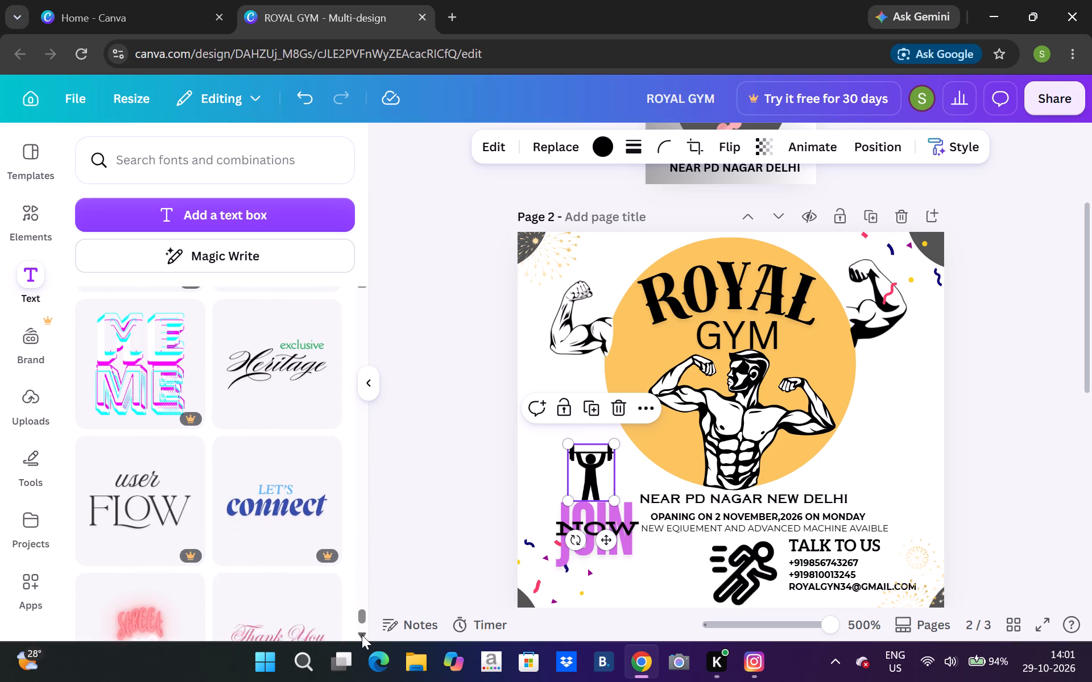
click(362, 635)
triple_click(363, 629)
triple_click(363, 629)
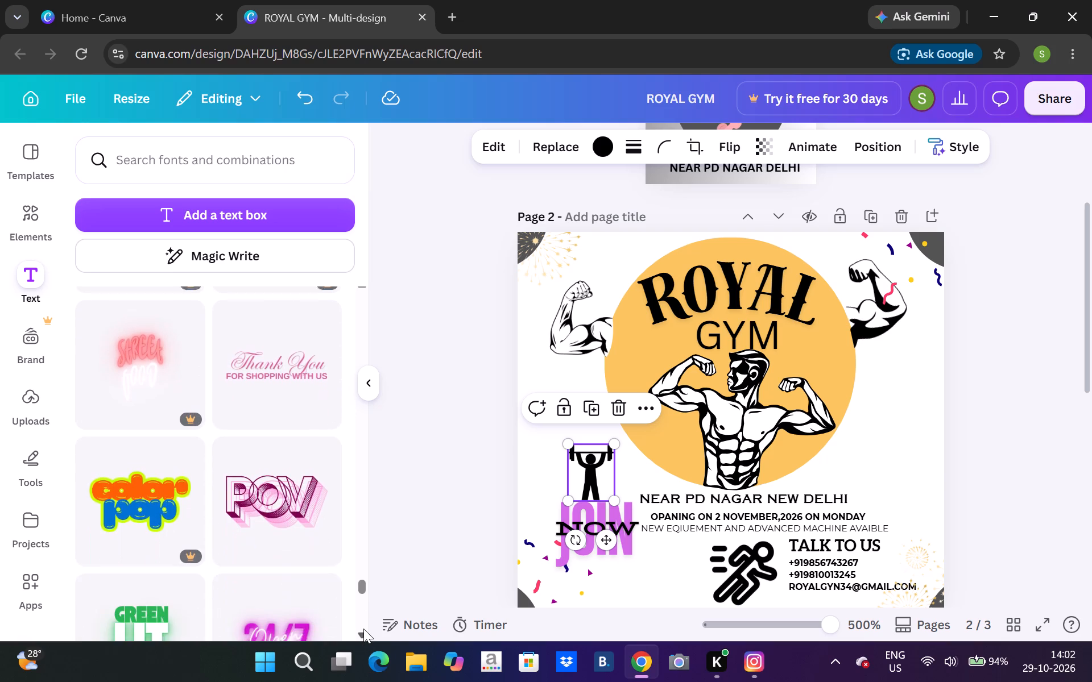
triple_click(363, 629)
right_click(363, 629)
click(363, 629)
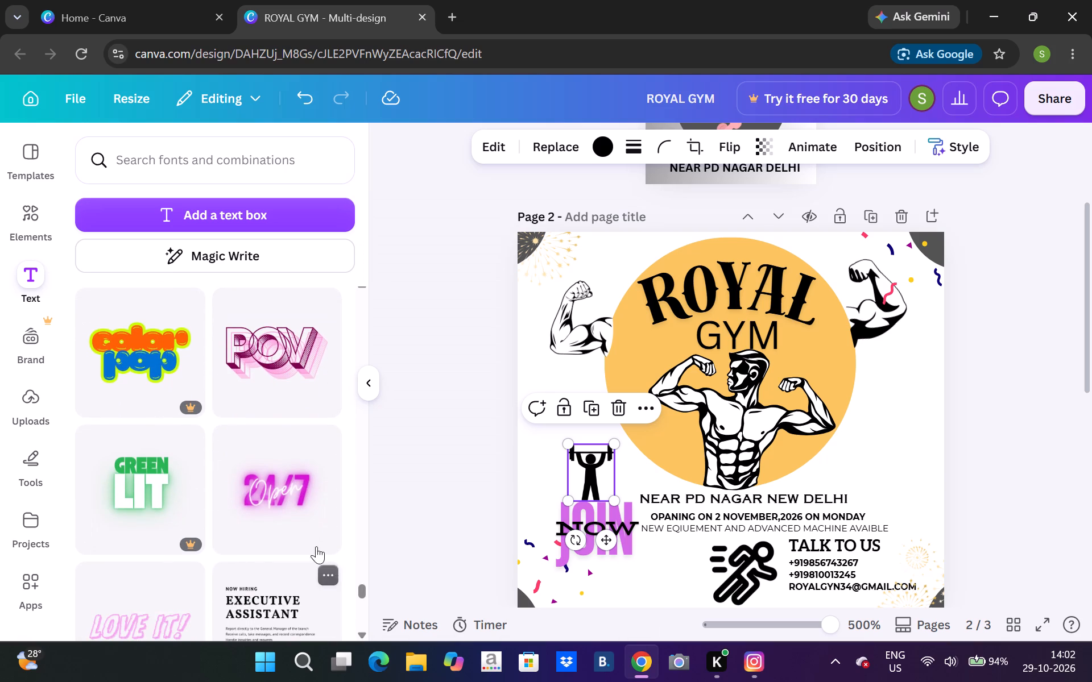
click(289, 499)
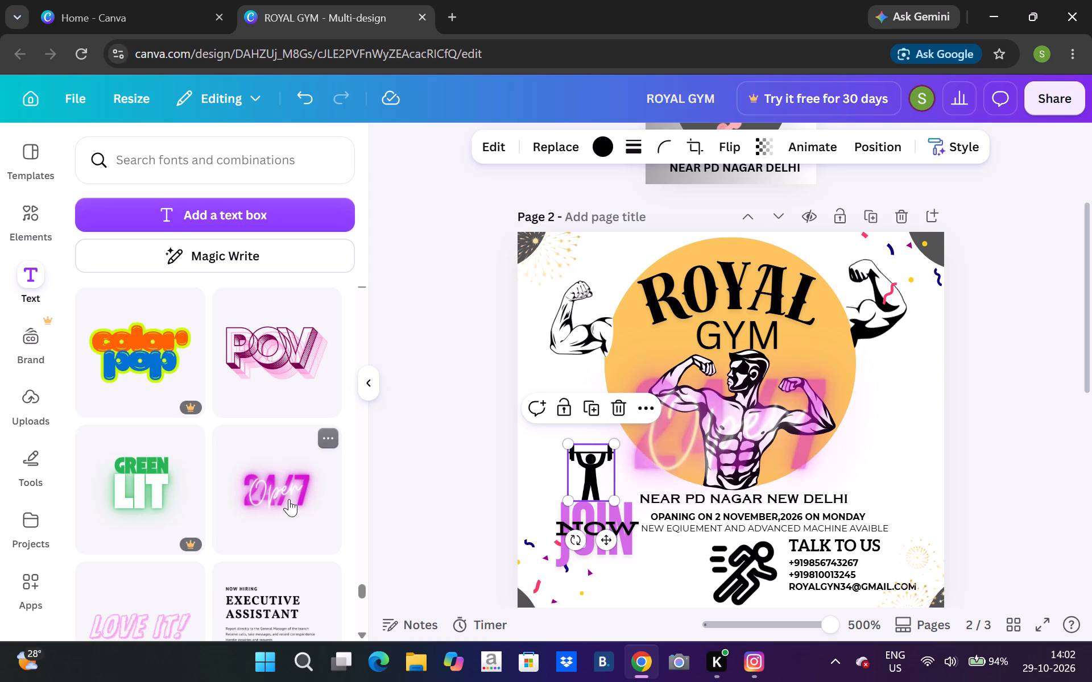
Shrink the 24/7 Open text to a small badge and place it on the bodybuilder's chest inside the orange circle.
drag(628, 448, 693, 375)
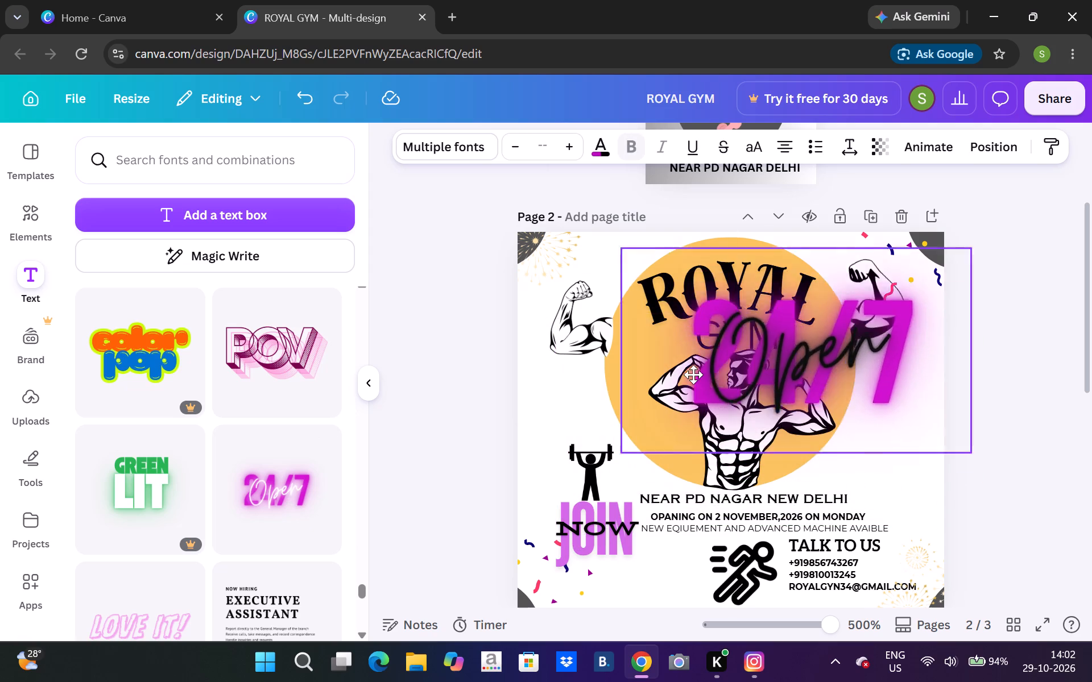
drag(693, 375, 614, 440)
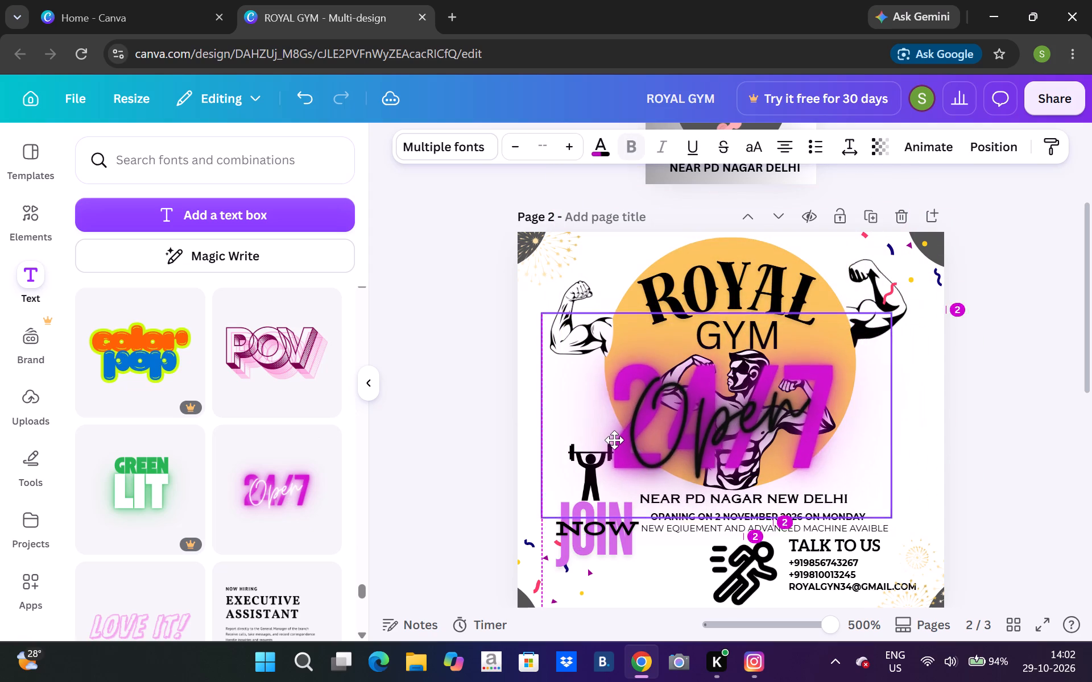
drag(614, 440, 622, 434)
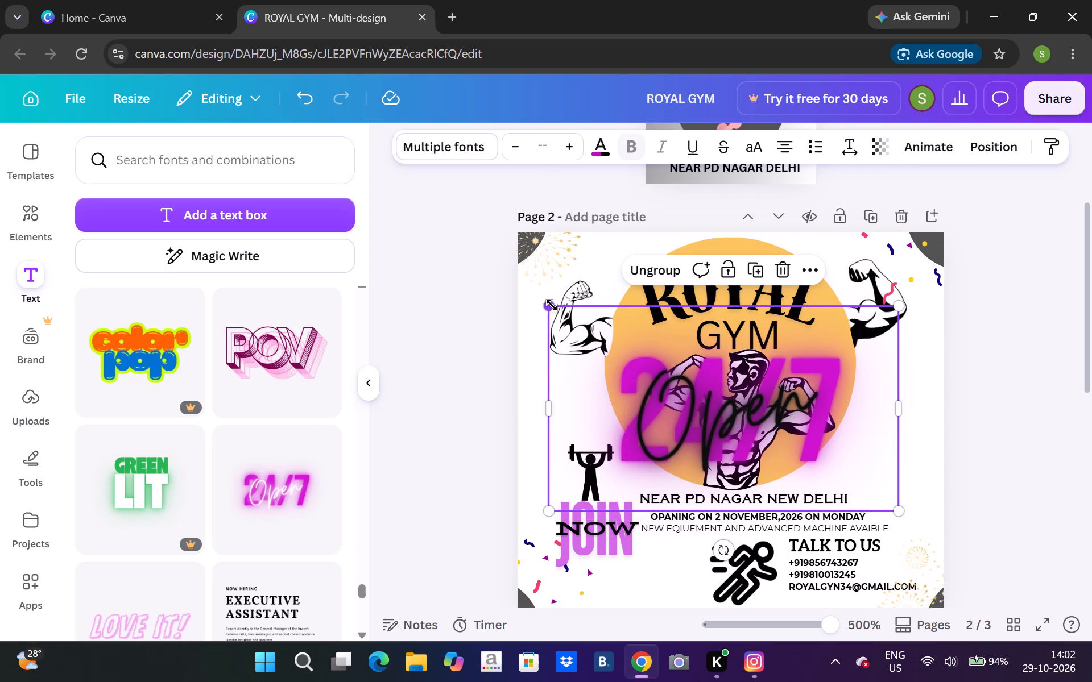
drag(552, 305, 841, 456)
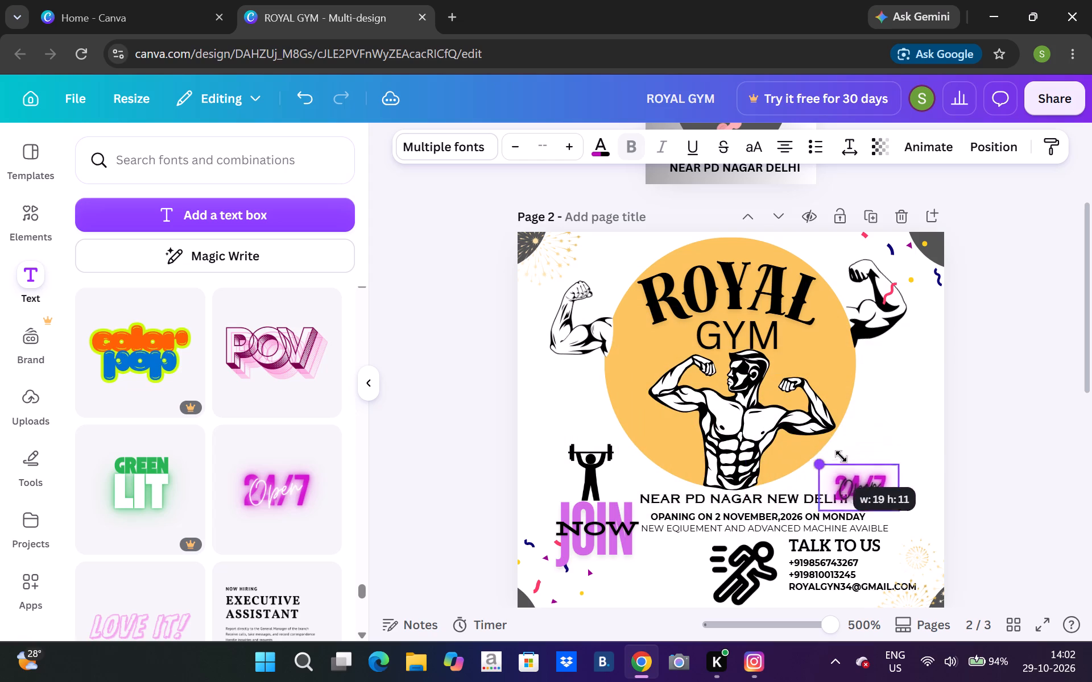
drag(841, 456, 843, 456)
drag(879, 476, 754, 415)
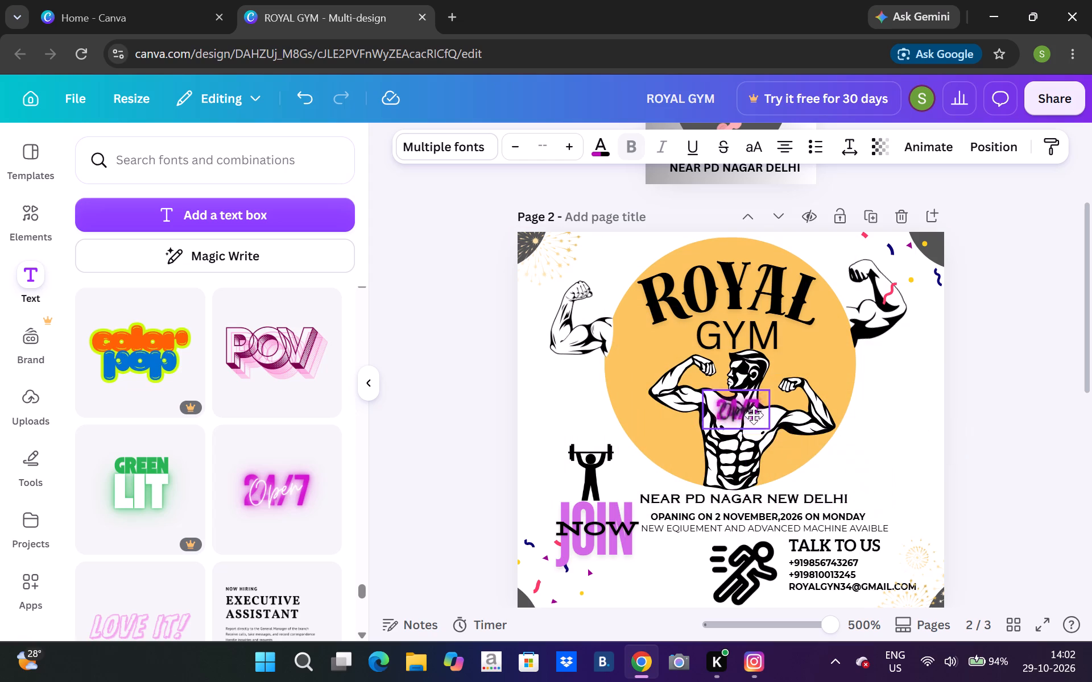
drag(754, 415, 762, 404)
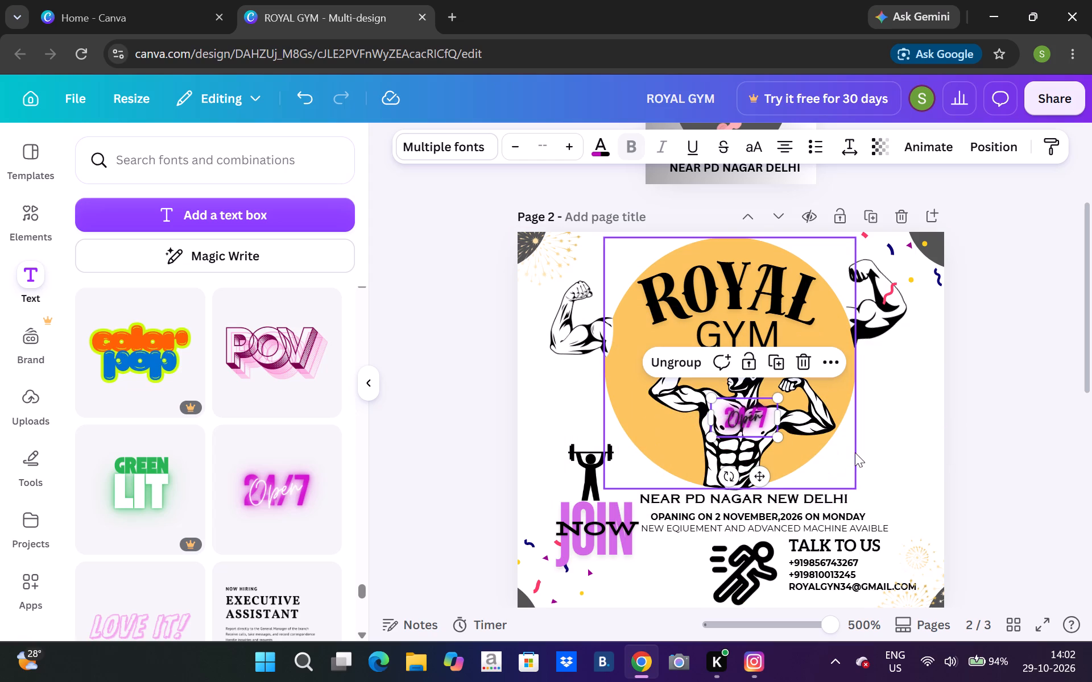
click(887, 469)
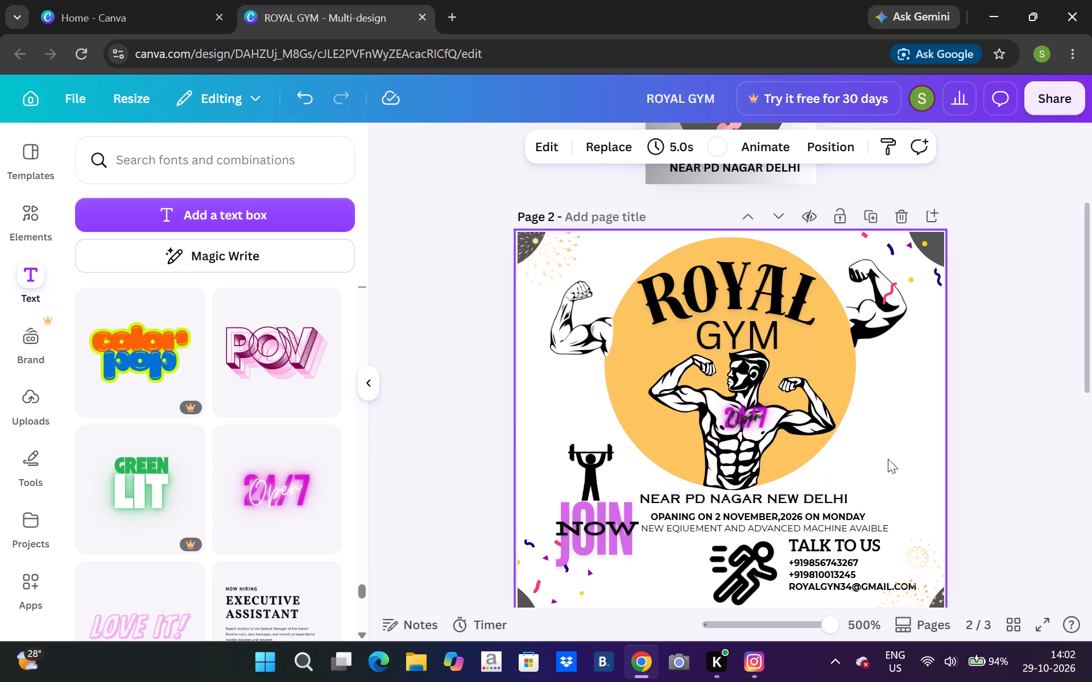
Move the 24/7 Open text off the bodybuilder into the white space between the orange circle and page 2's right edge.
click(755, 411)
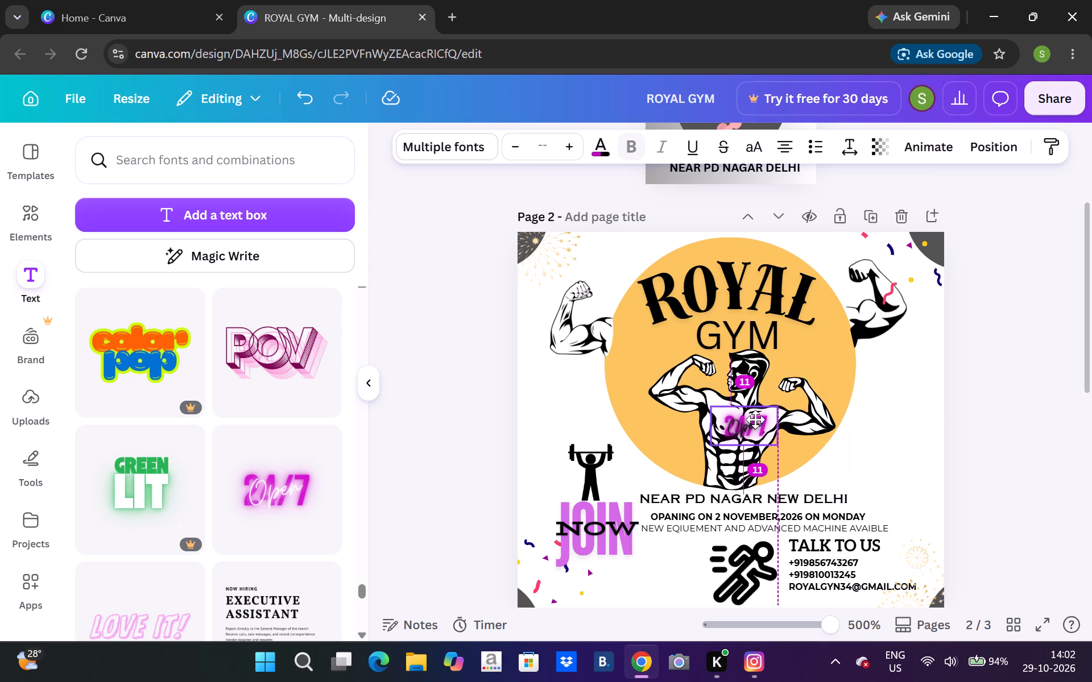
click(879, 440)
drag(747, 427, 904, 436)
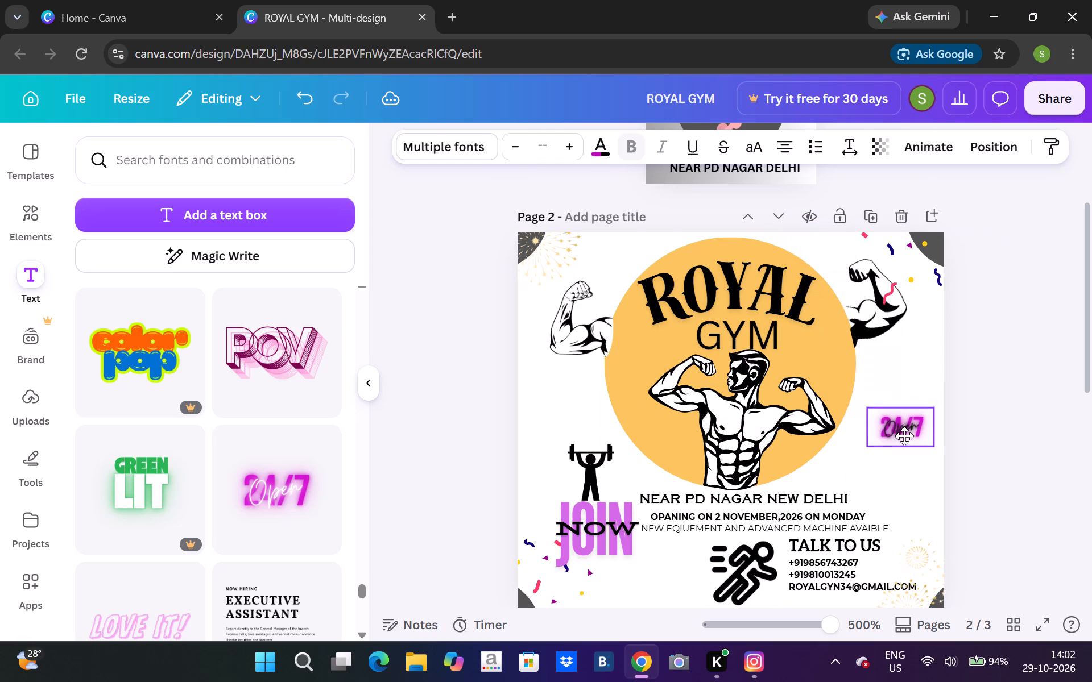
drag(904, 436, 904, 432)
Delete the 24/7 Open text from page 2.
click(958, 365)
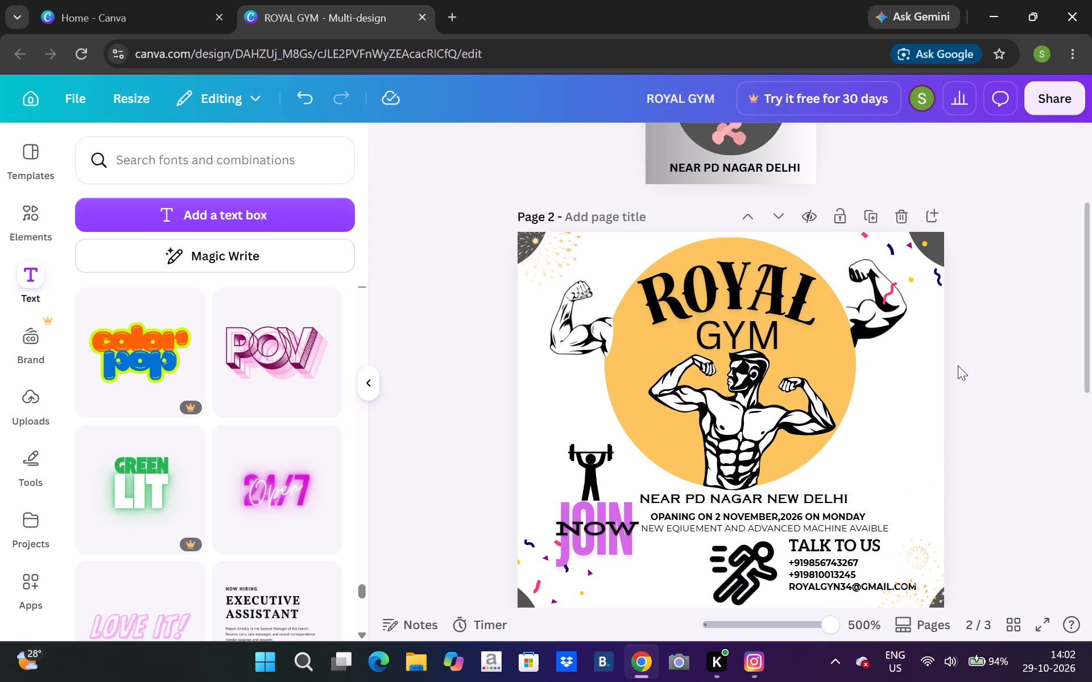